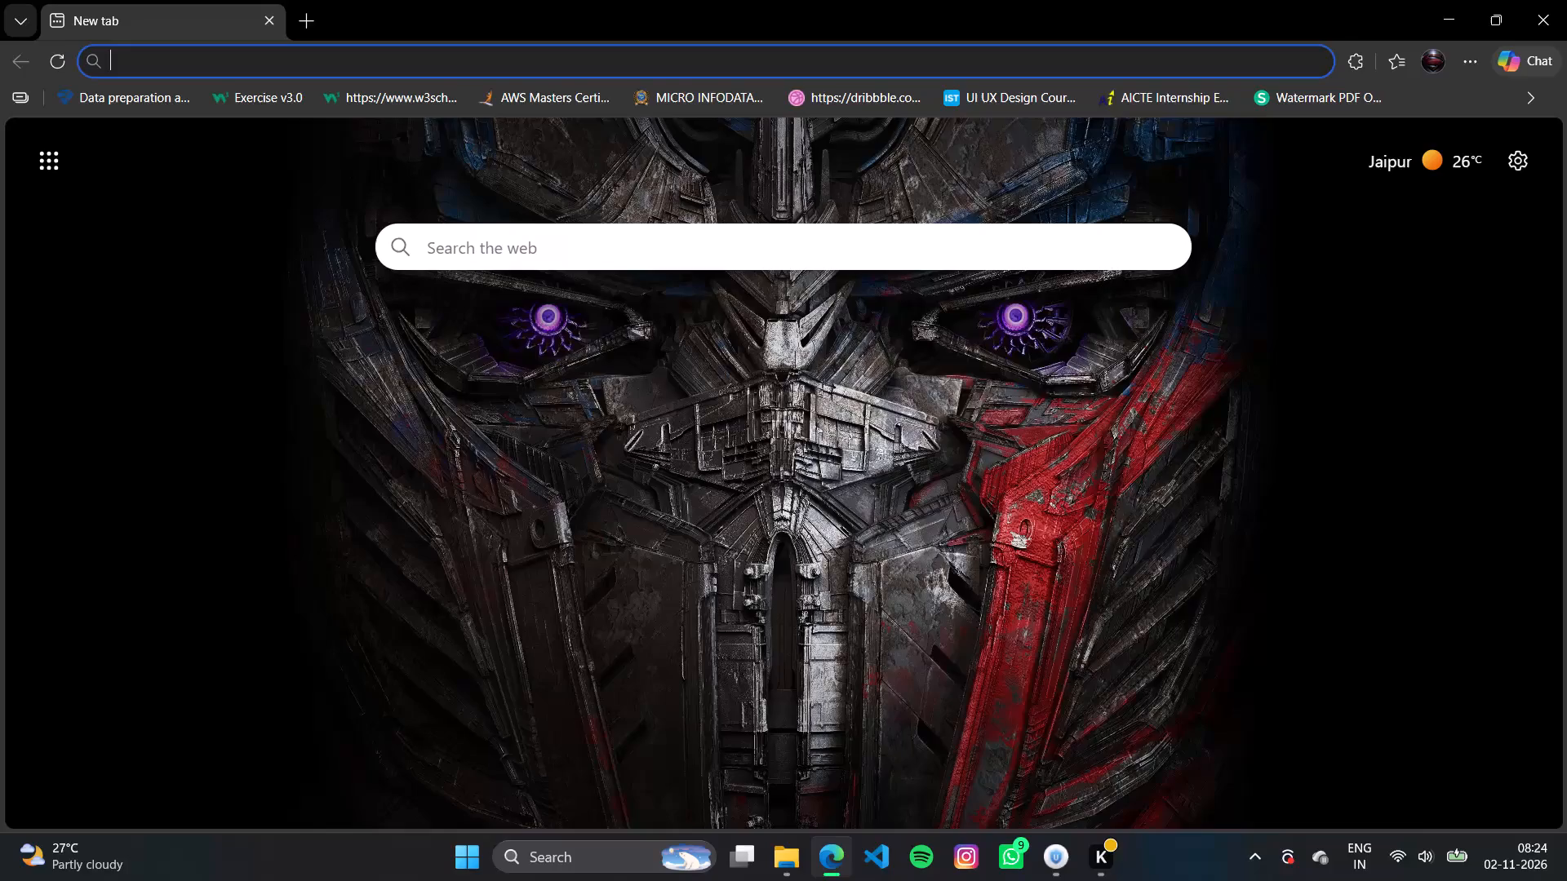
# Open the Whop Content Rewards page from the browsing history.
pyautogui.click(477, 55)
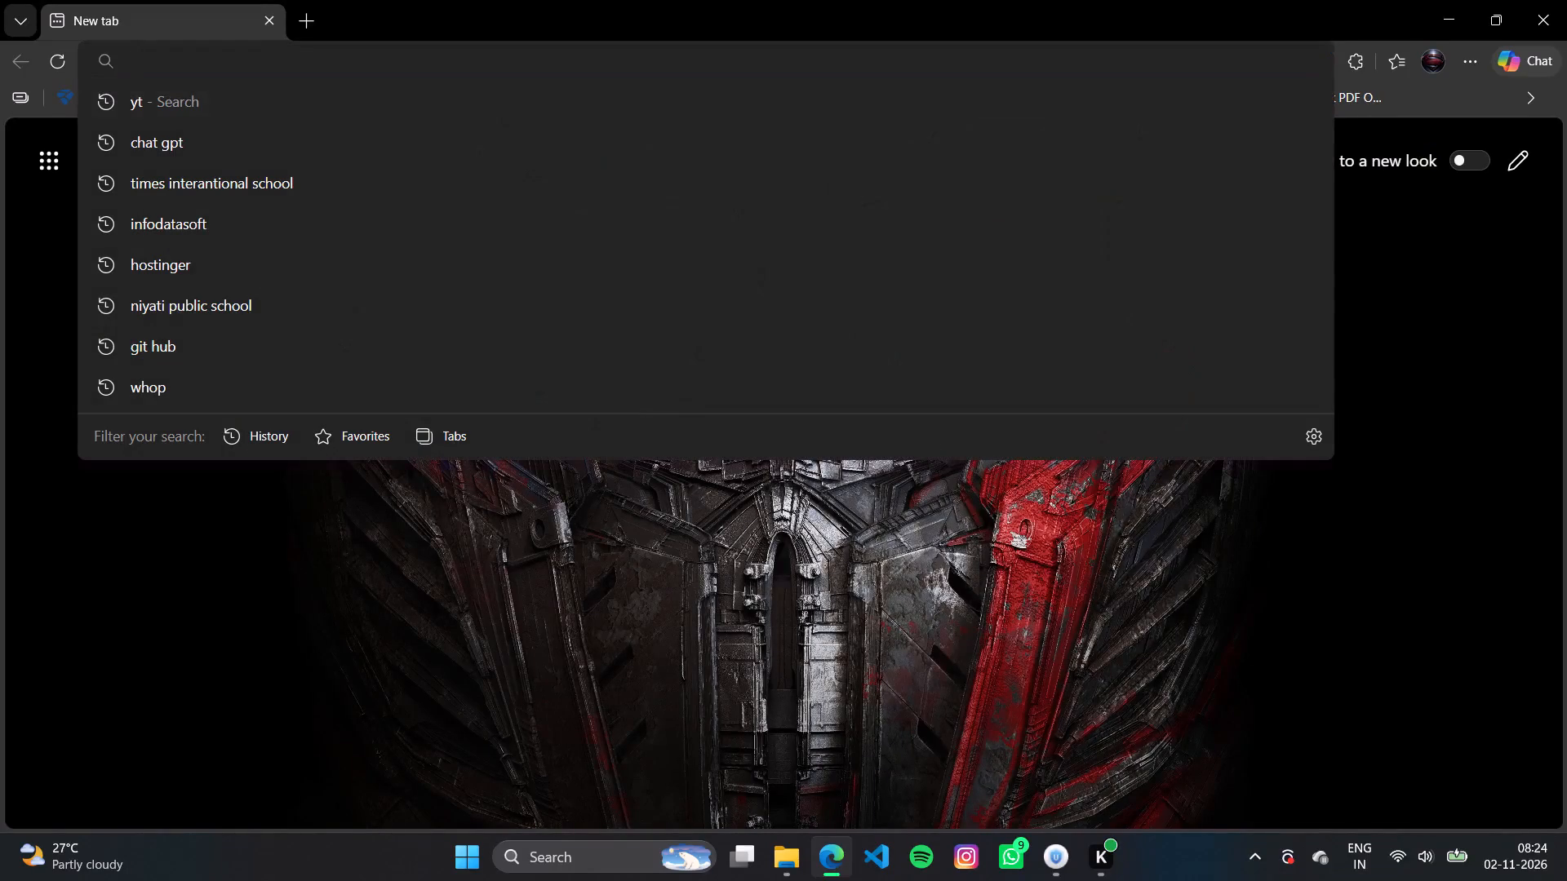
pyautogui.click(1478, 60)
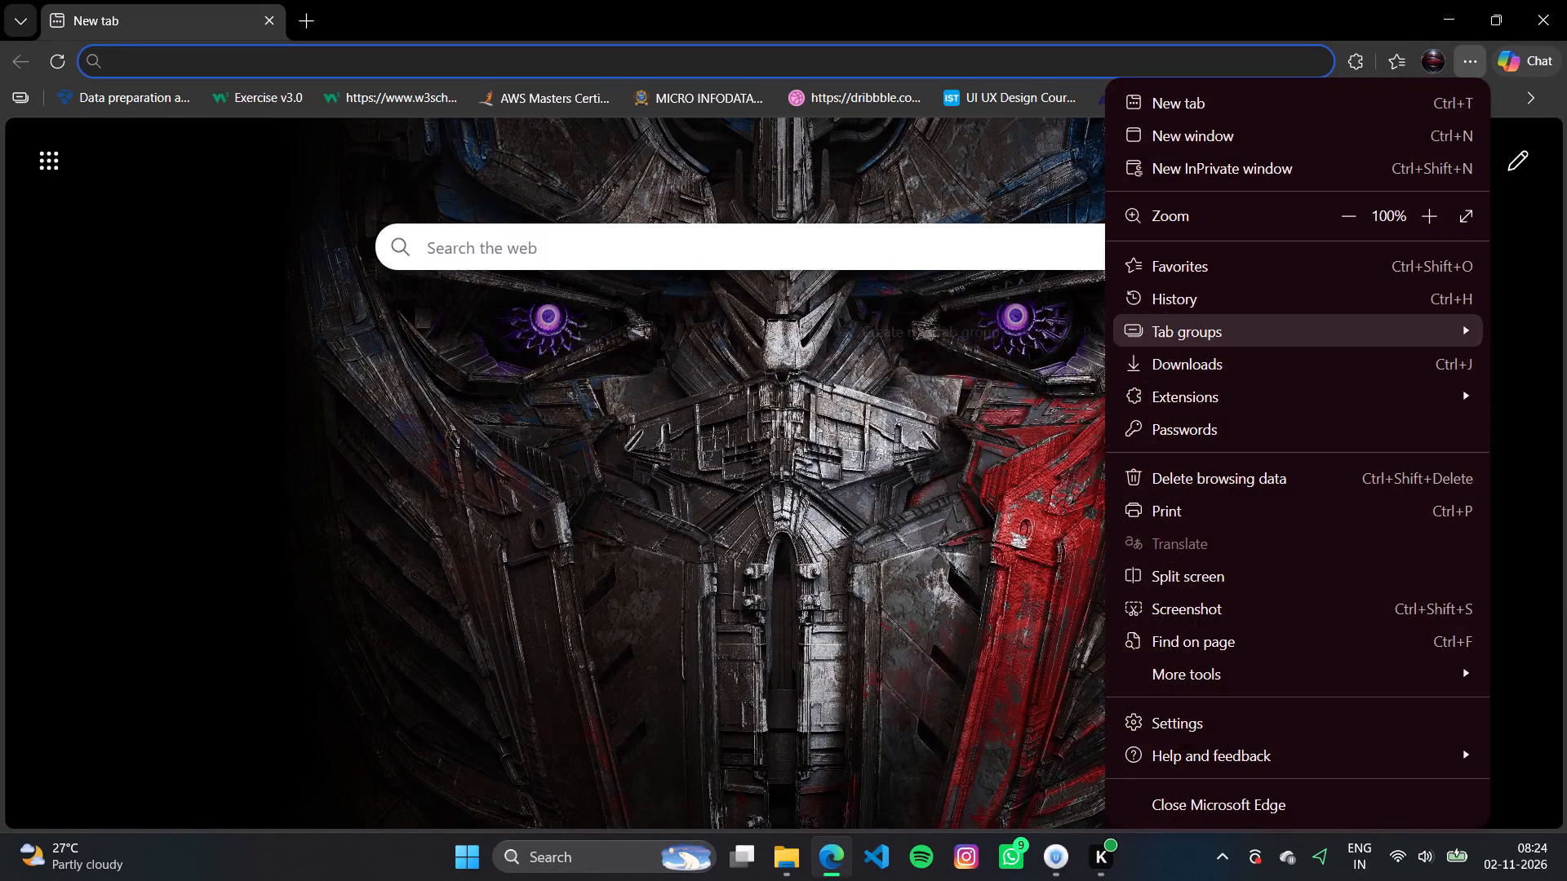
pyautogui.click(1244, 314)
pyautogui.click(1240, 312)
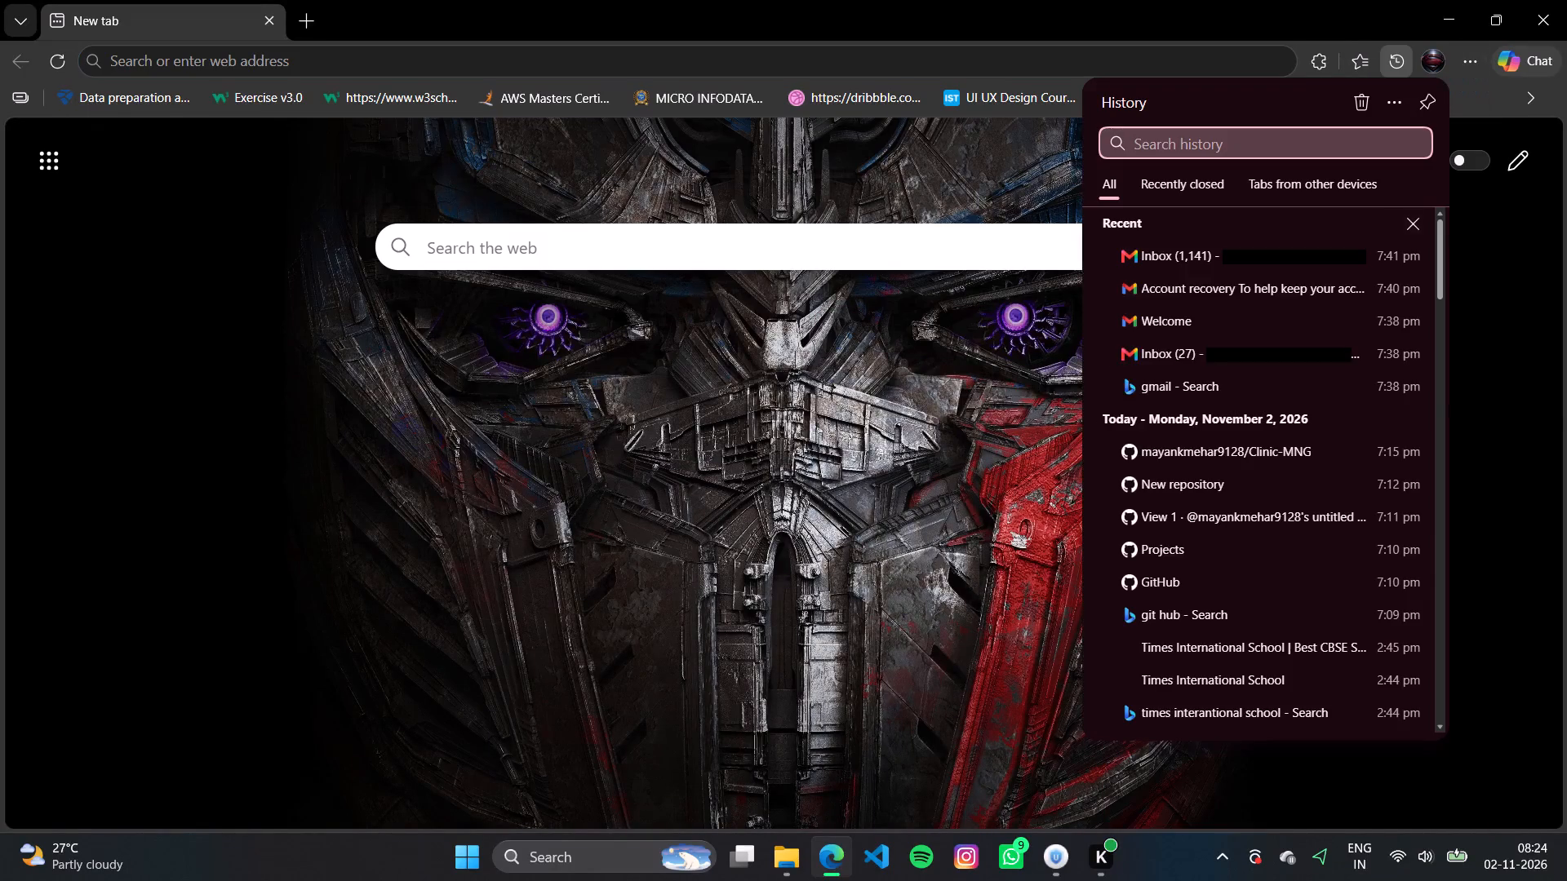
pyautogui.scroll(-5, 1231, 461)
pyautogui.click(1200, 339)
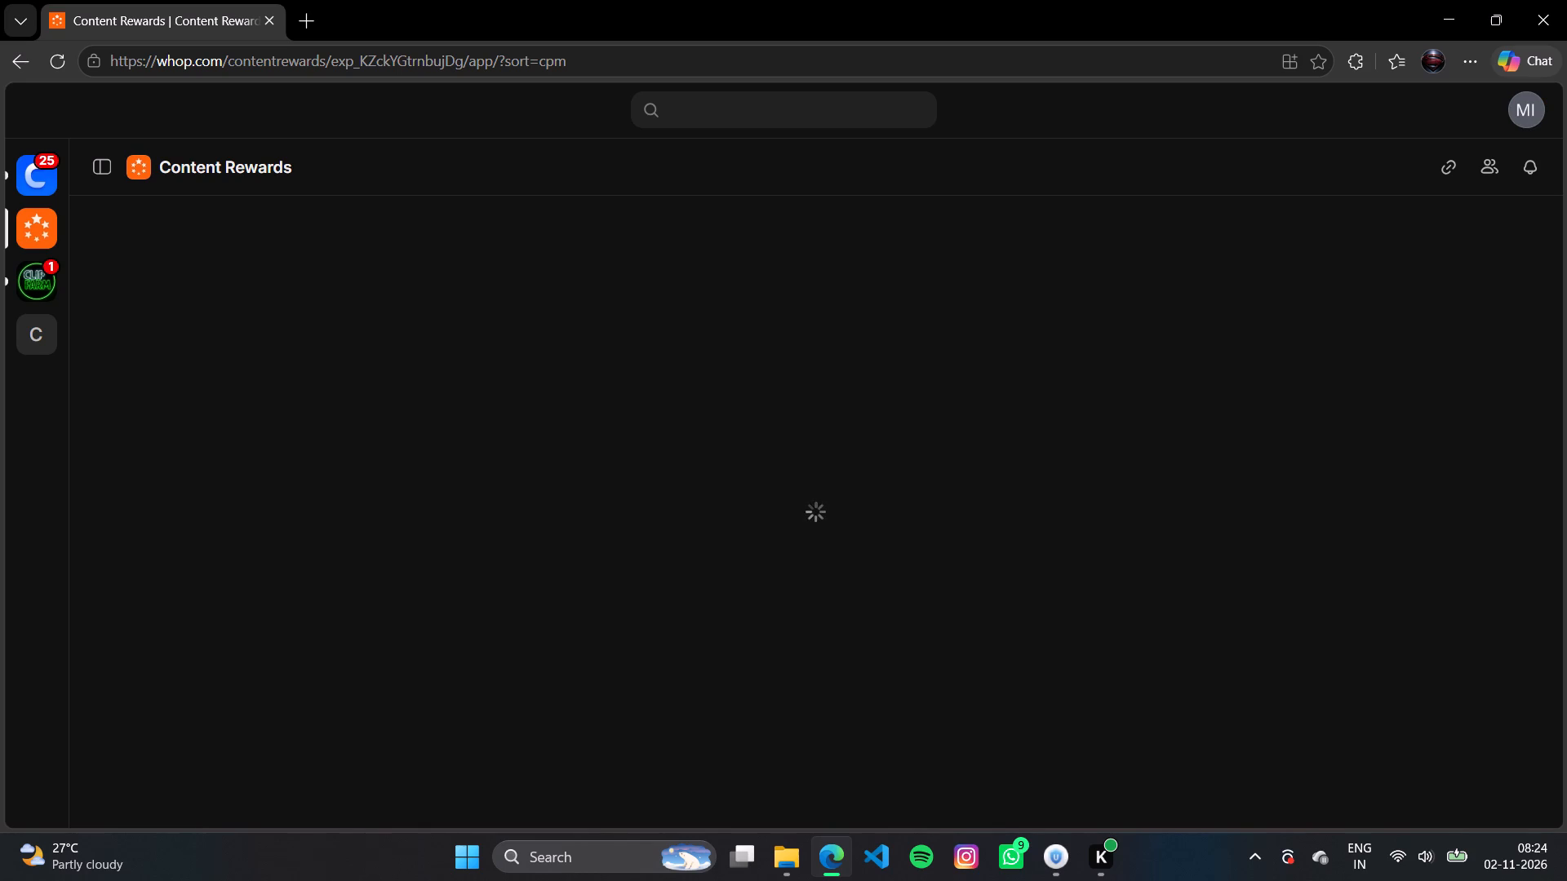
# Switch to UrbanVPN, check the Ukraine connection and close its window.
pyautogui.click(1048, 861)
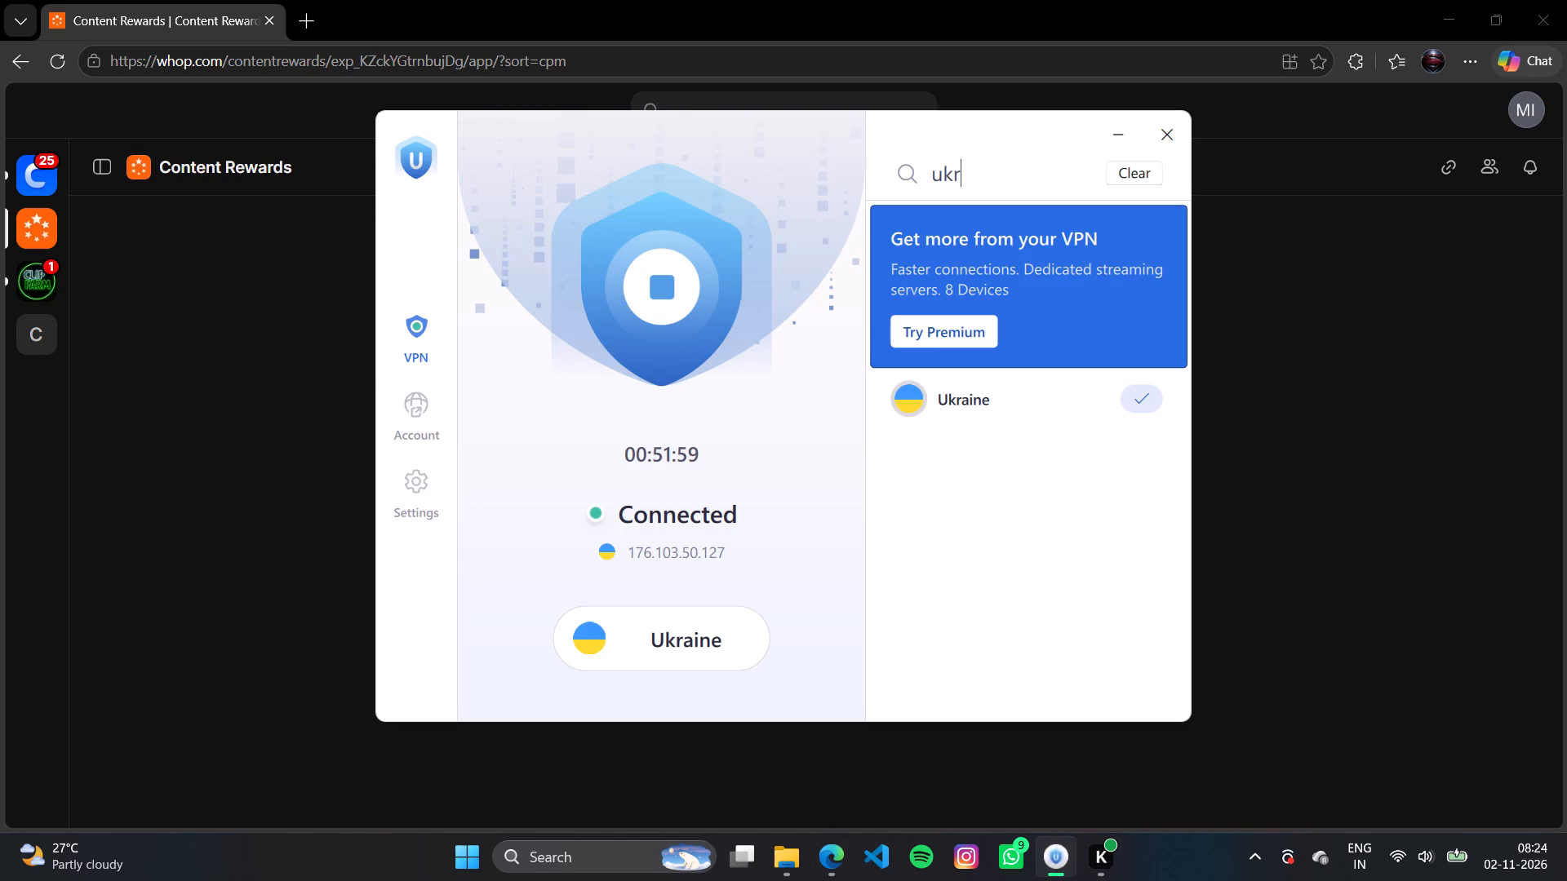
pyautogui.click(688, 334)
pyautogui.click(1161, 153)
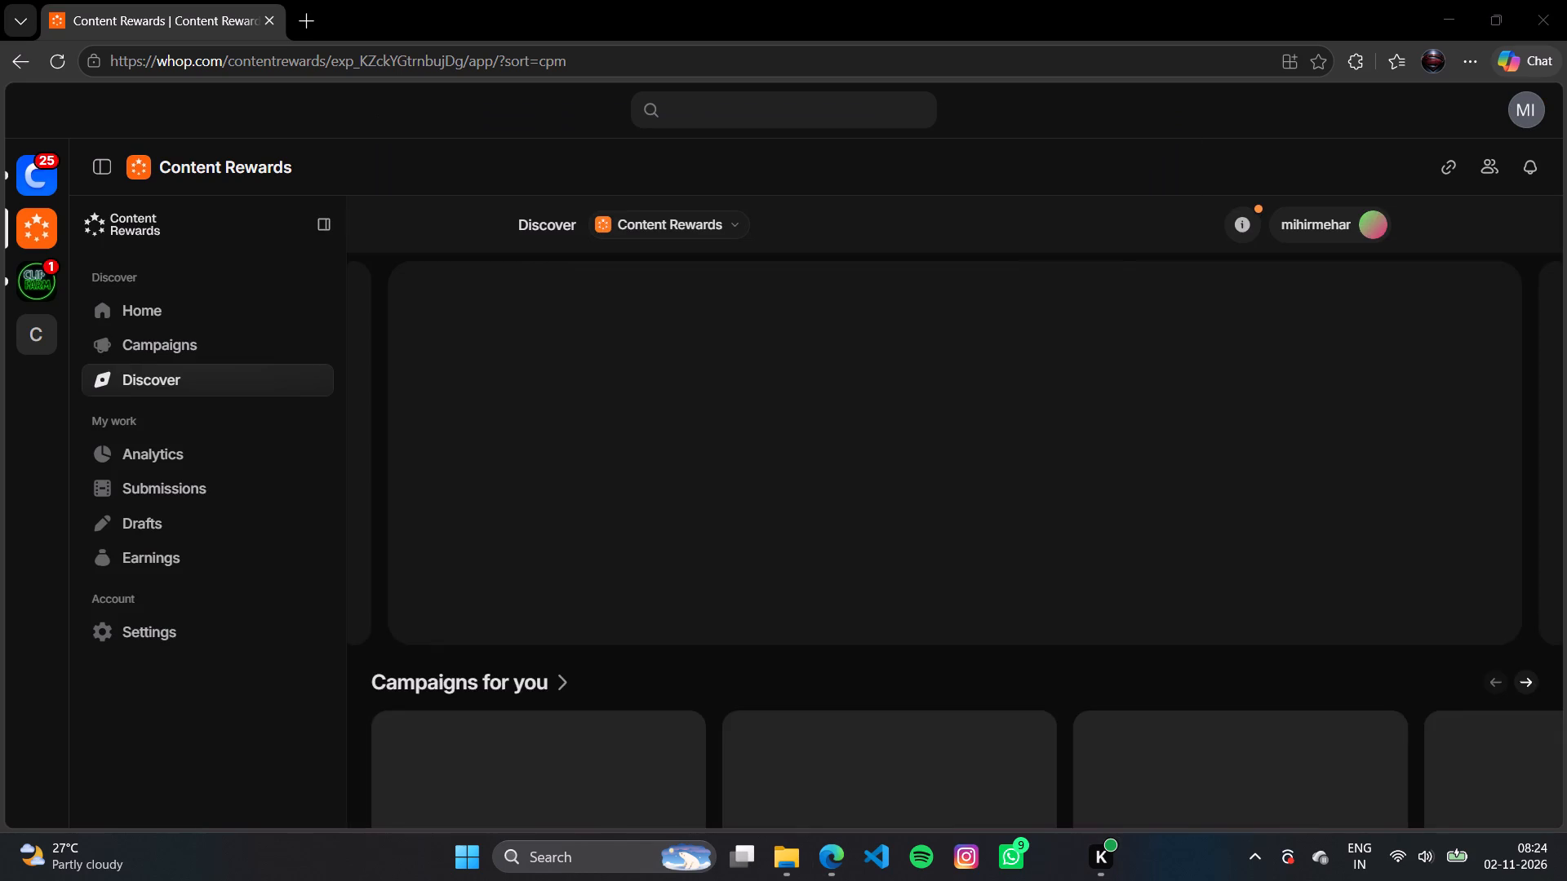
# Restart Microsoft Edge and reopen the Whop Content Rewards page from the browsing history.
pyautogui.click(1556, 19)
pyautogui.click(1551, 18)
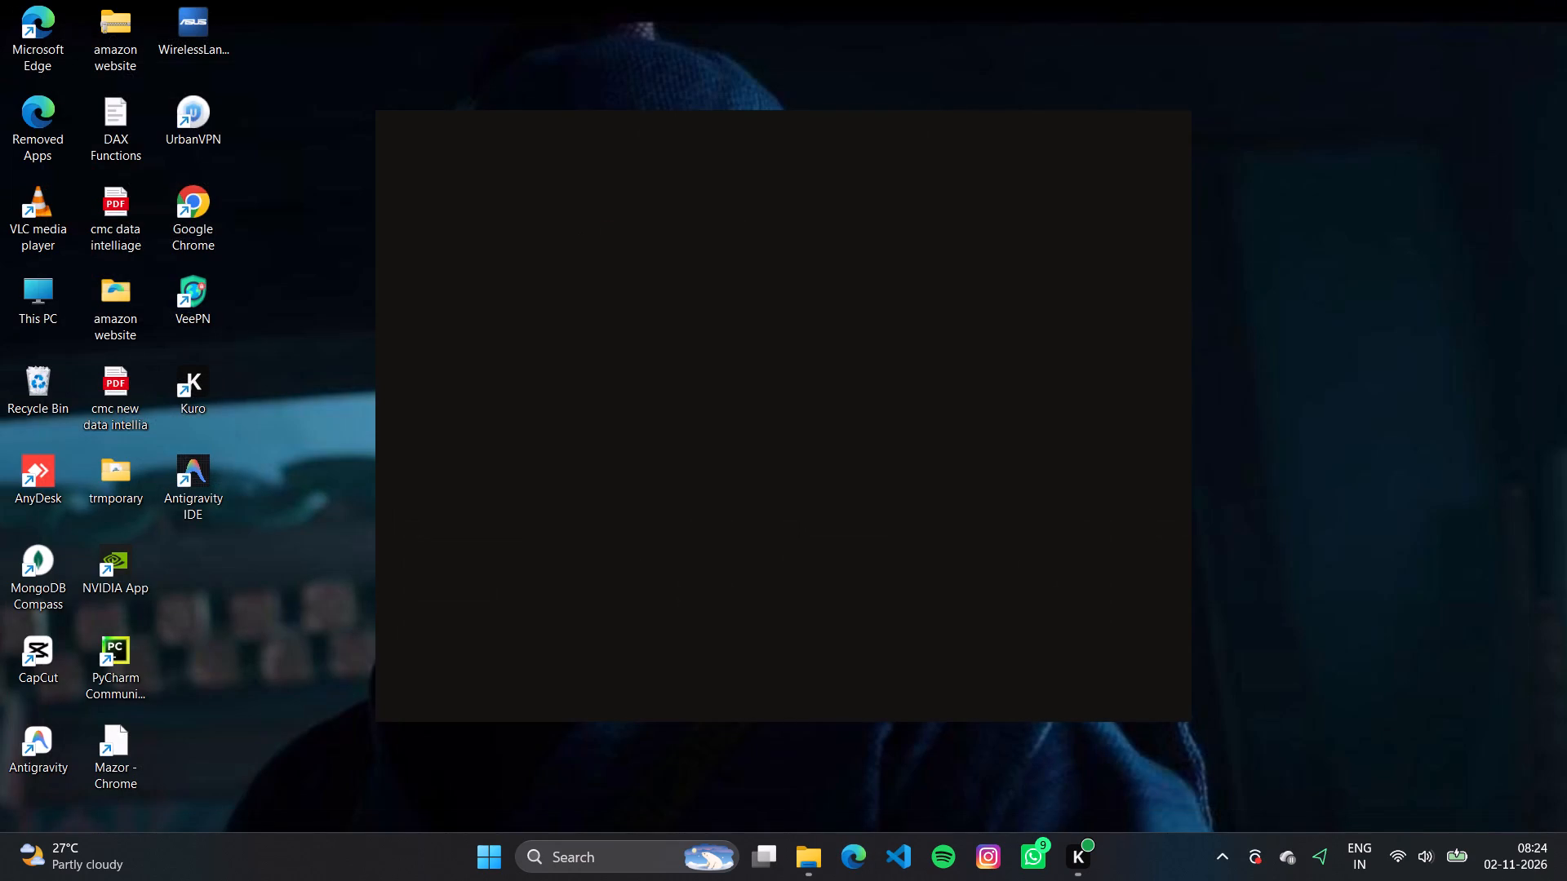
pyautogui.click(326, 488)
pyautogui.doubleClick(858, 871)
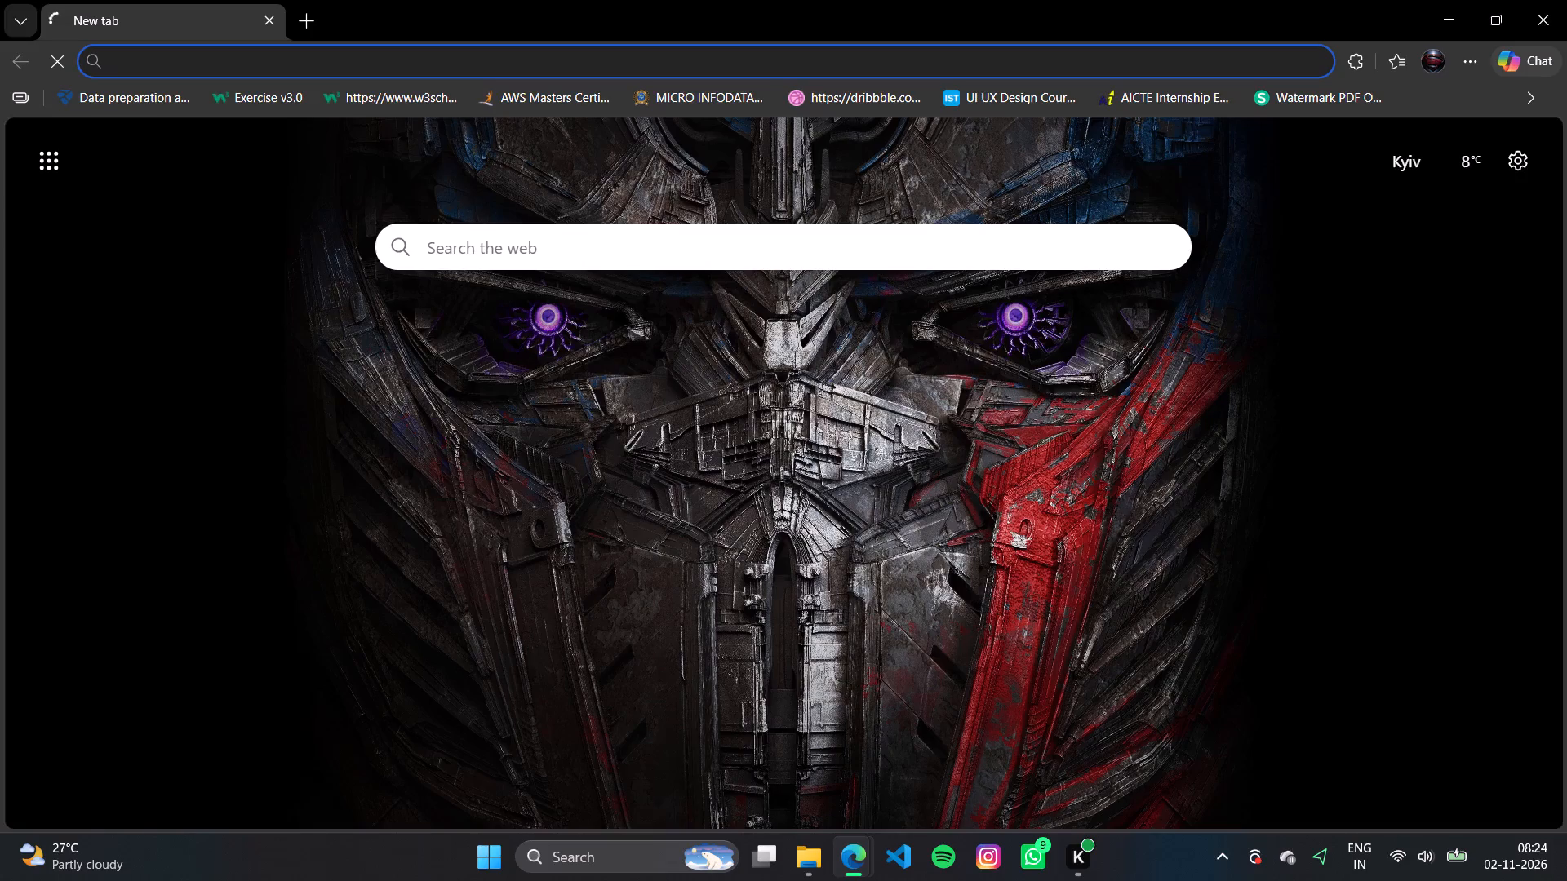
pyautogui.click(1467, 63)
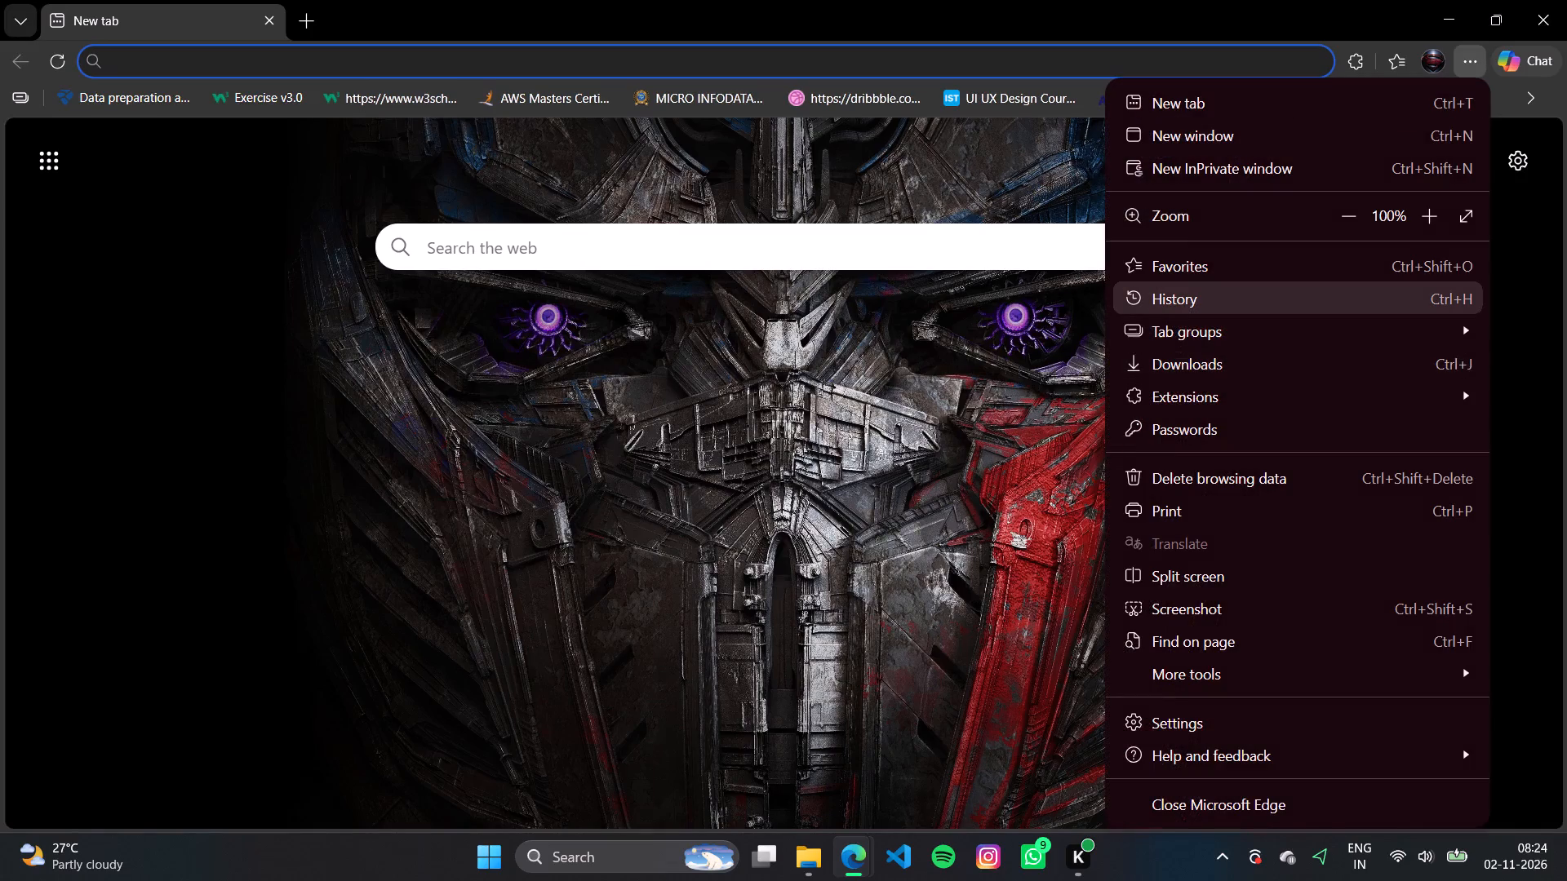
pyautogui.click(1200, 292)
pyautogui.click(1160, 252)
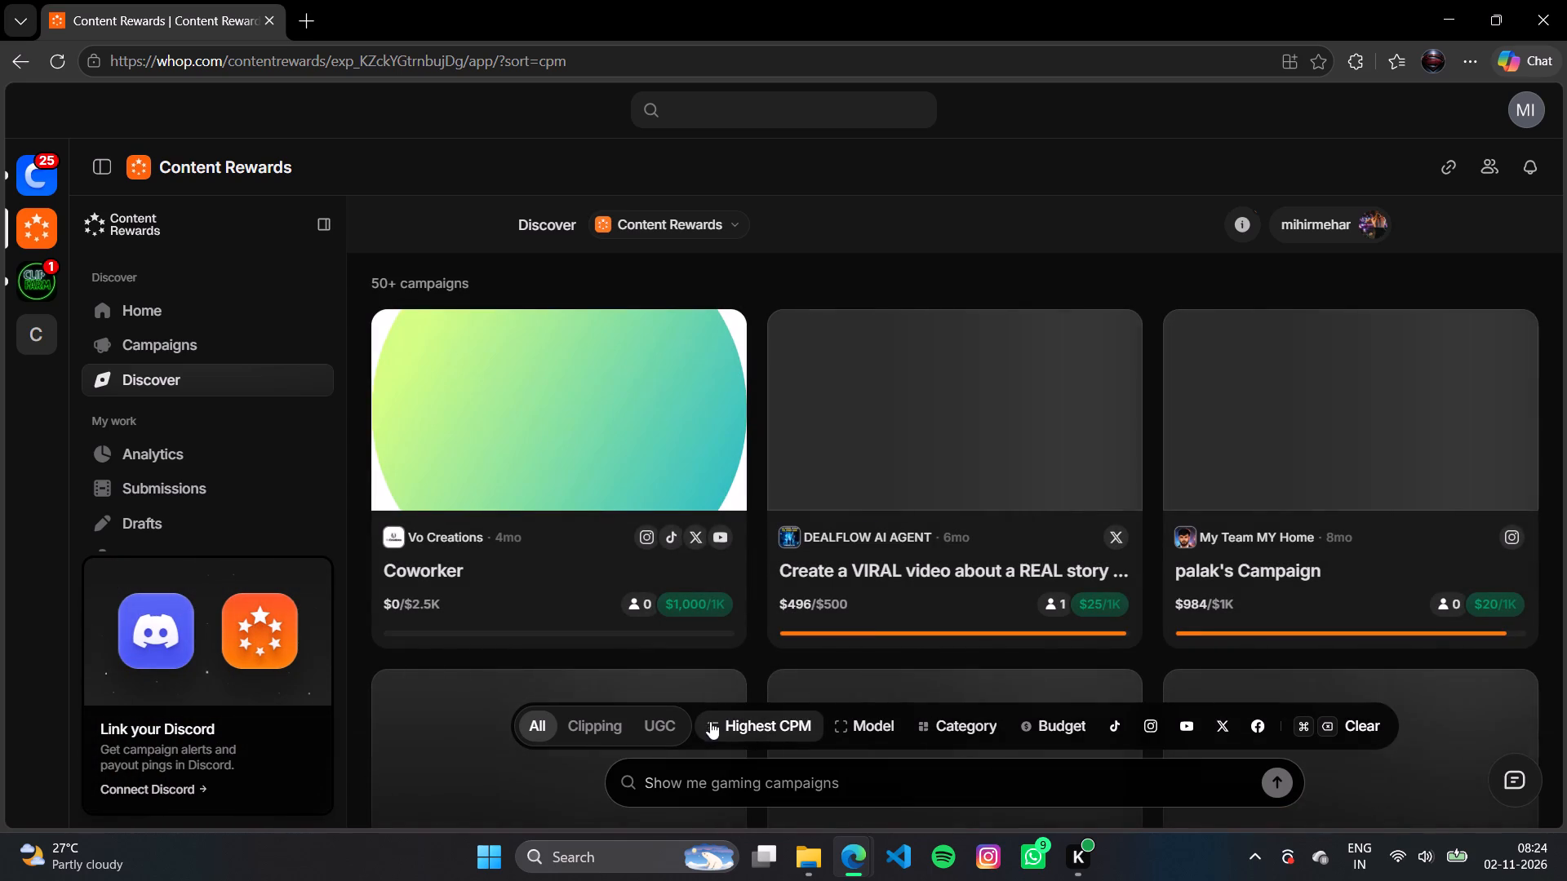
# Sort the Content Rewards campaigns by Newest.
pyautogui.click(766, 724)
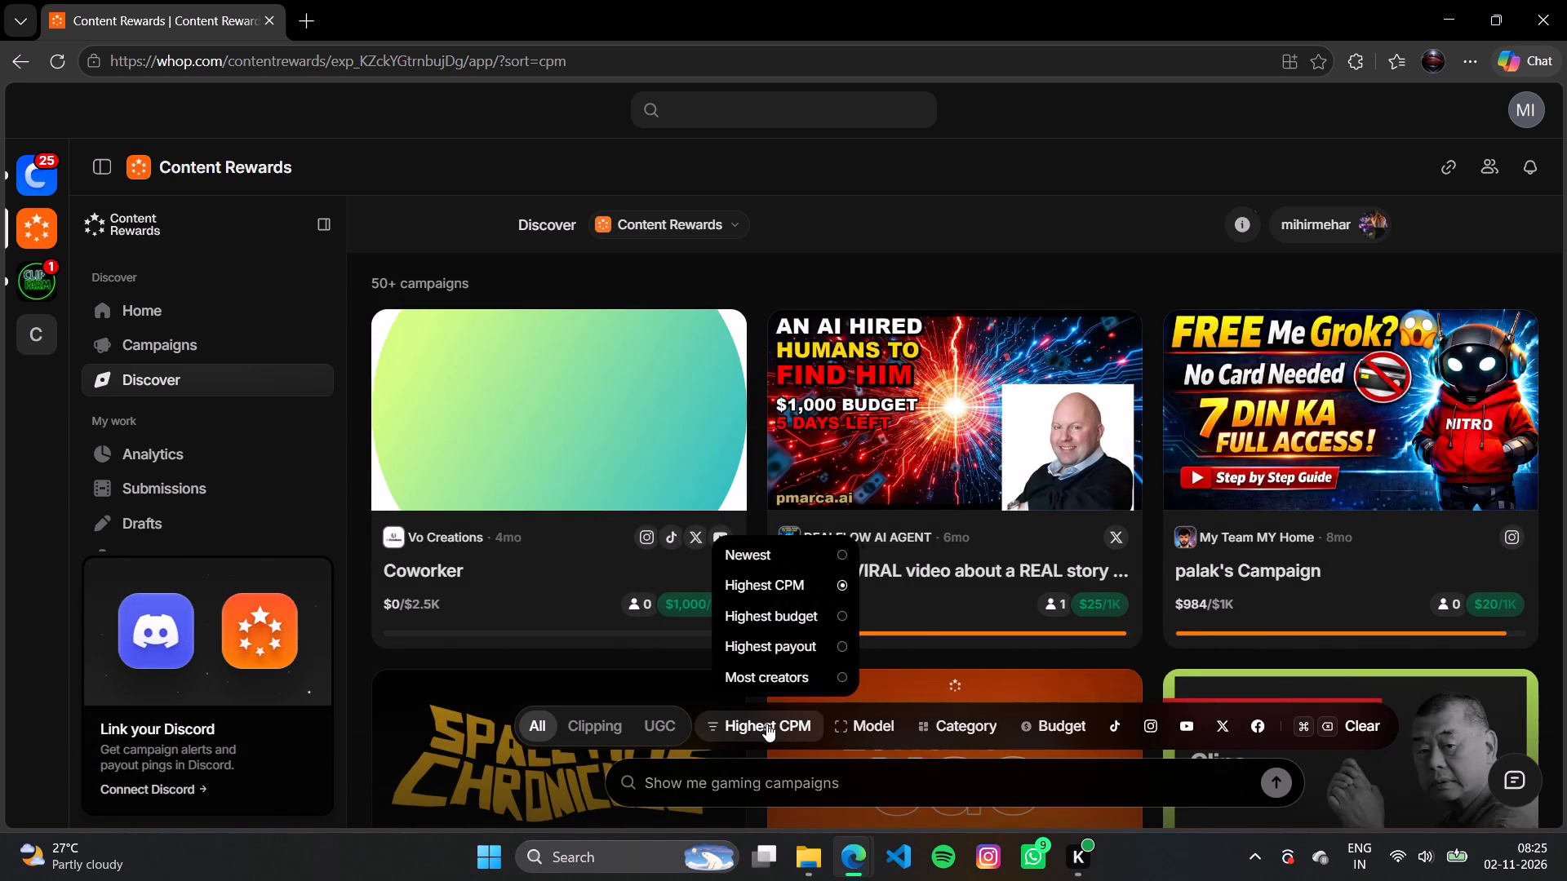
pyautogui.click(767, 553)
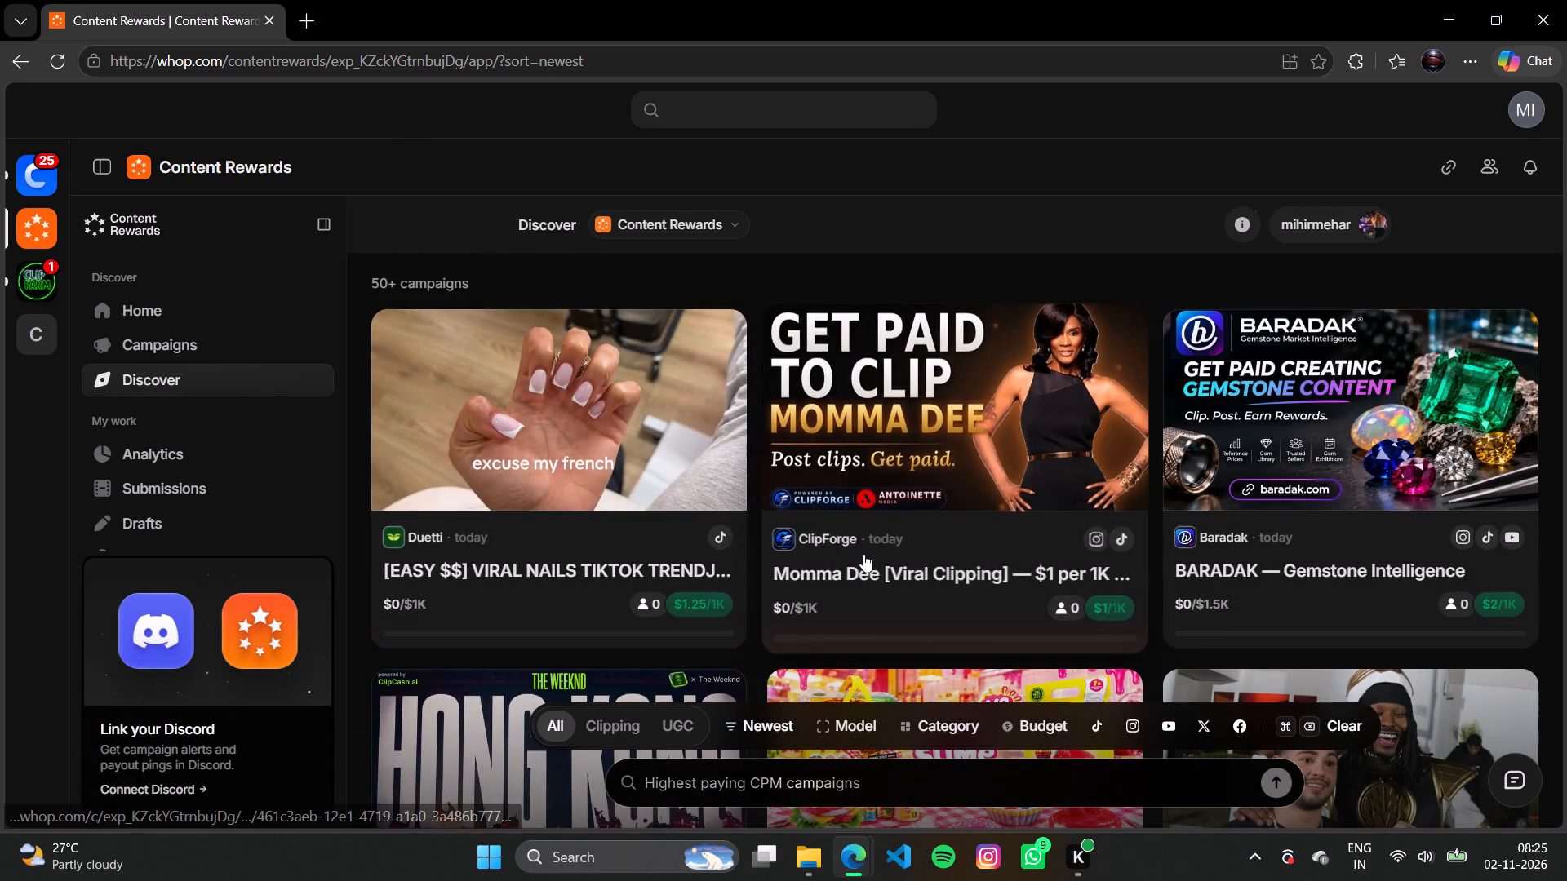
# Browse the newest campaigns and open The Weeknd - Hong Kong Performance Clipping campaign.
pyautogui.scroll(-5, 863, 554)
pyautogui.scroll(2, 857, 553)
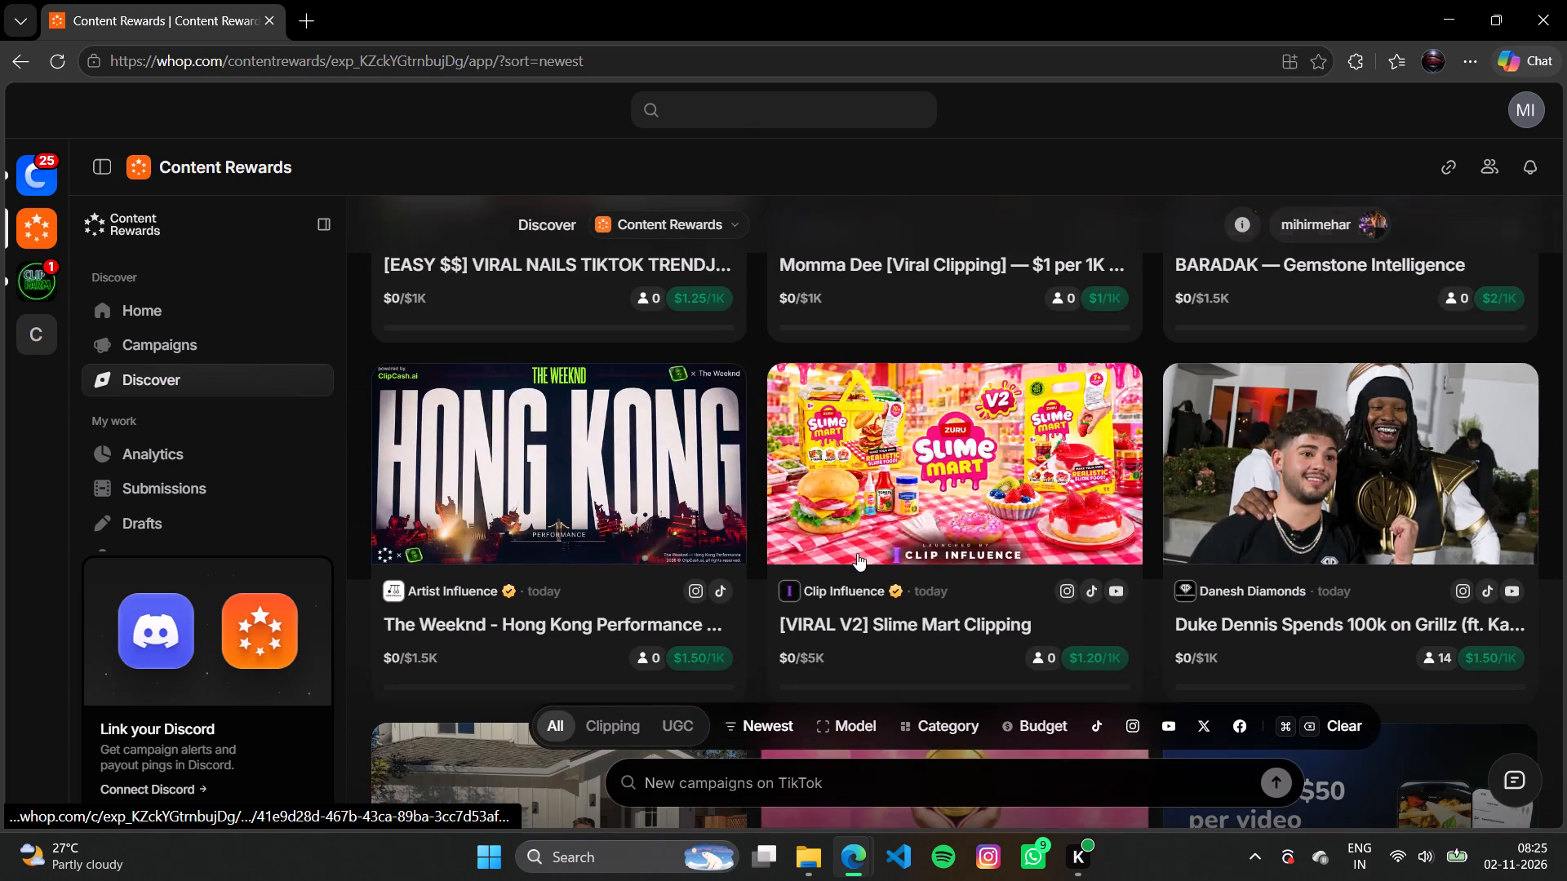
pyautogui.scroll(-3, 857, 553)
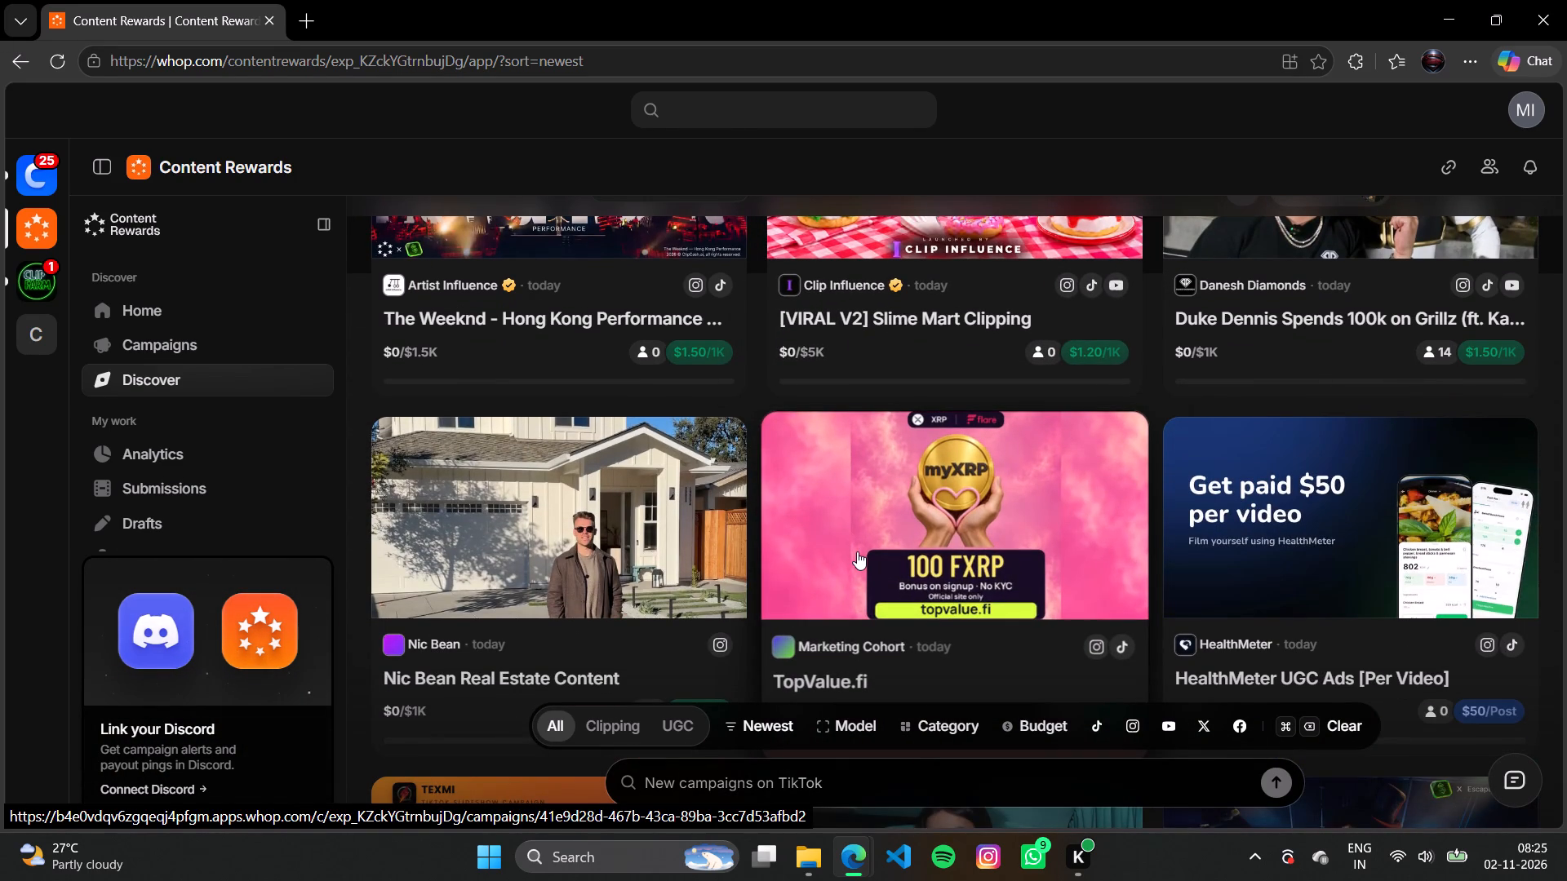
pyautogui.scroll(2, 857, 551)
pyautogui.click(517, 414)
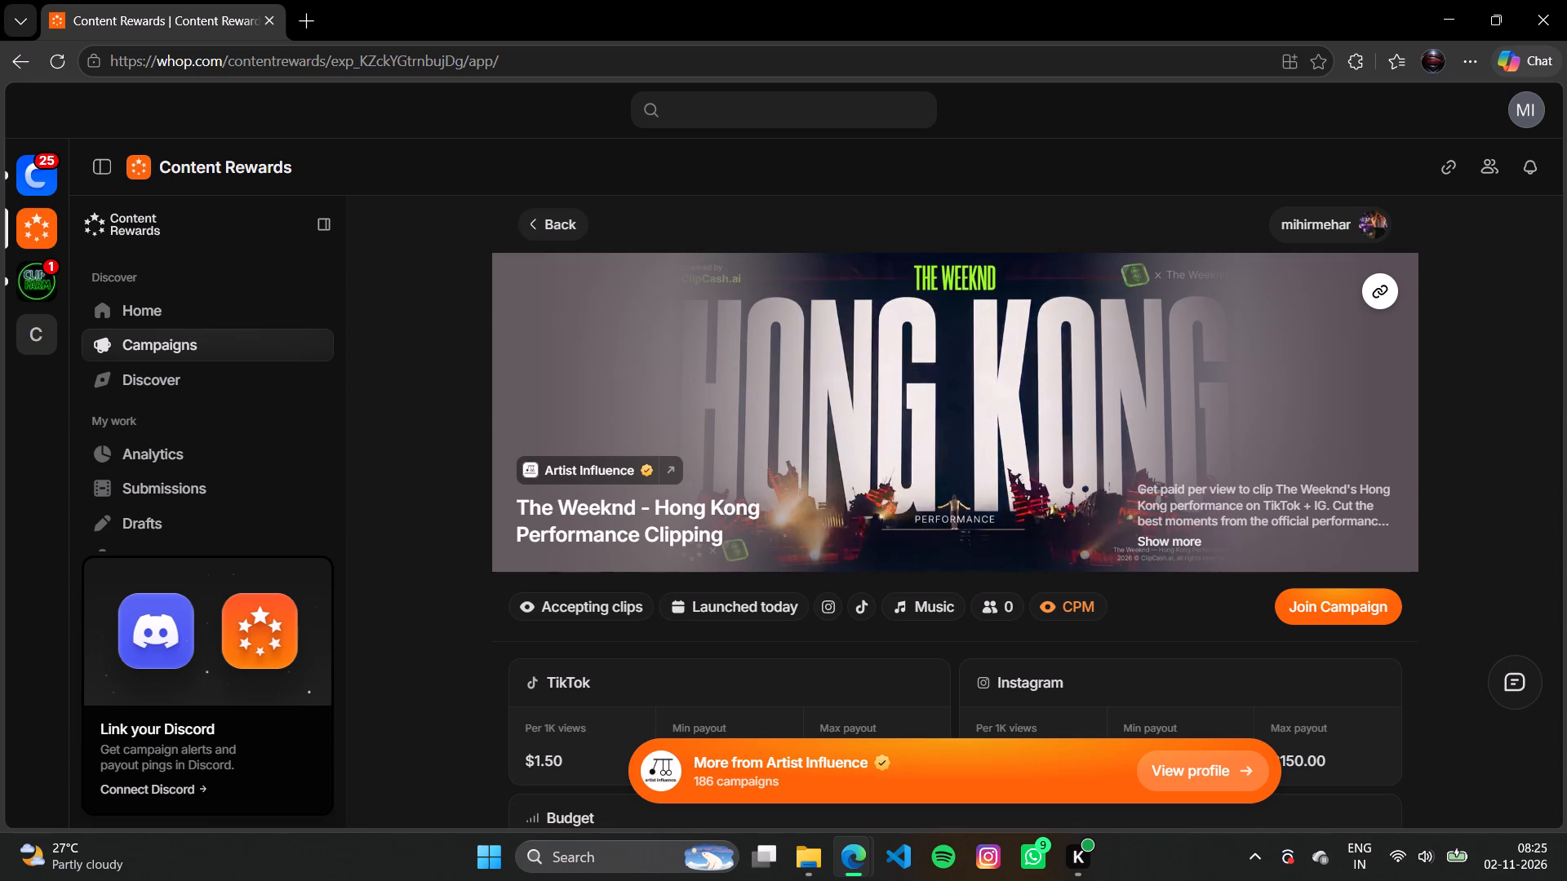
# Review the campaign page's payout rates, budget, reference materials and creator requirements.
pyautogui.scroll(-5, 916, 610)
pyautogui.scroll(2, 910, 605)
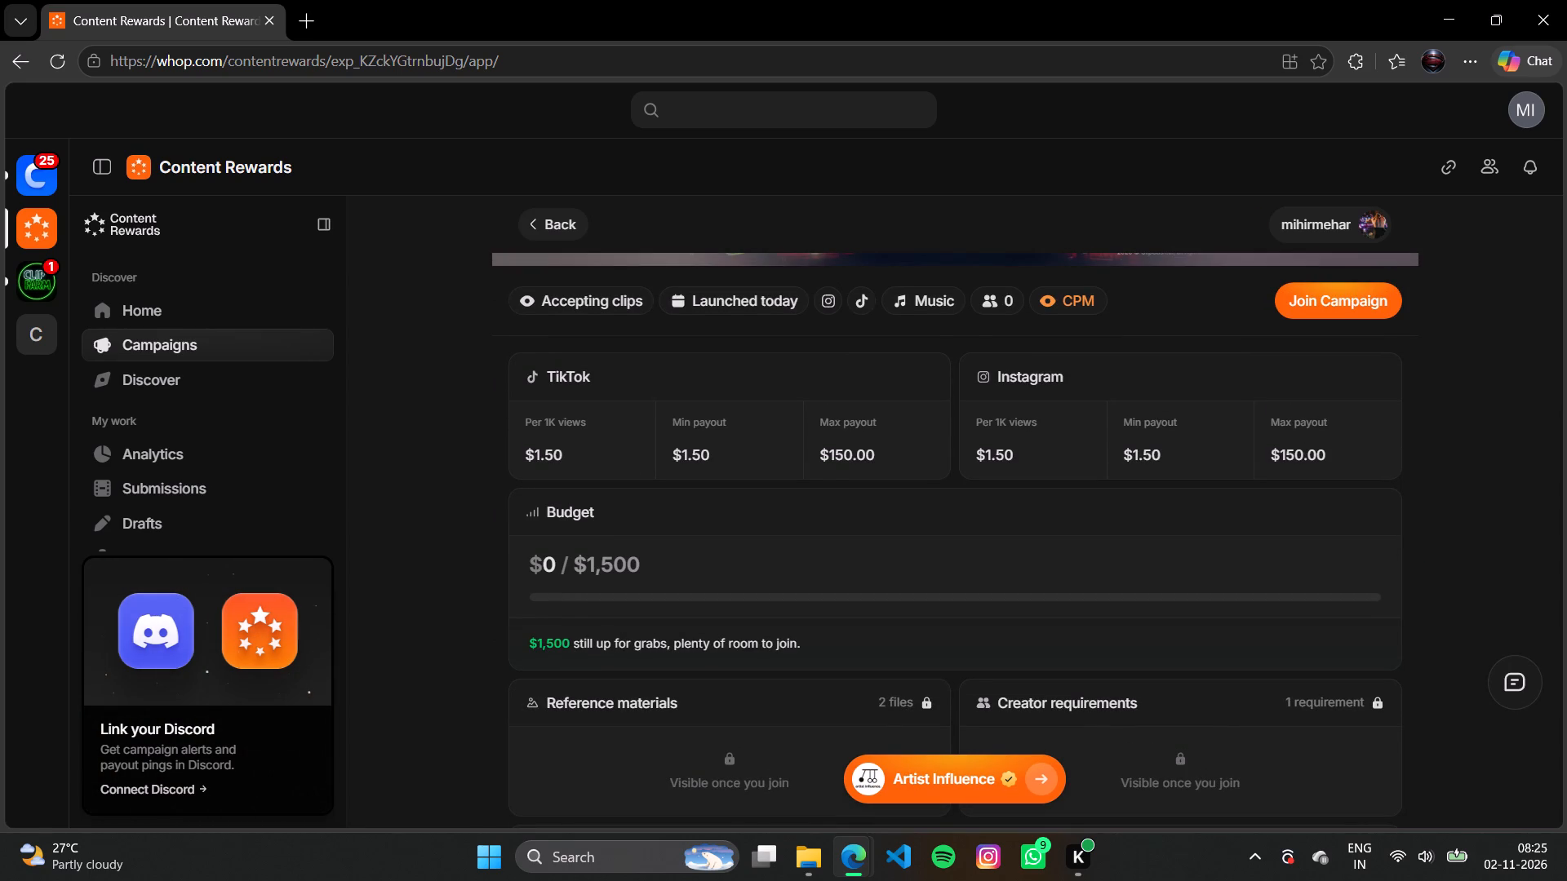
pyautogui.scroll(4, 914, 606)
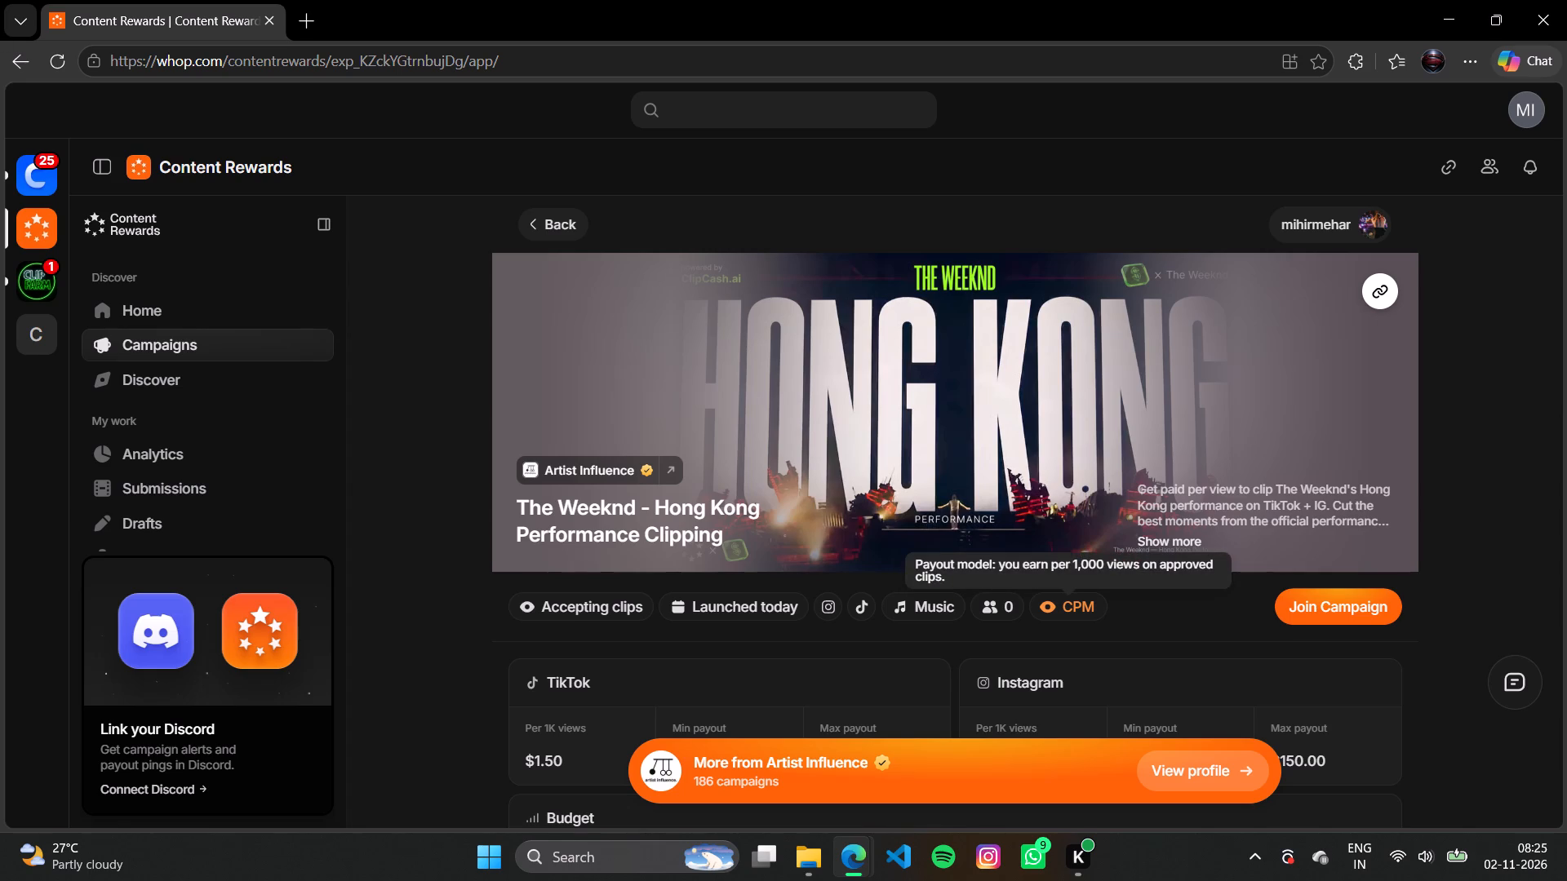
pyautogui.scroll(-1, 1064, 586)
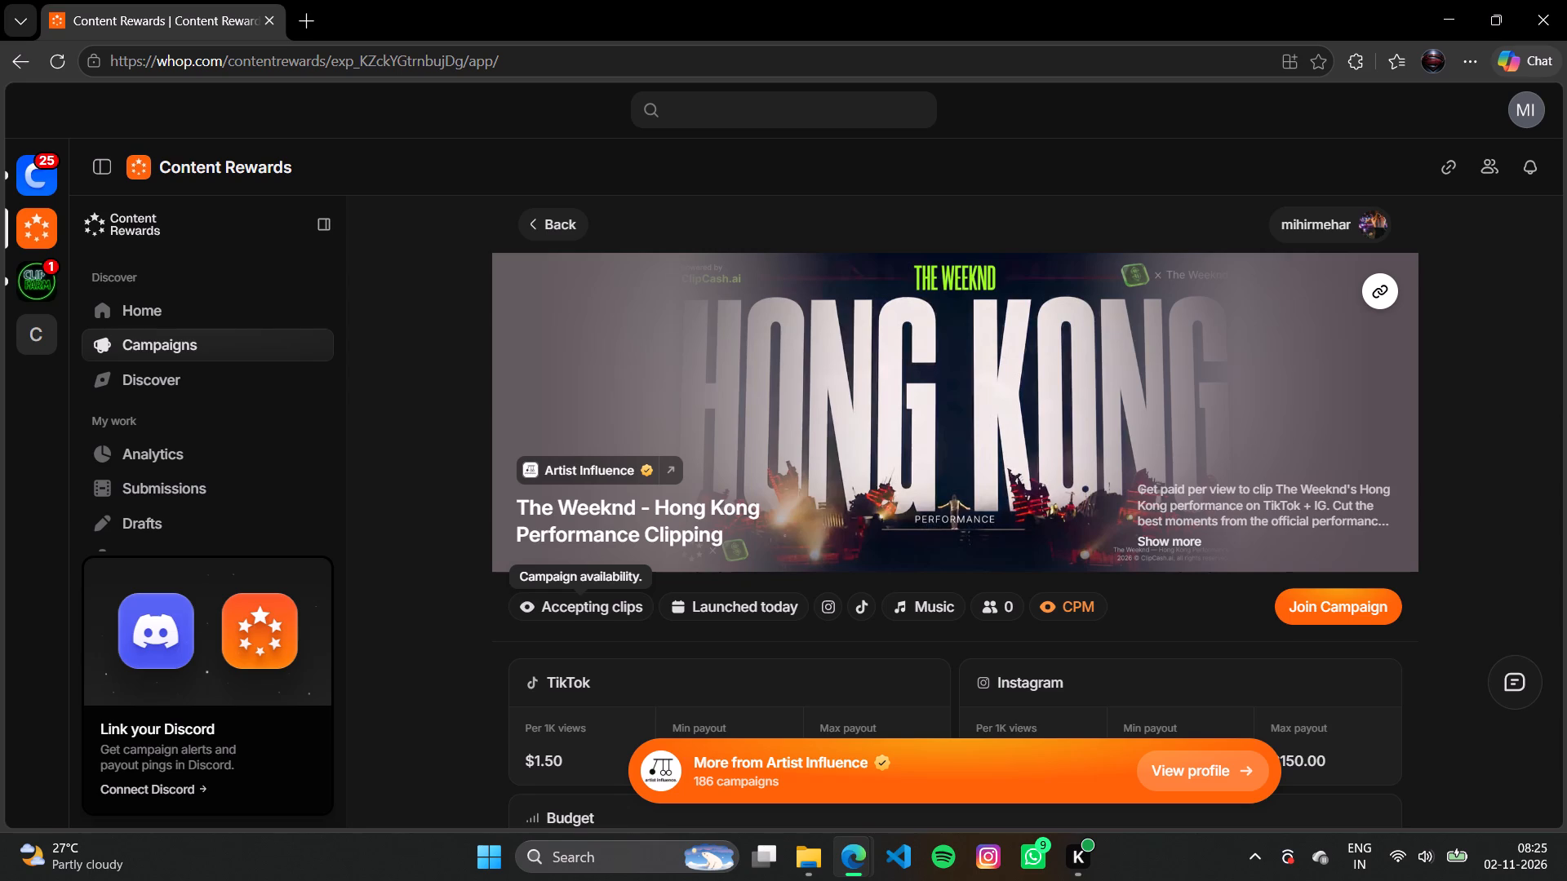
pyautogui.scroll(-6, 609, 584)
pyautogui.scroll(-3, 927, 630)
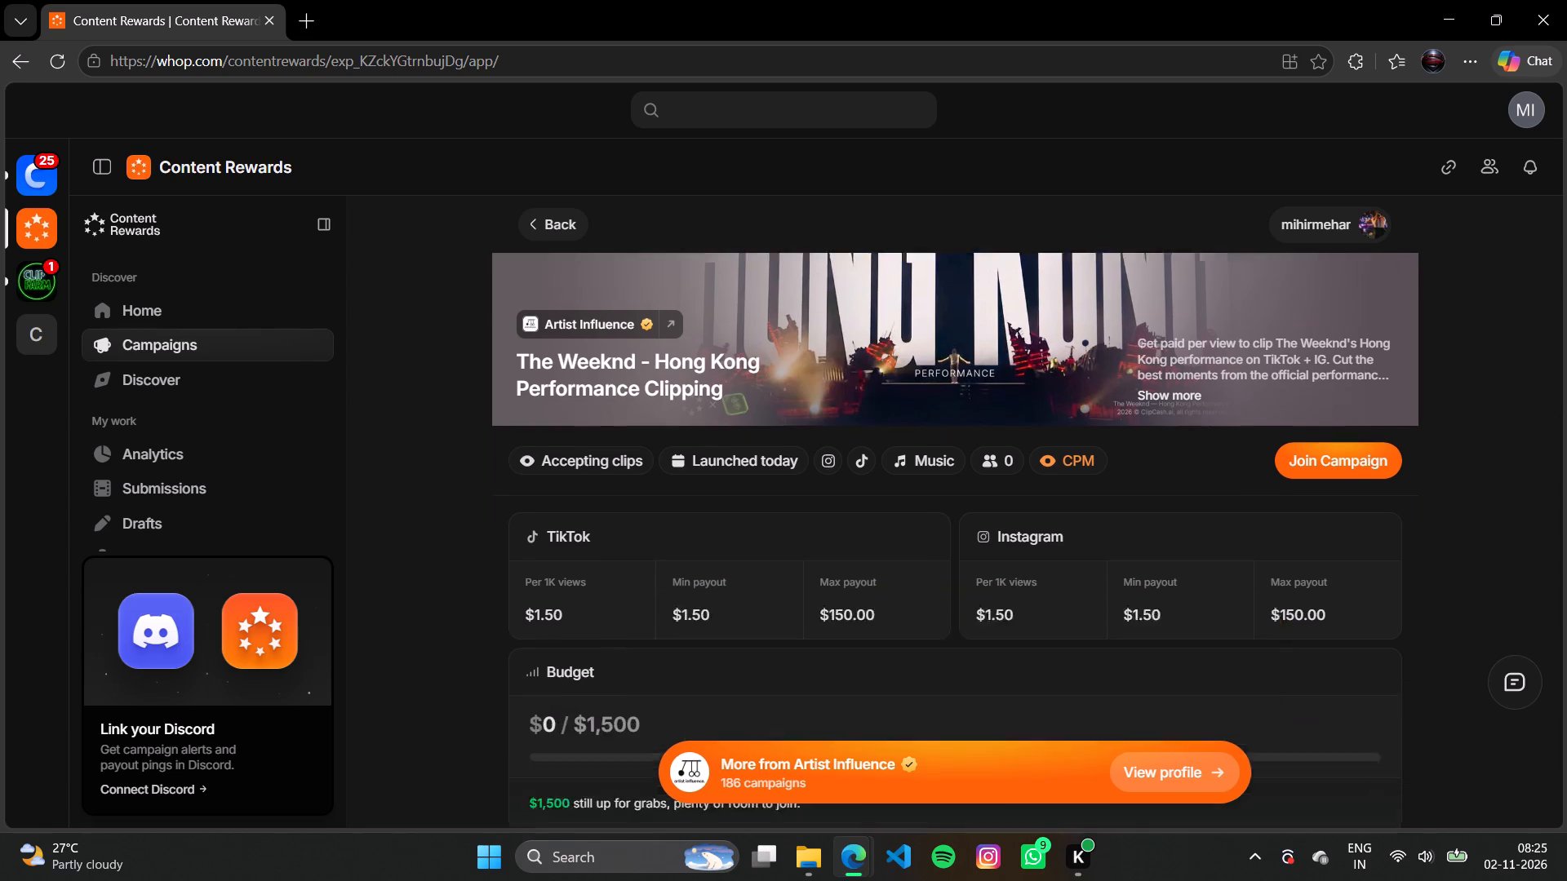
pyautogui.scroll(-3, 927, 630)
pyautogui.scroll(4, 923, 626)
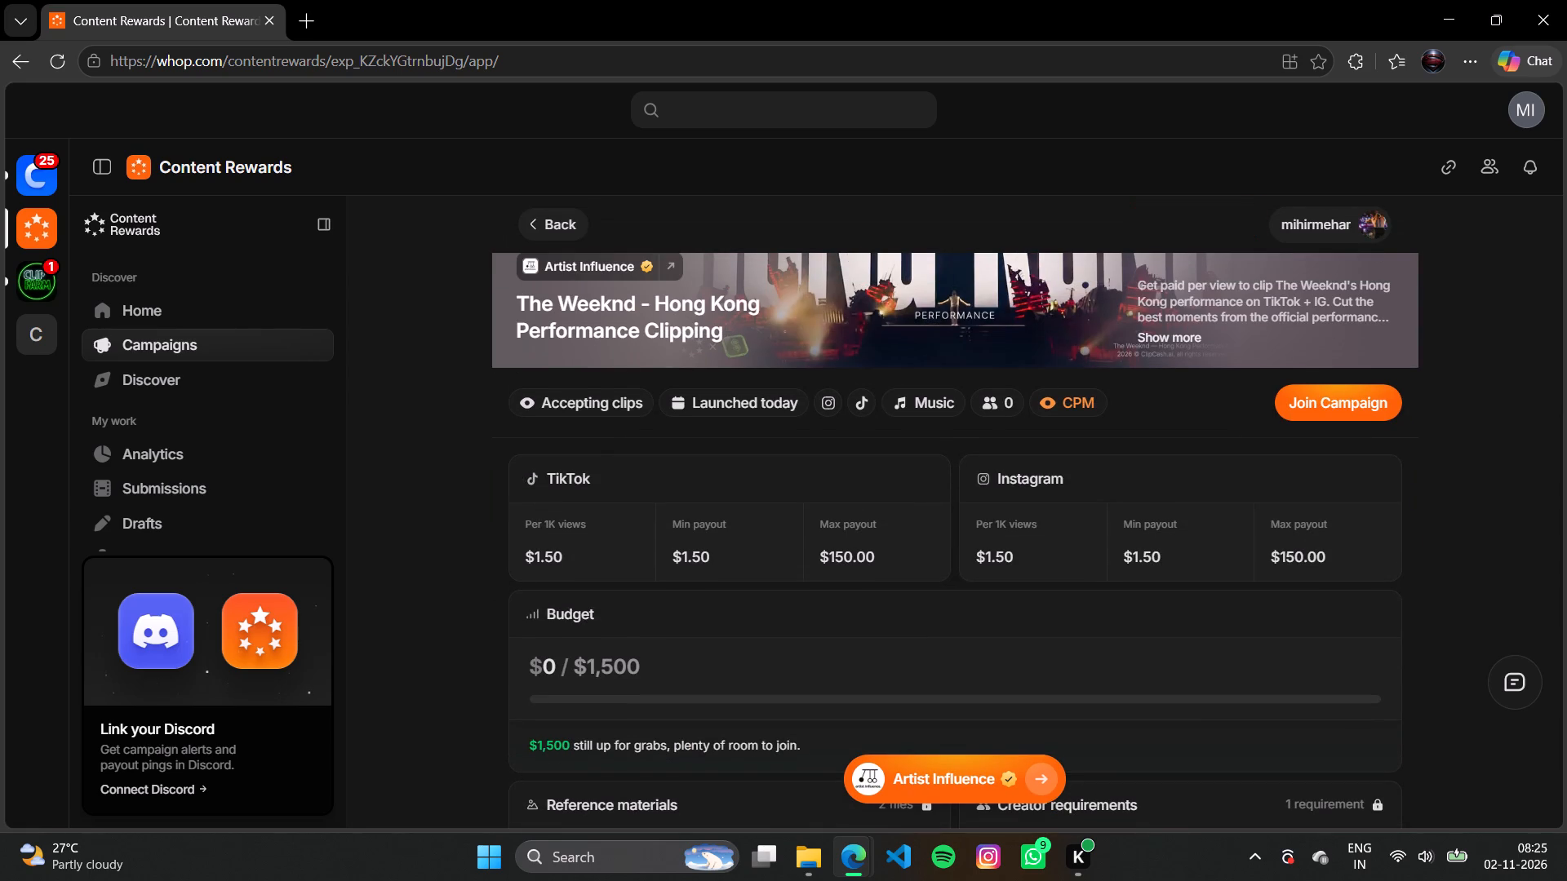
pyautogui.scroll(-4, 923, 626)
pyautogui.scroll(2, 923, 626)
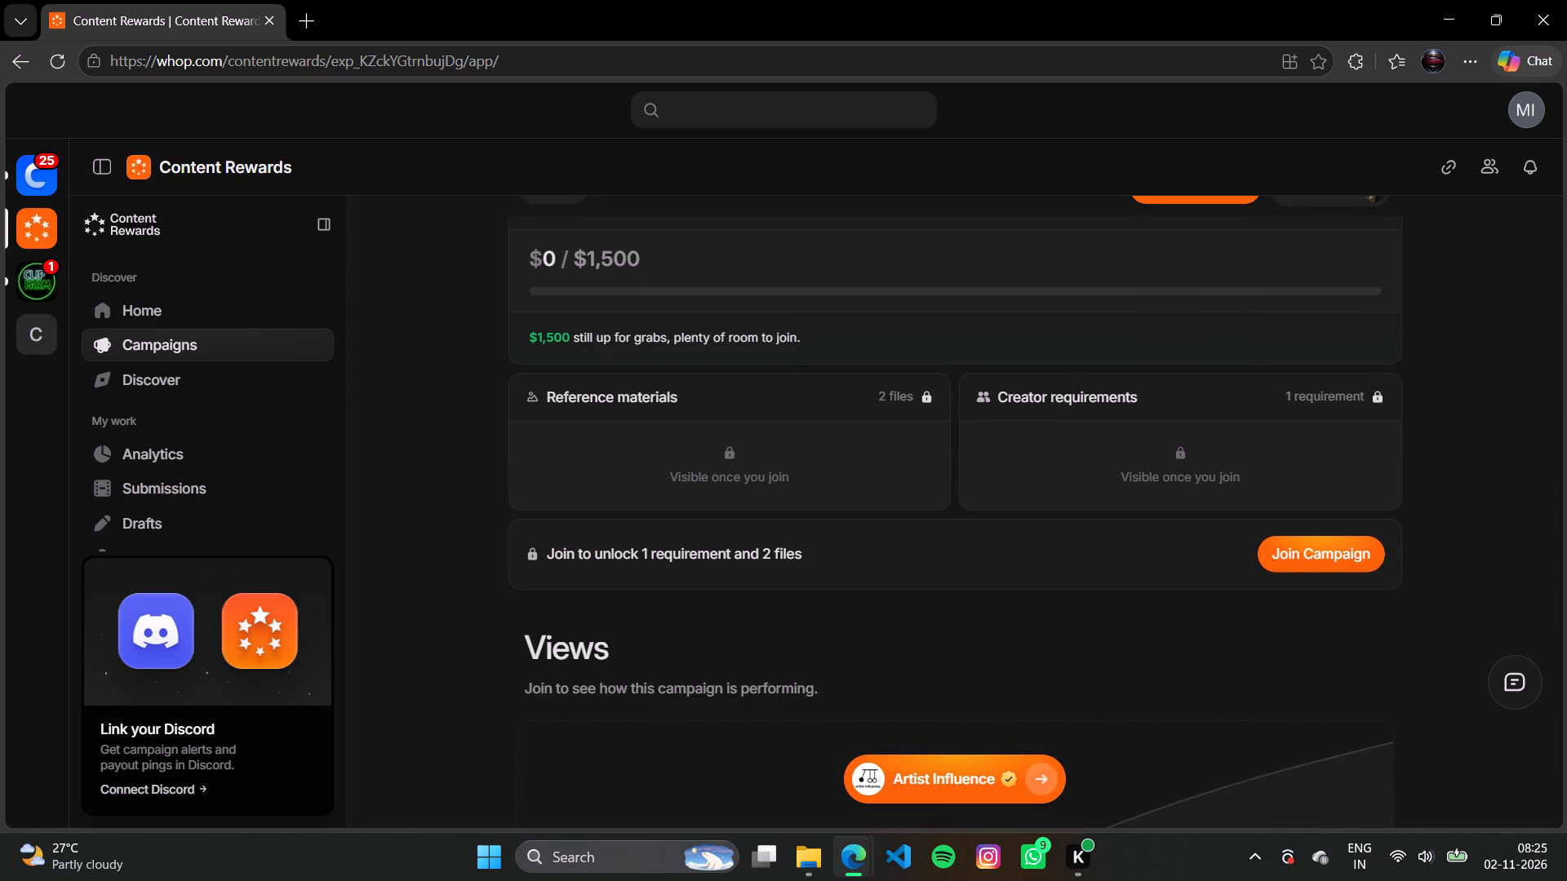
pyautogui.scroll(2, 923, 626)
# Join The Weeknd - Hong Kong Performance Clipping campaign.
pyautogui.click(1329, 415)
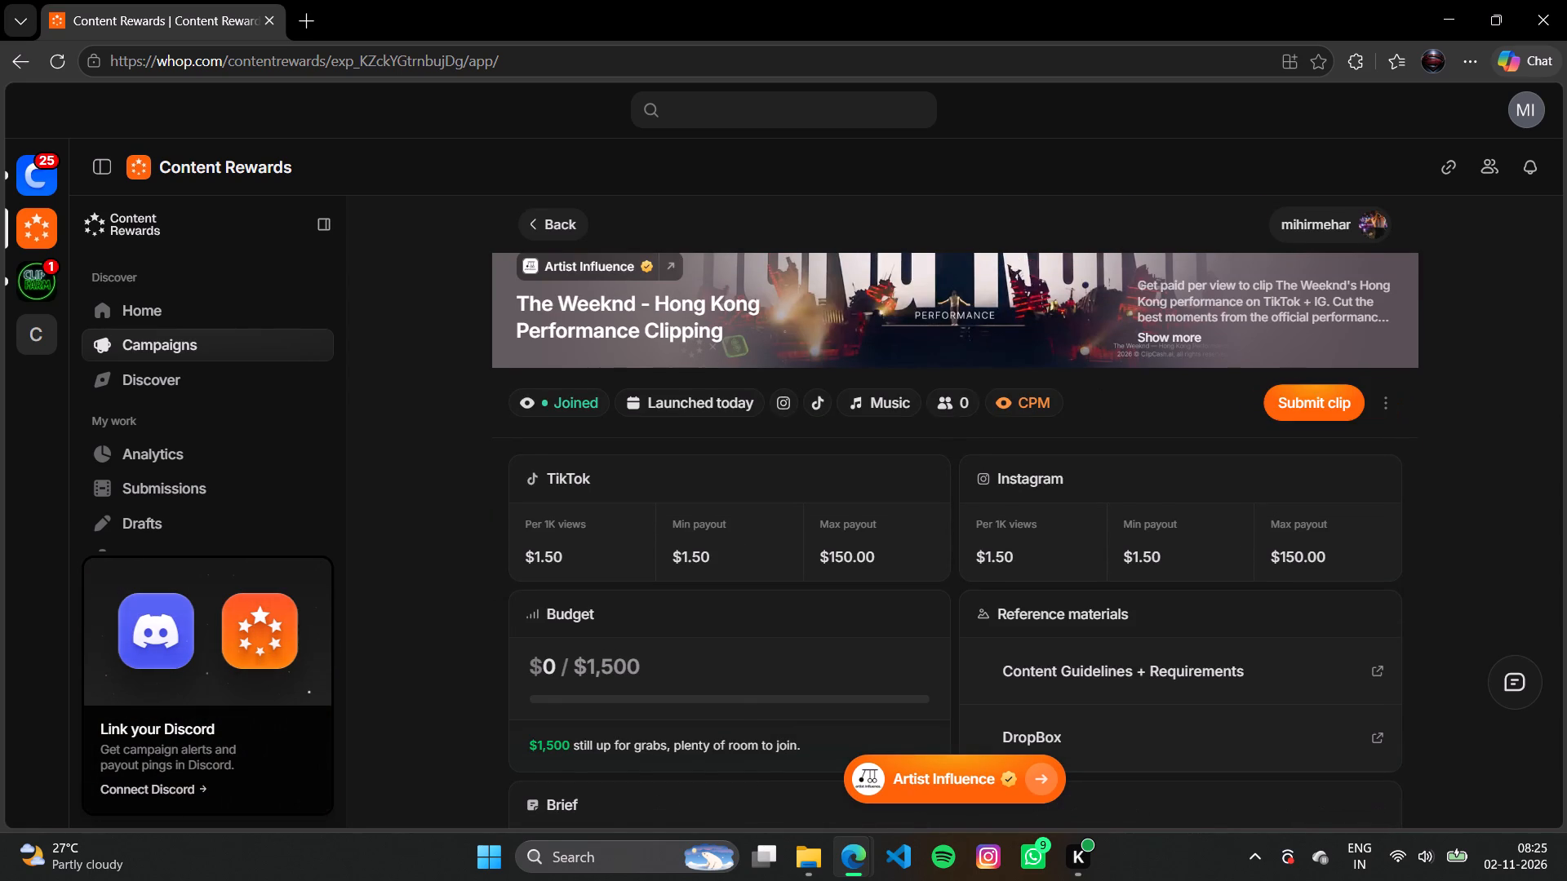
# Open the Content Guidelines + Requirements document from the campaign's reference materials.
pyautogui.scroll(-2, 1037, 524)
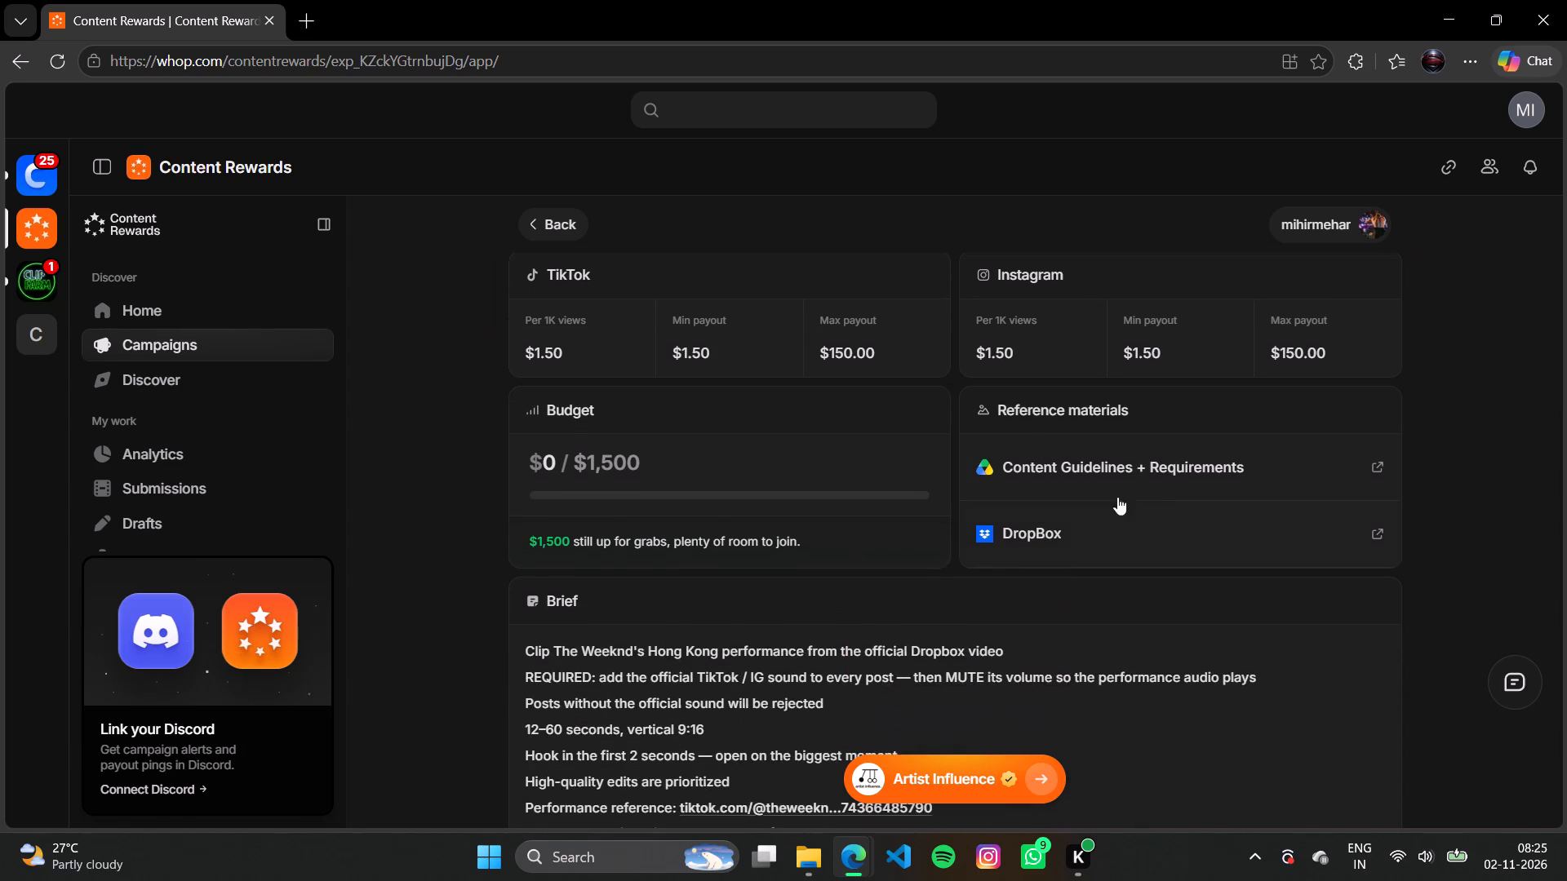
pyautogui.click(1139, 461)
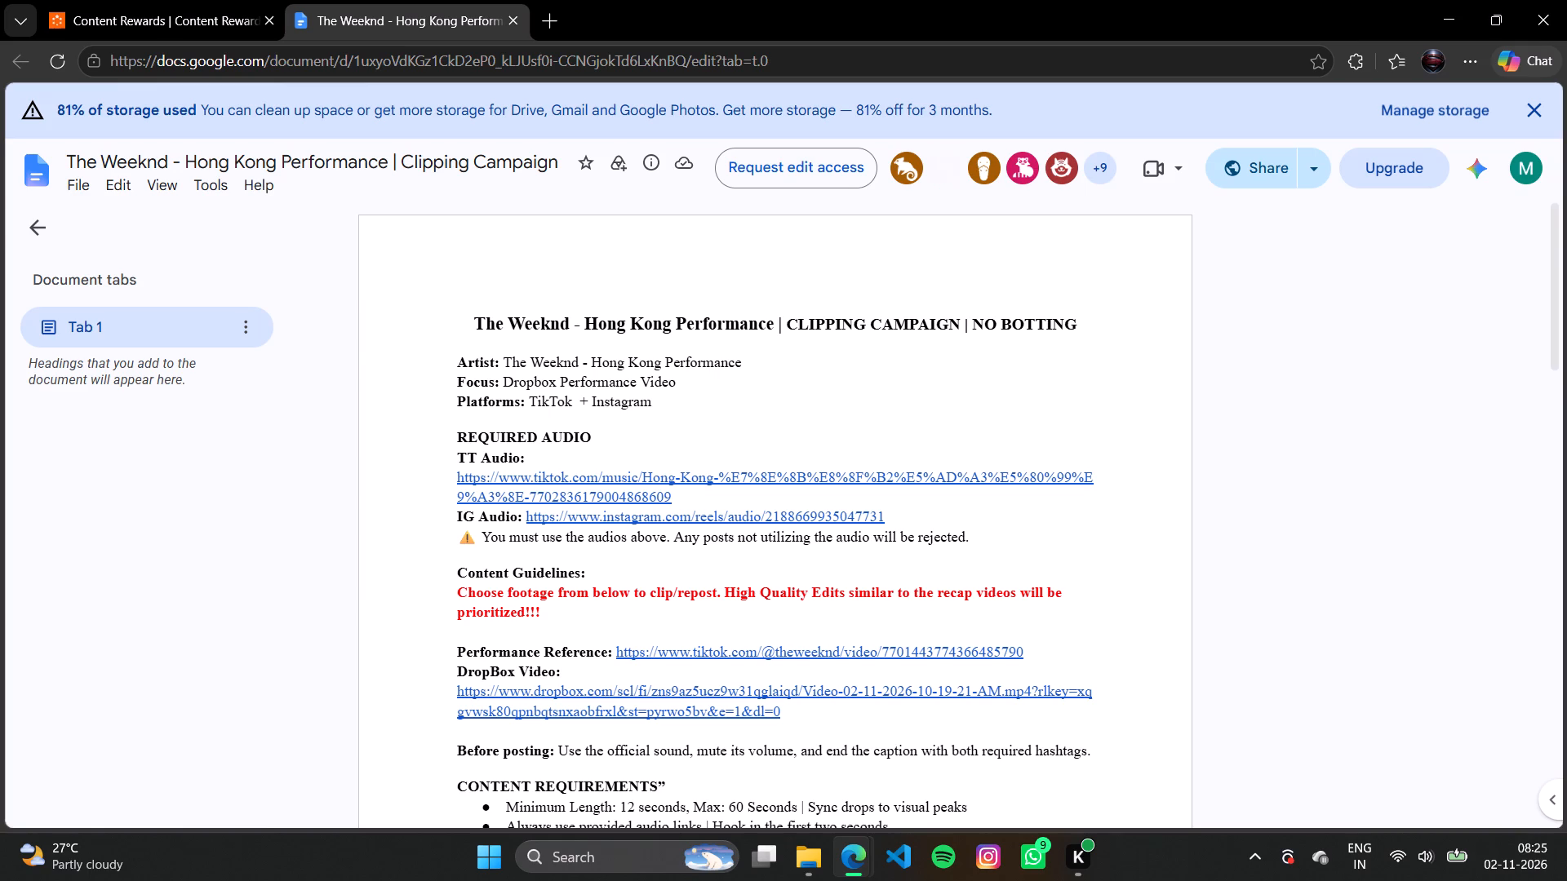
# Read the guidelines document's content requirements, rules, and analytics and approval sections.
pyautogui.scroll(-9, 579, 482)
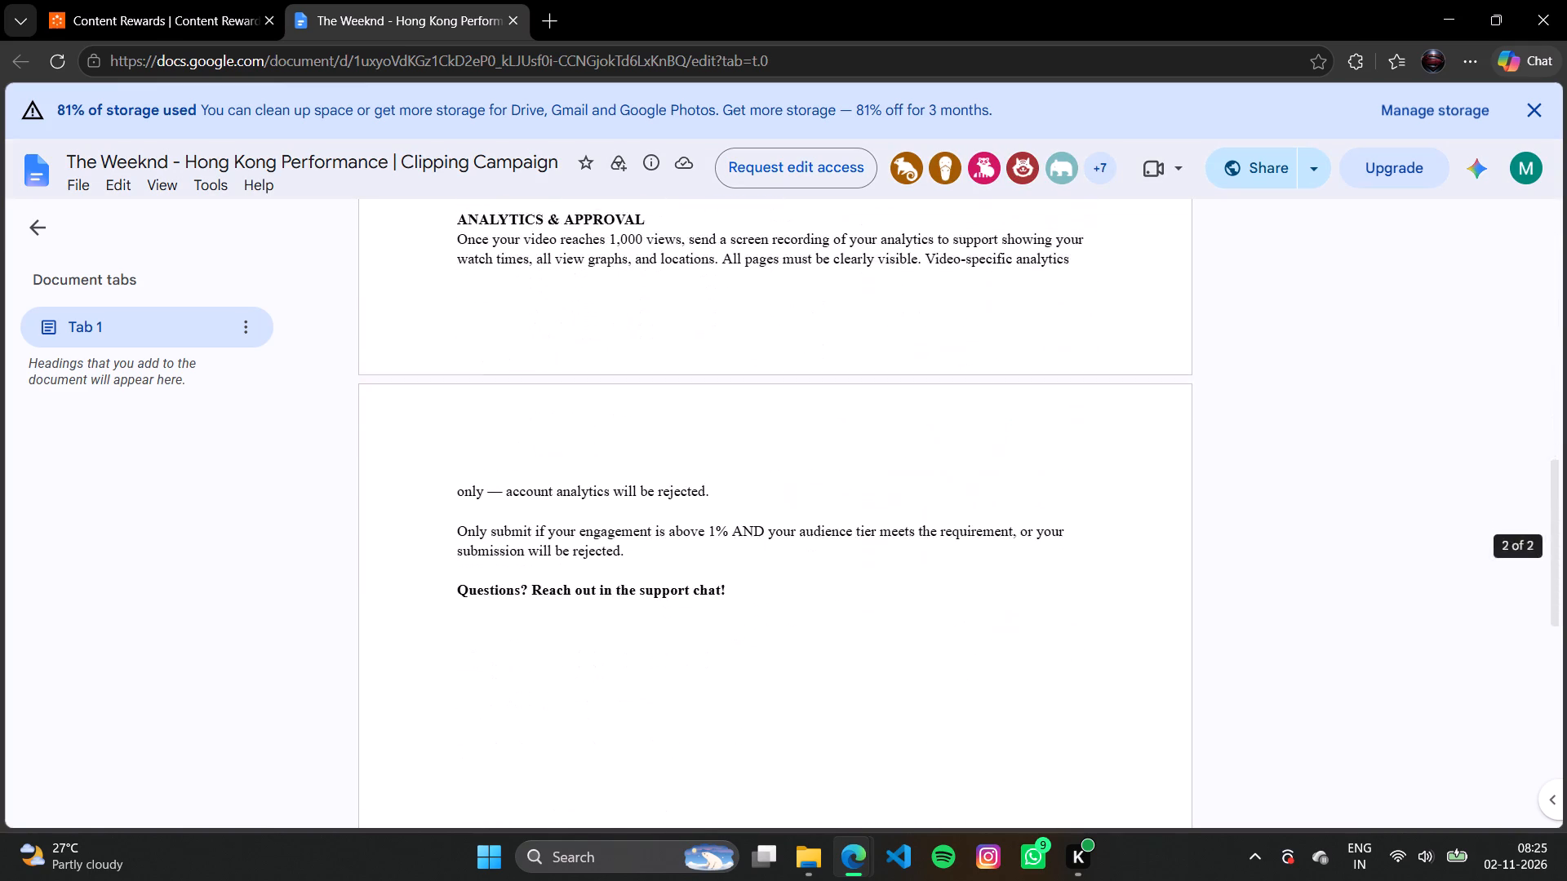
pyautogui.scroll(5, 579, 482)
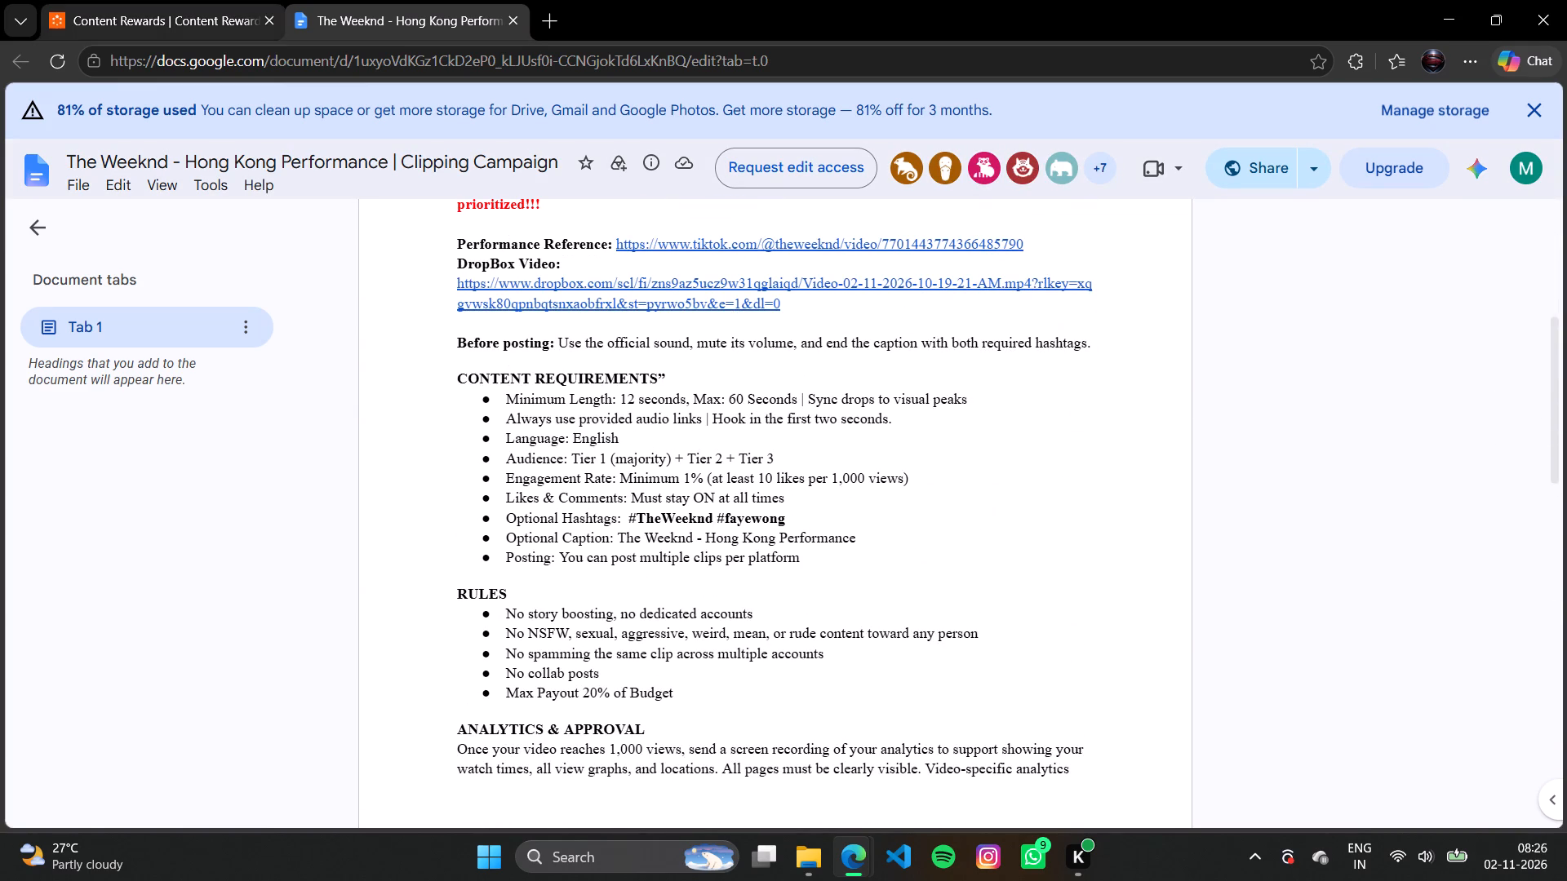
# Return to the Content Rewards campaign page and review its payouts, reference materials and brief.
pyautogui.click(195, 0)
pyautogui.scroll(7, 690, 494)
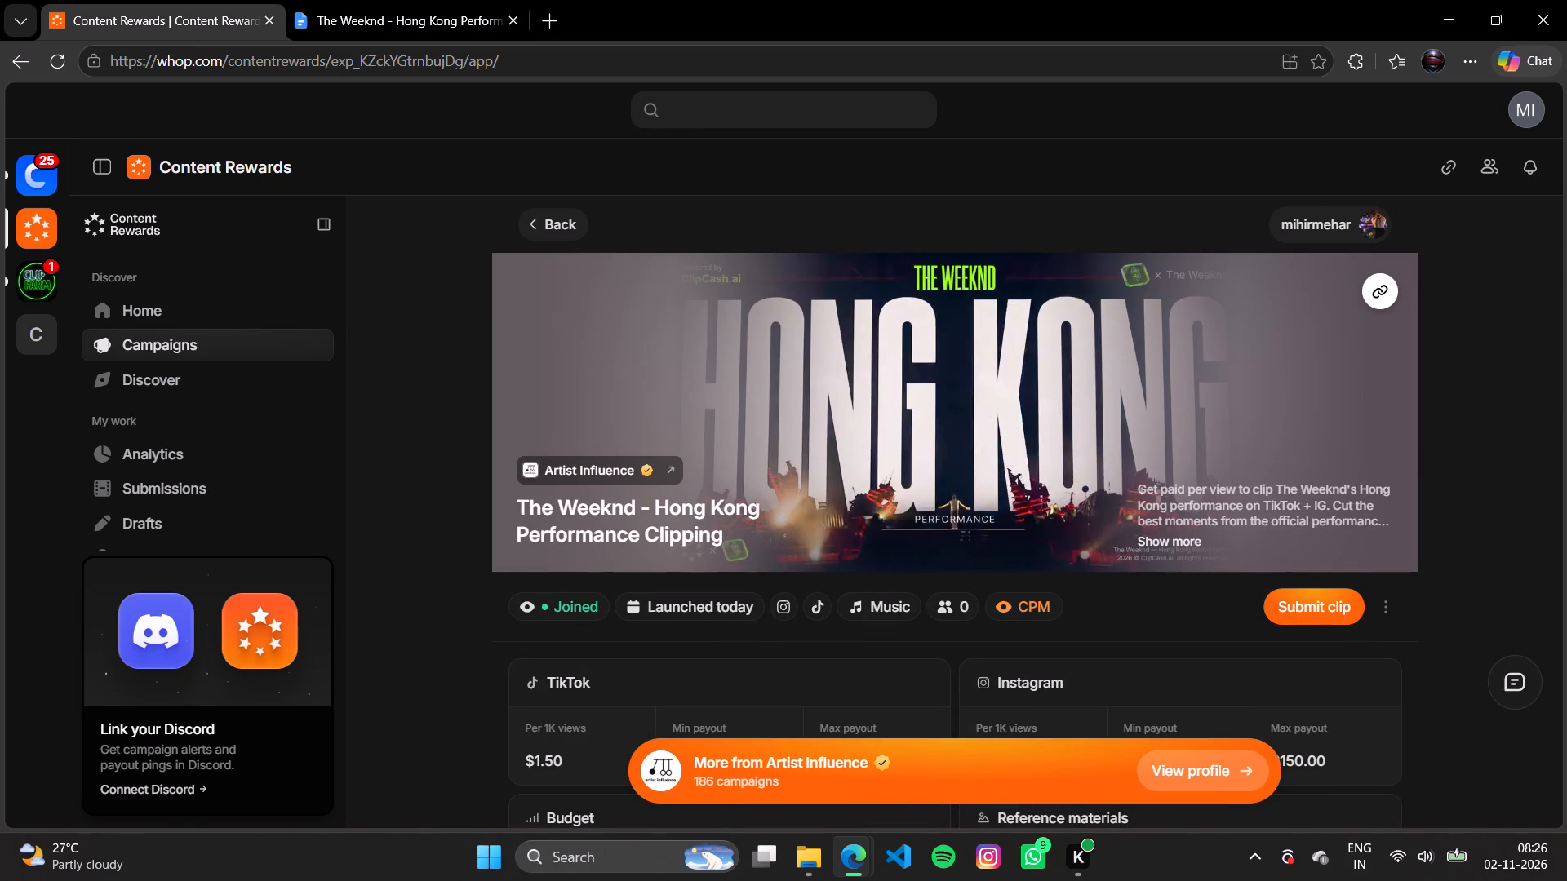
pyautogui.scroll(-5, 932, 566)
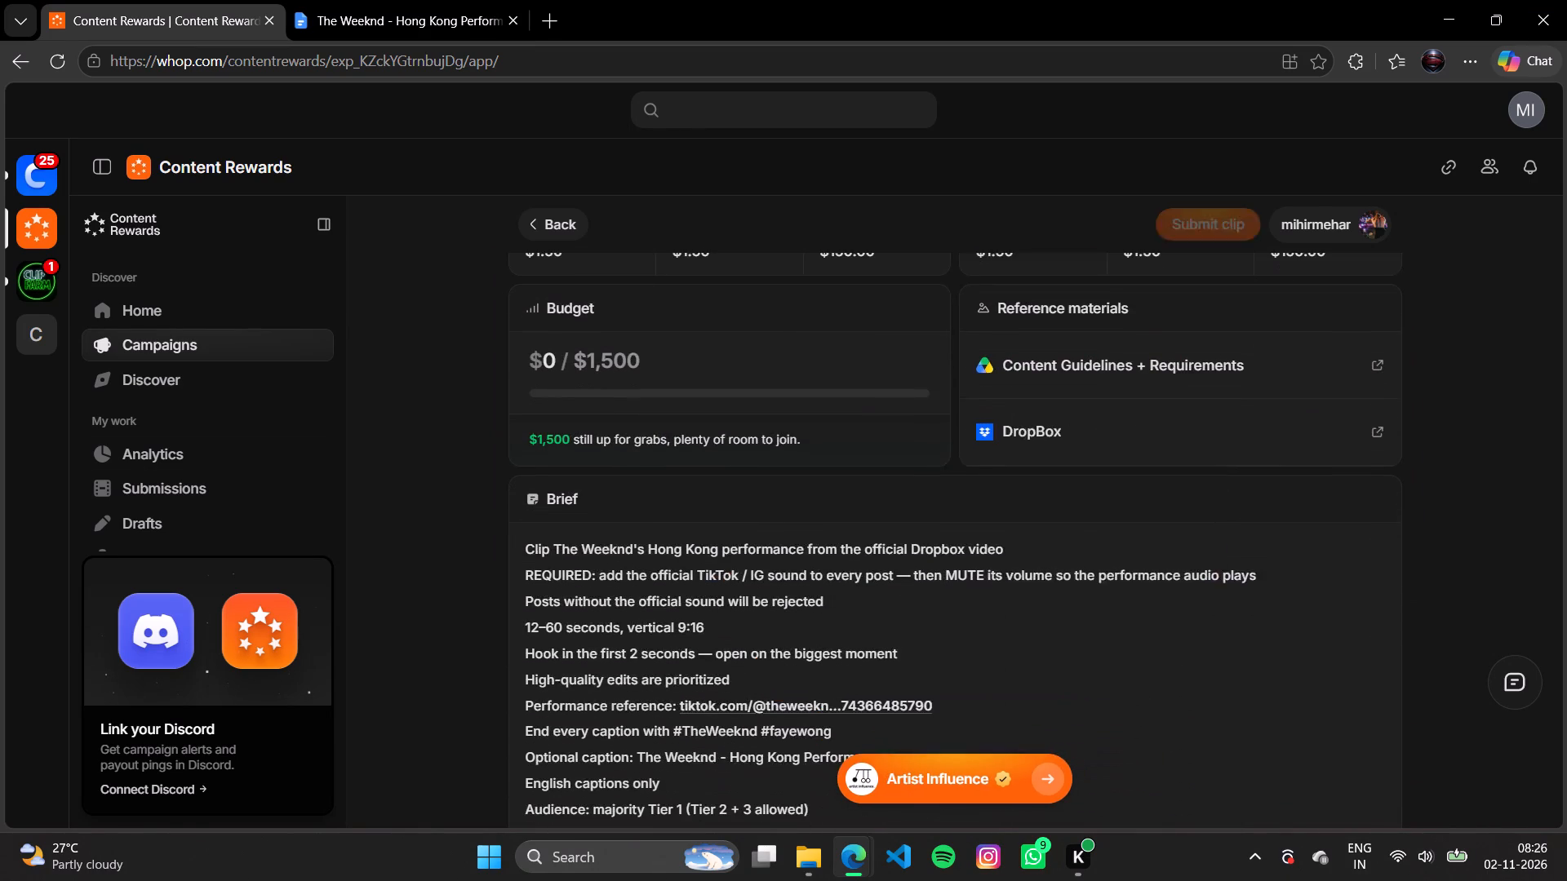
pyautogui.scroll(2, 932, 566)
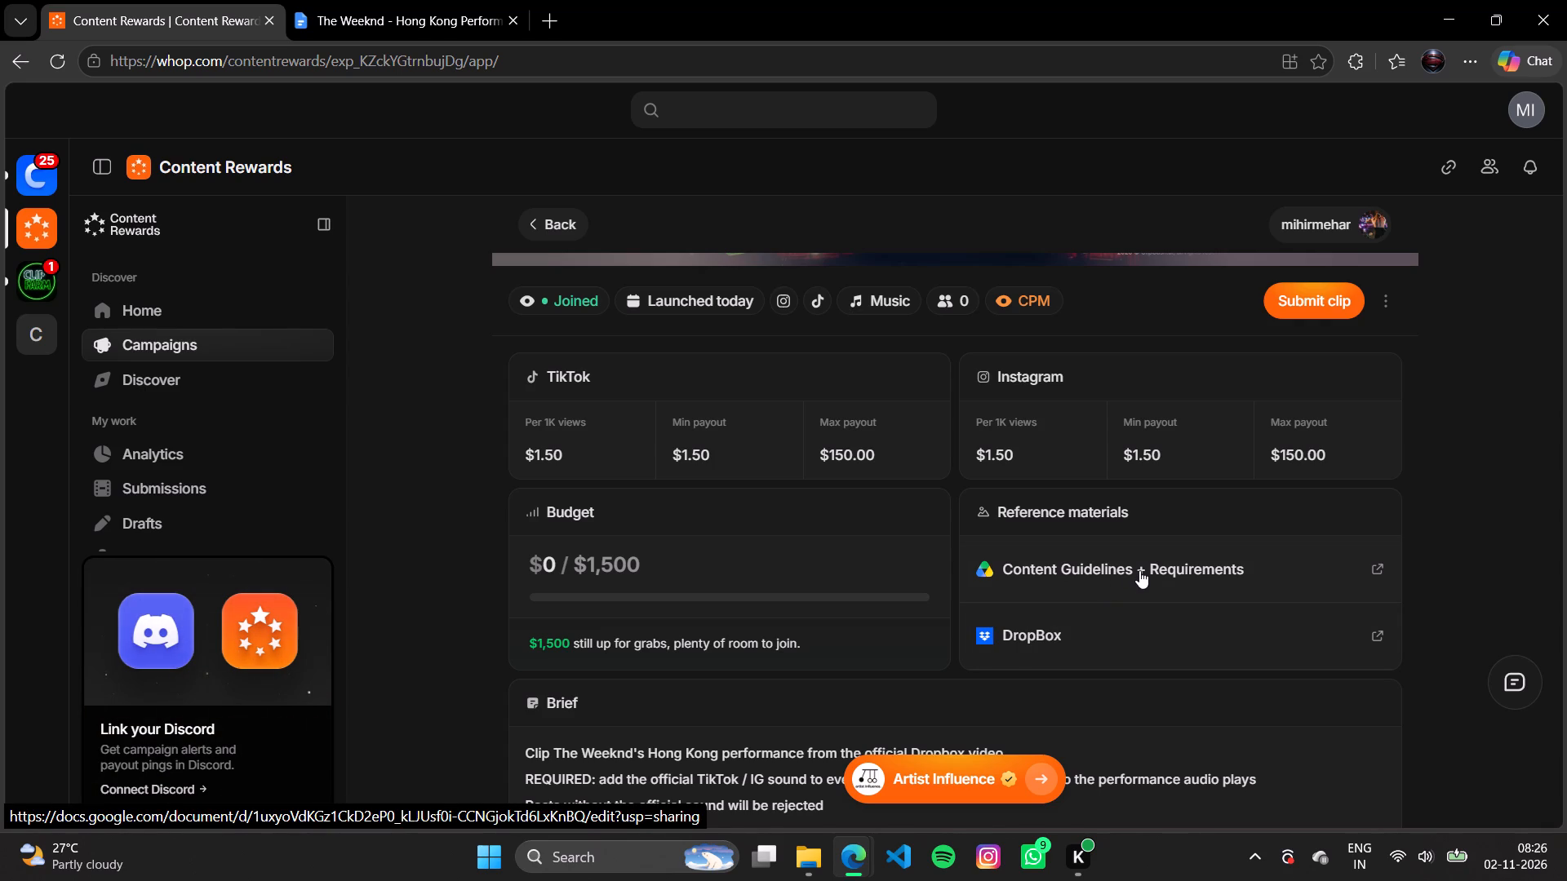
# Reopen the Content Guidelines + Requirements document from the reference materials, leaving only one copy of it open.
pyautogui.click(1181, 566)
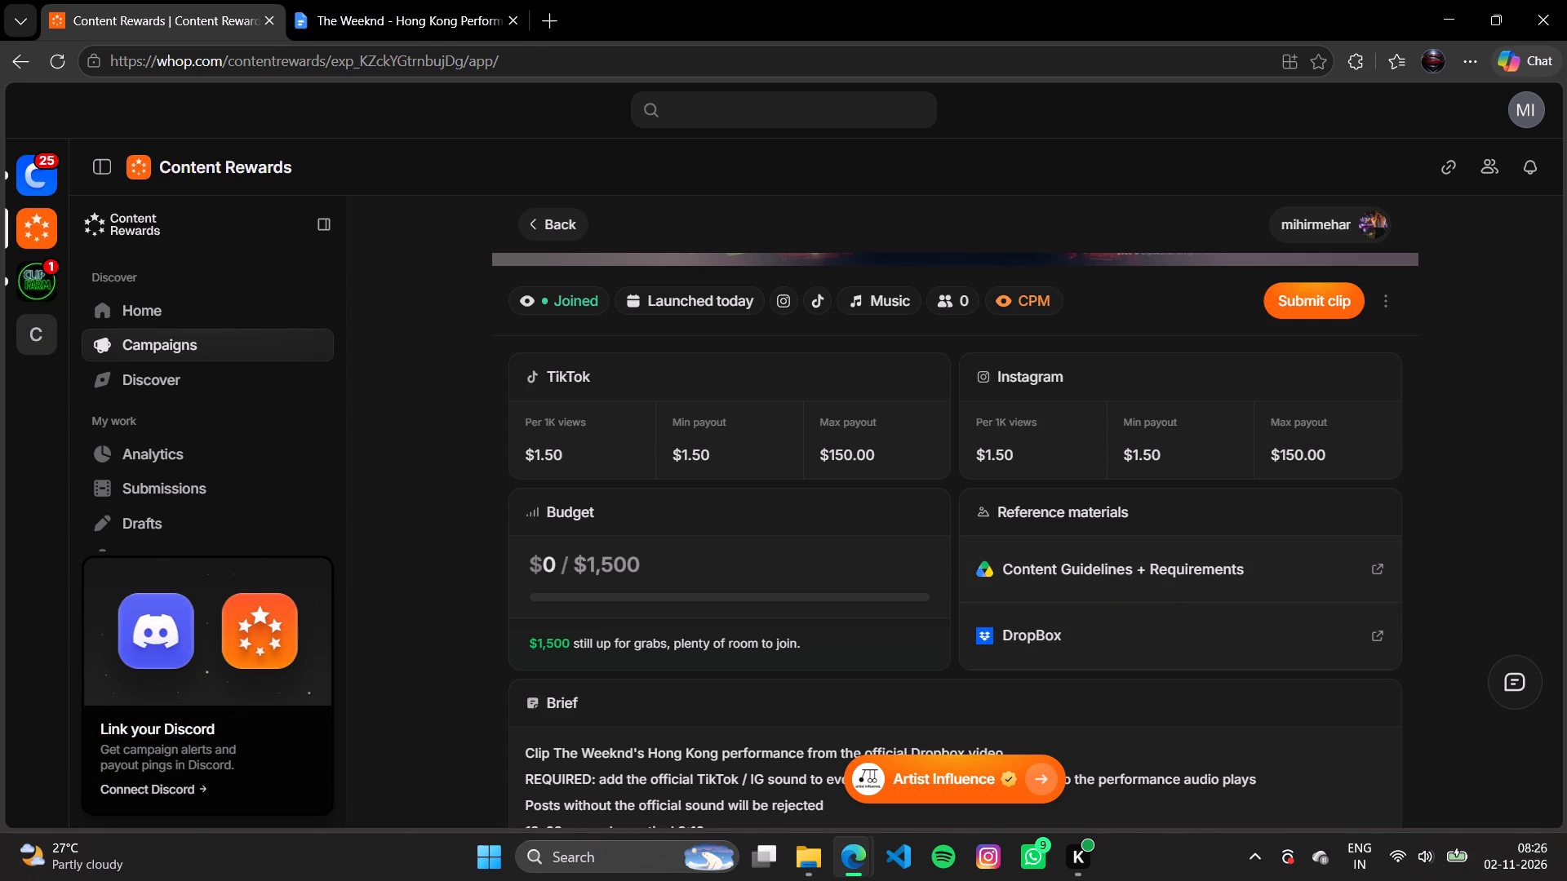
pyautogui.click(757, 24)
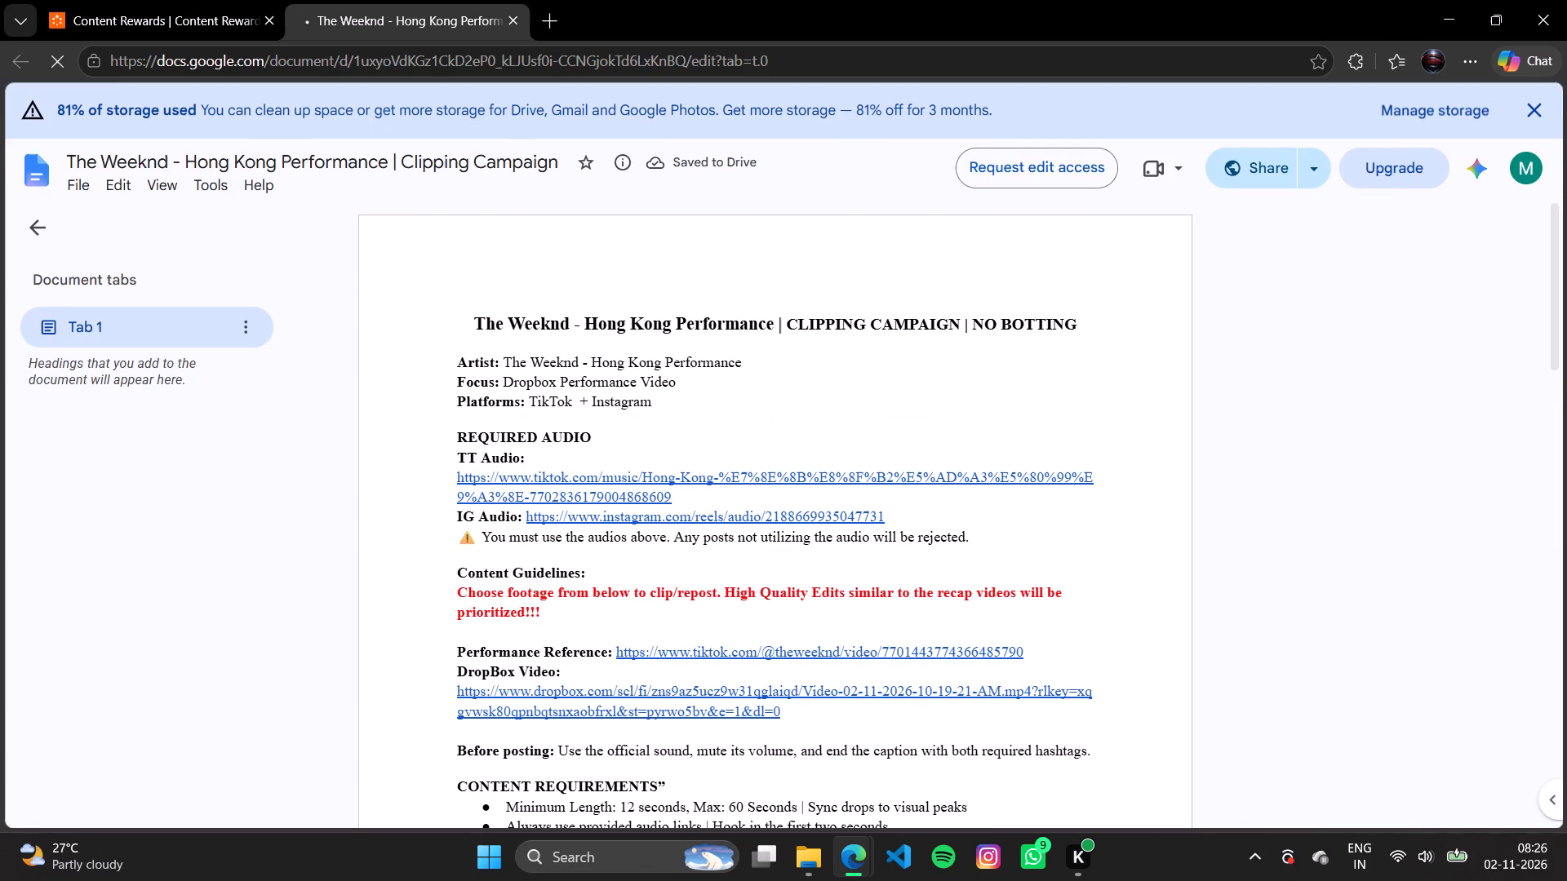
# Preview the required Instagram audio from the IG Audio link in the document, and close the audio page.
pyautogui.click(551, 489)
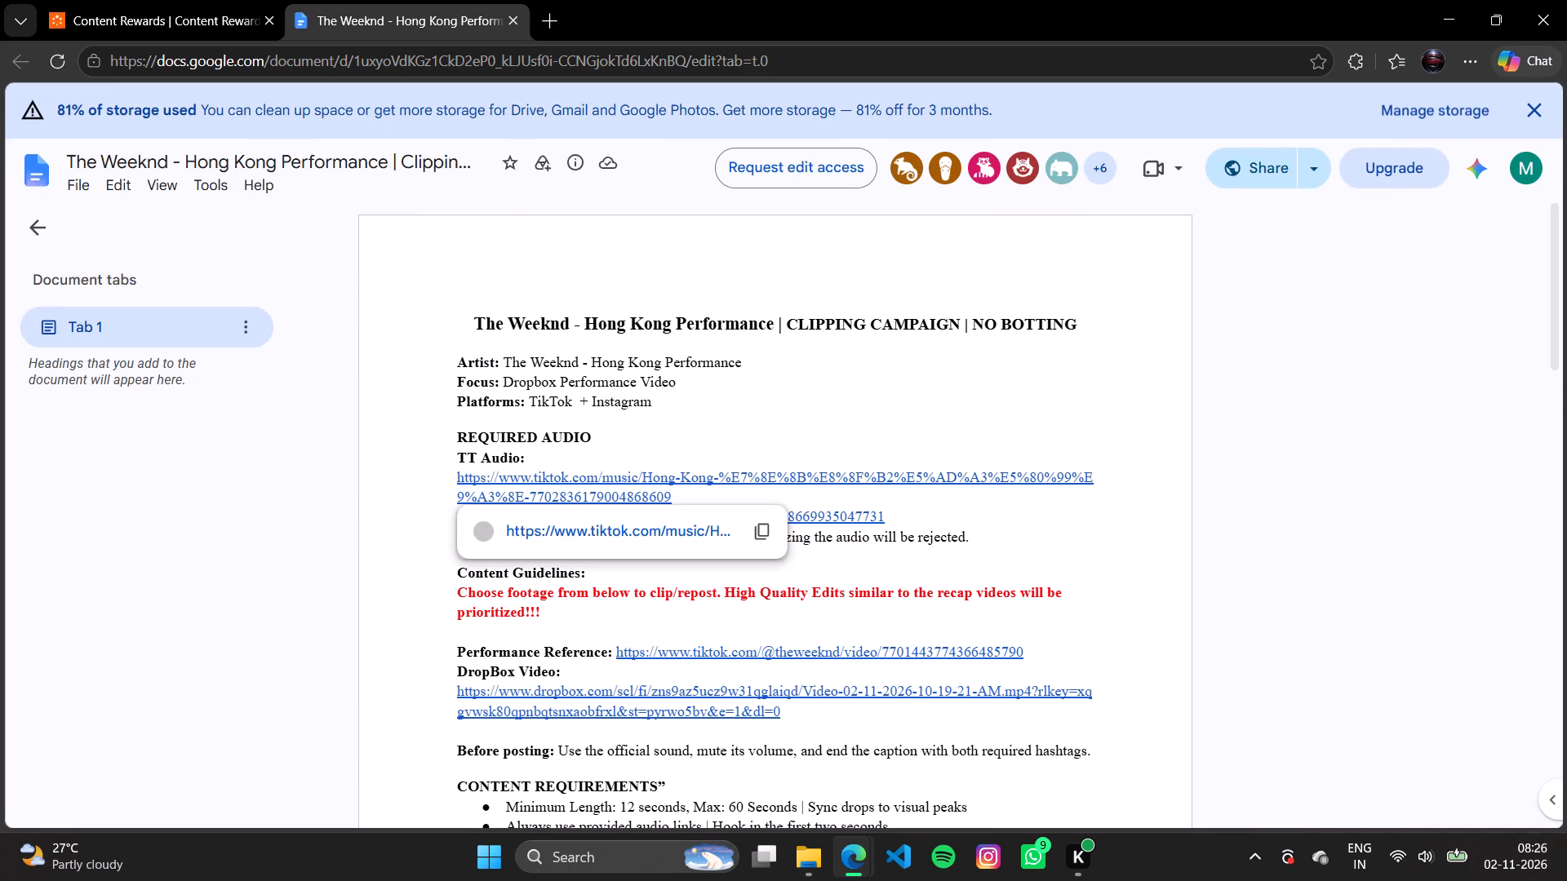
pyautogui.click(391, 508)
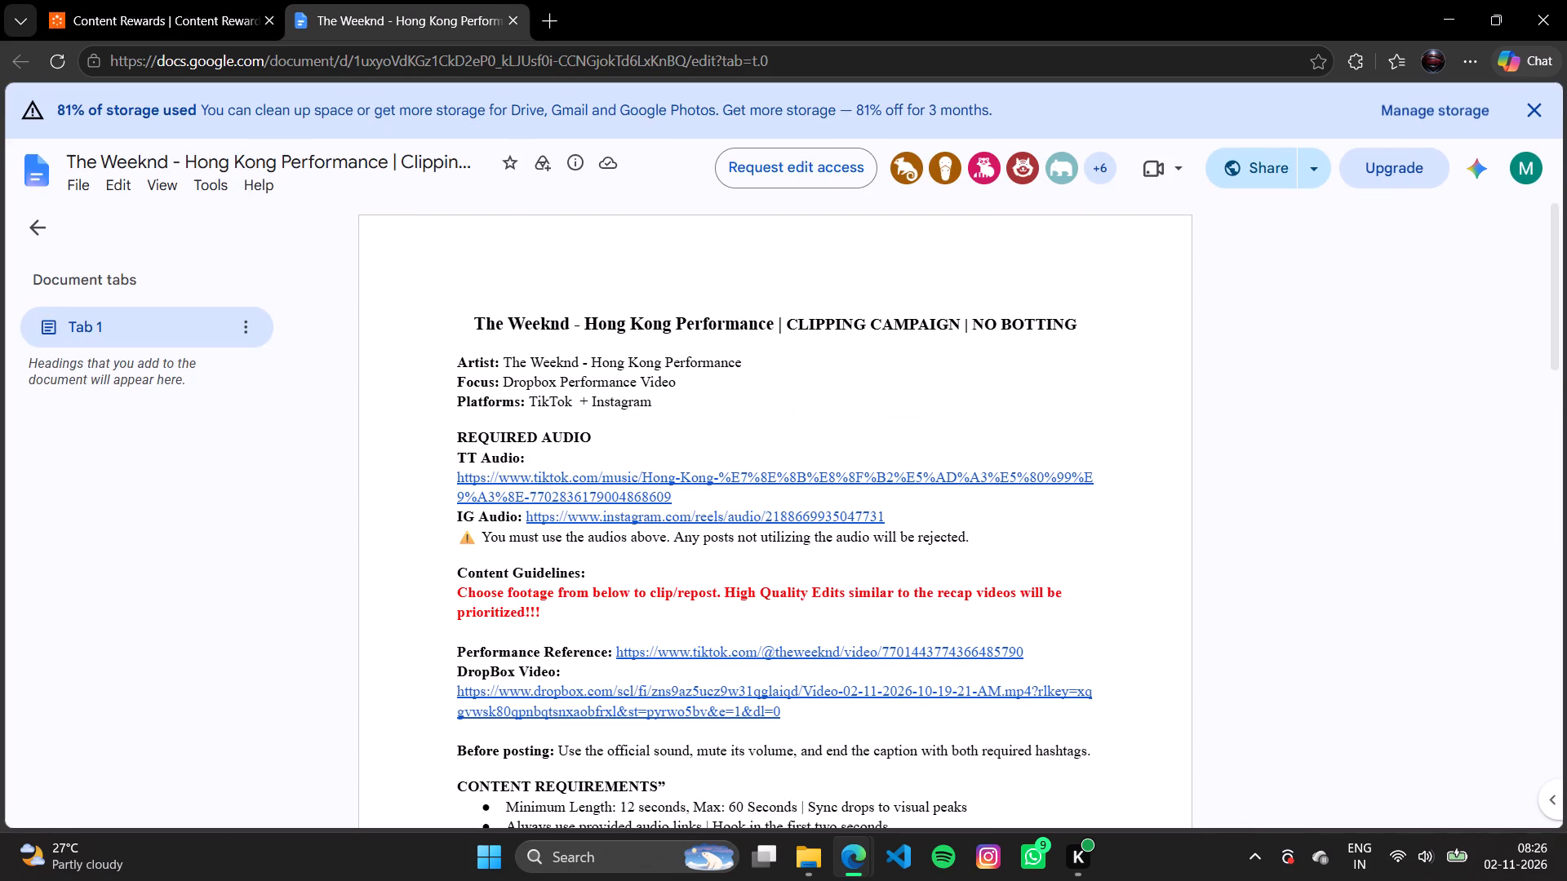
pyautogui.click(578, 516)
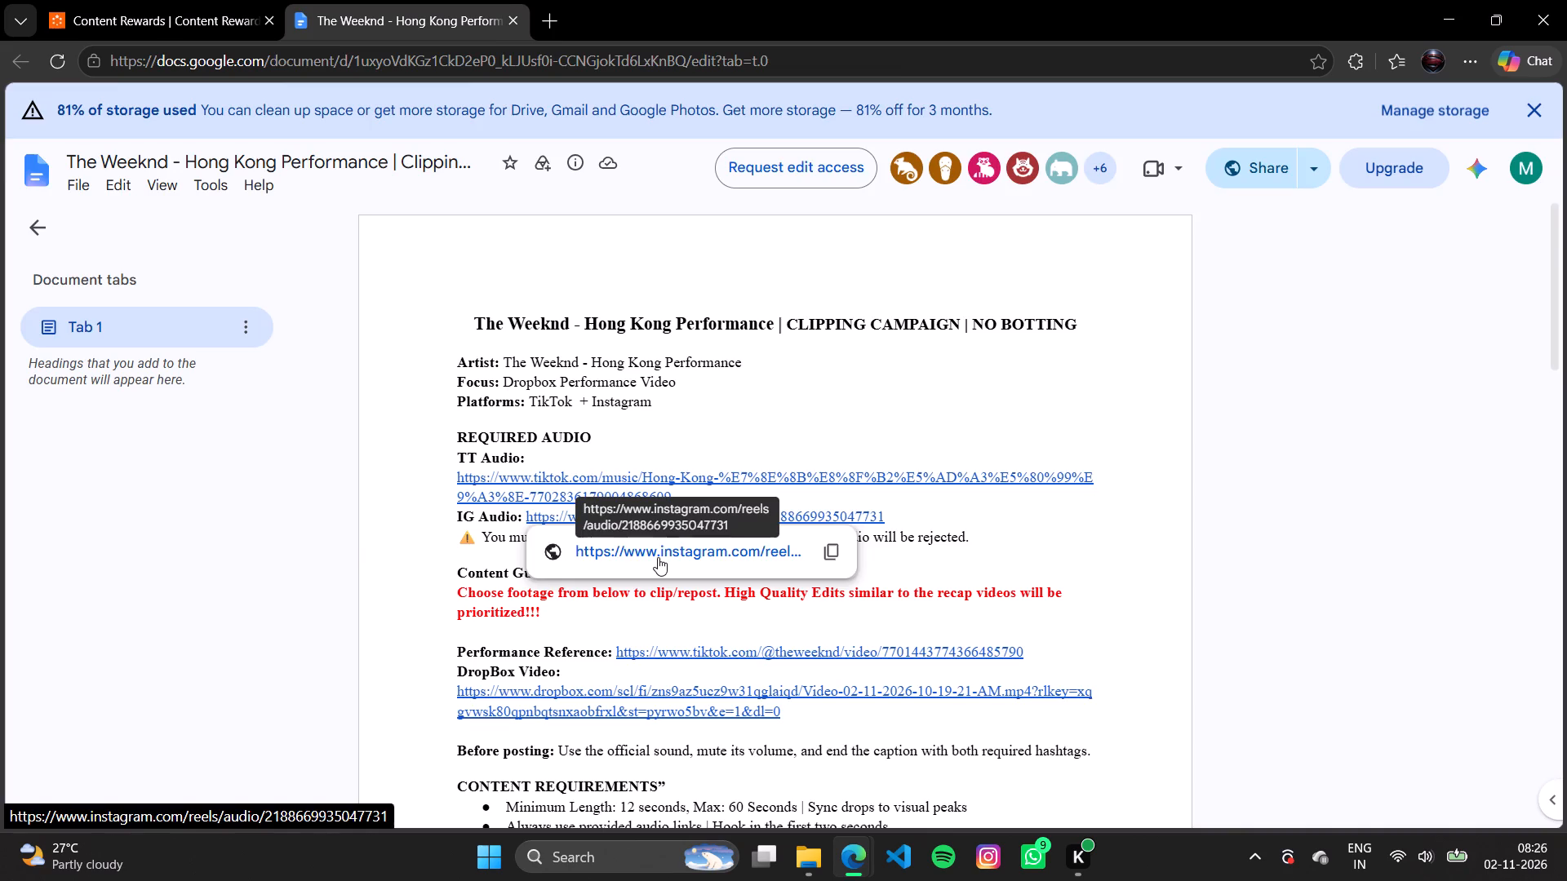
pyautogui.click(658, 557)
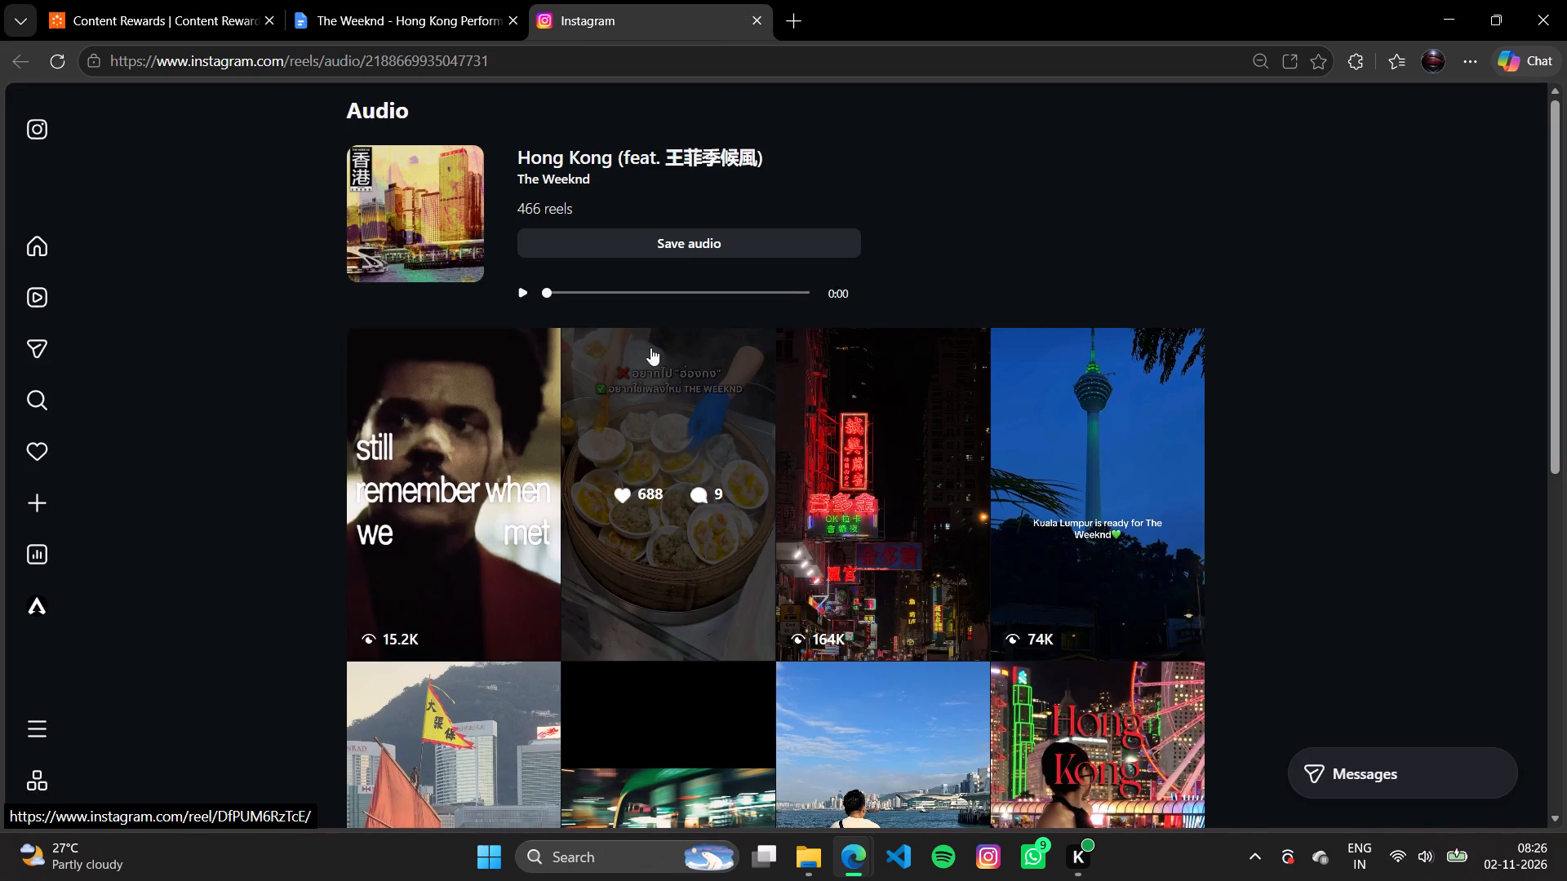
pyautogui.click(513, 279)
pyautogui.click(524, 292)
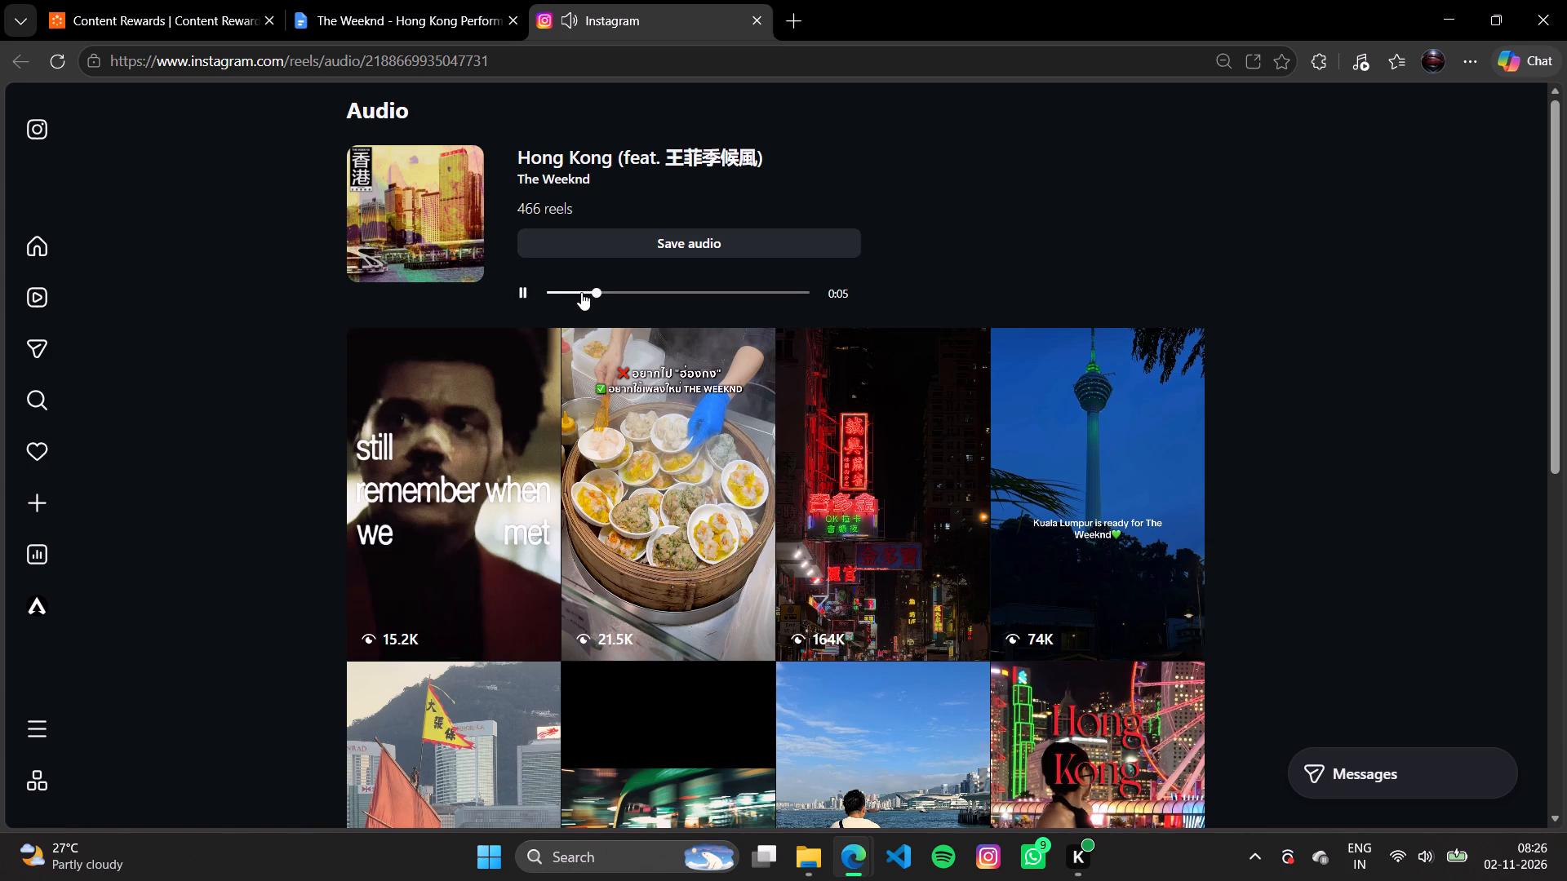
pyautogui.click(380, 0)
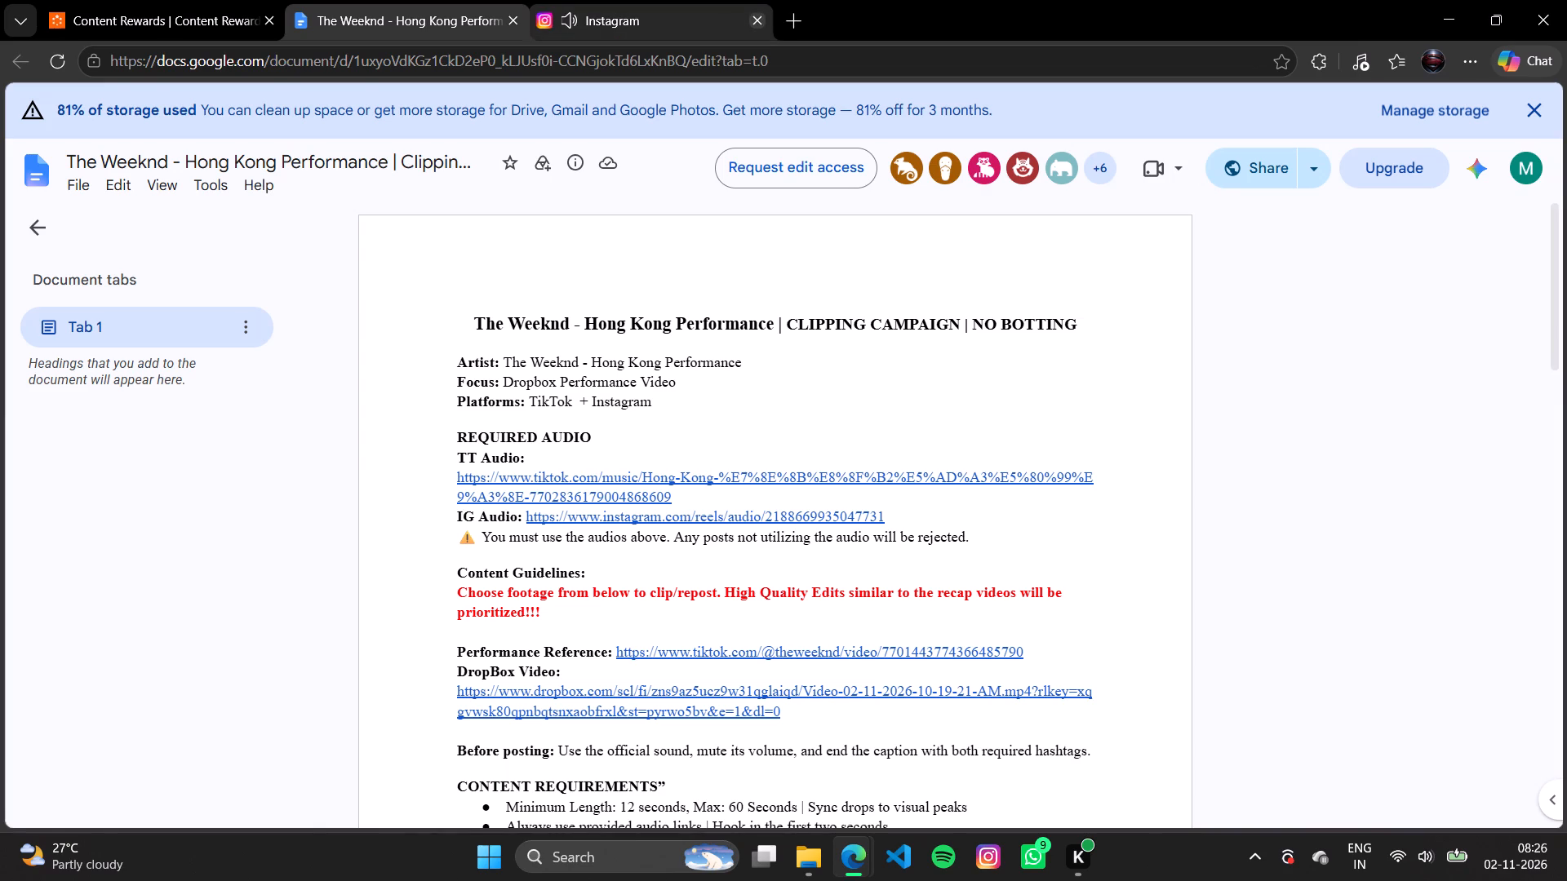
pyautogui.click(757, 27)
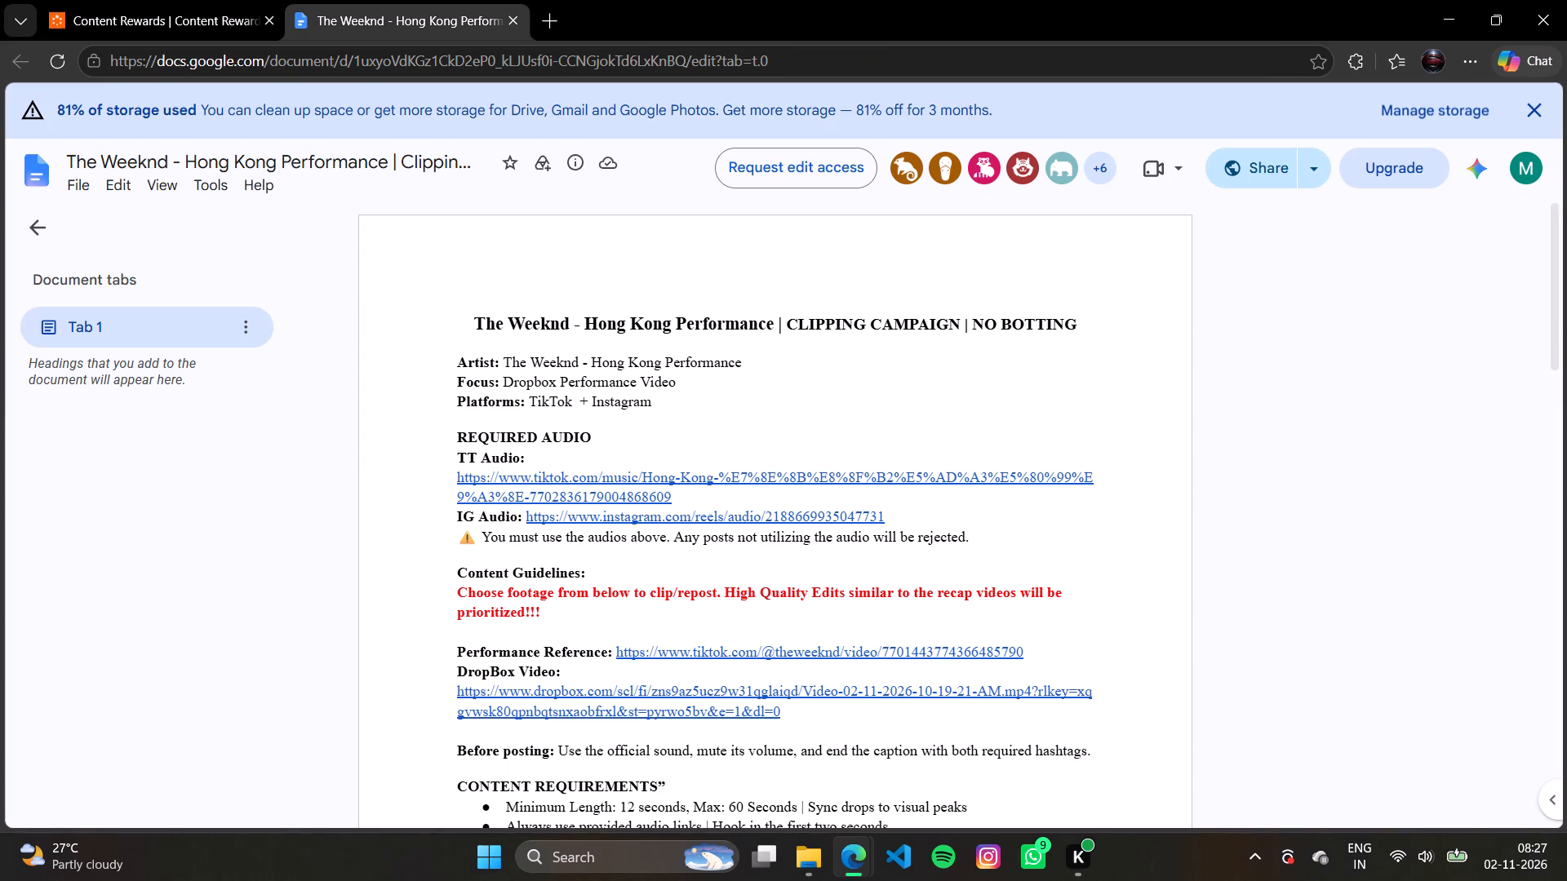
# Open the DropBox Video link from the guidelines document.
pyautogui.scroll(-3, 596, 471)
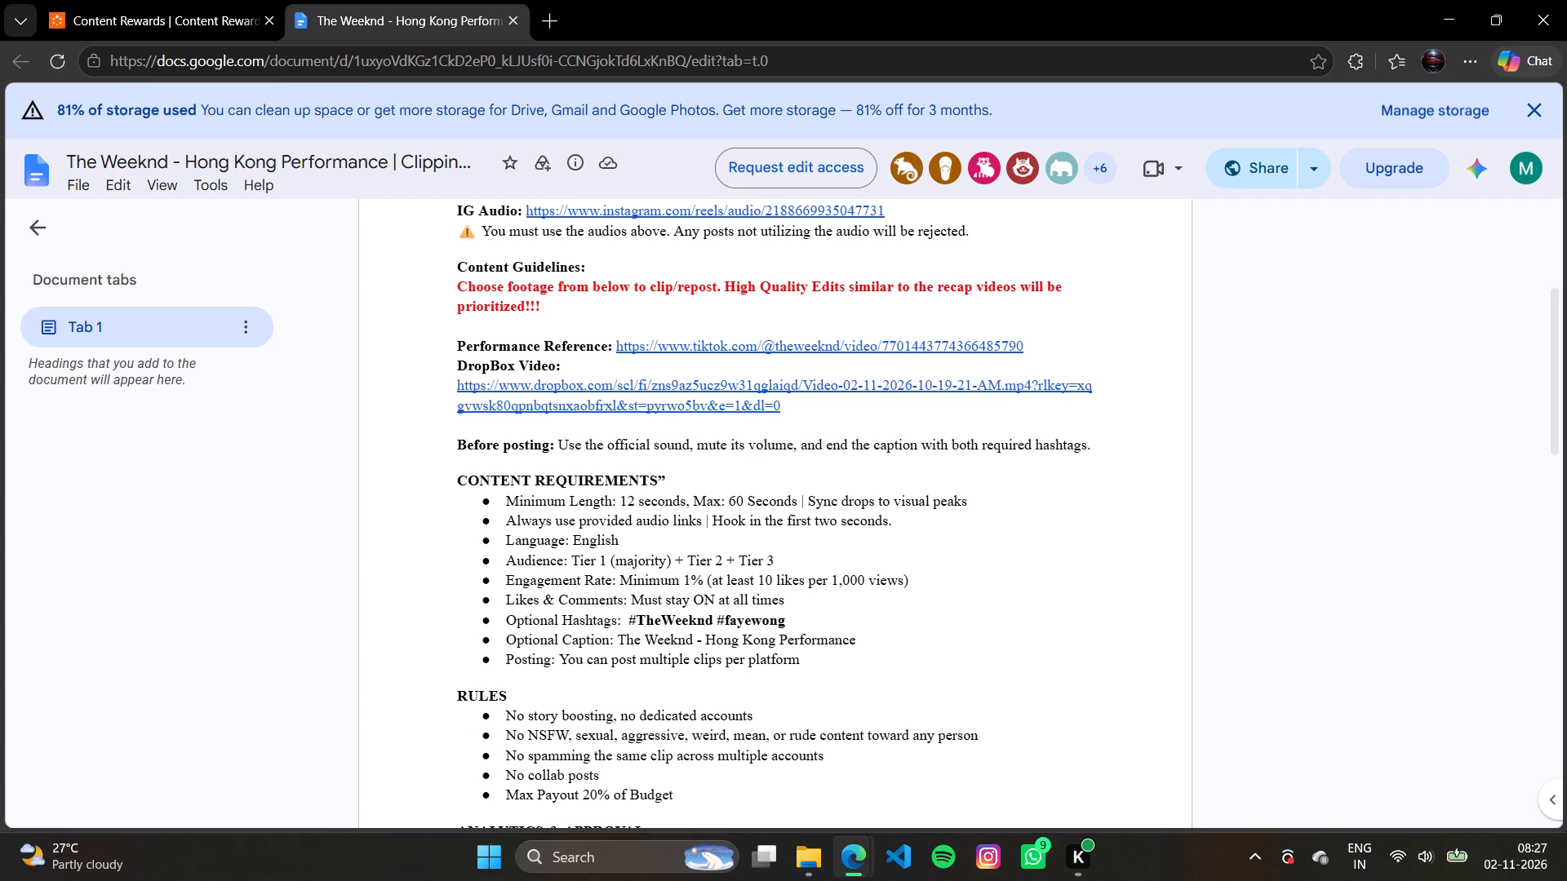
pyautogui.click(585, 394)
pyautogui.click(619, 423)
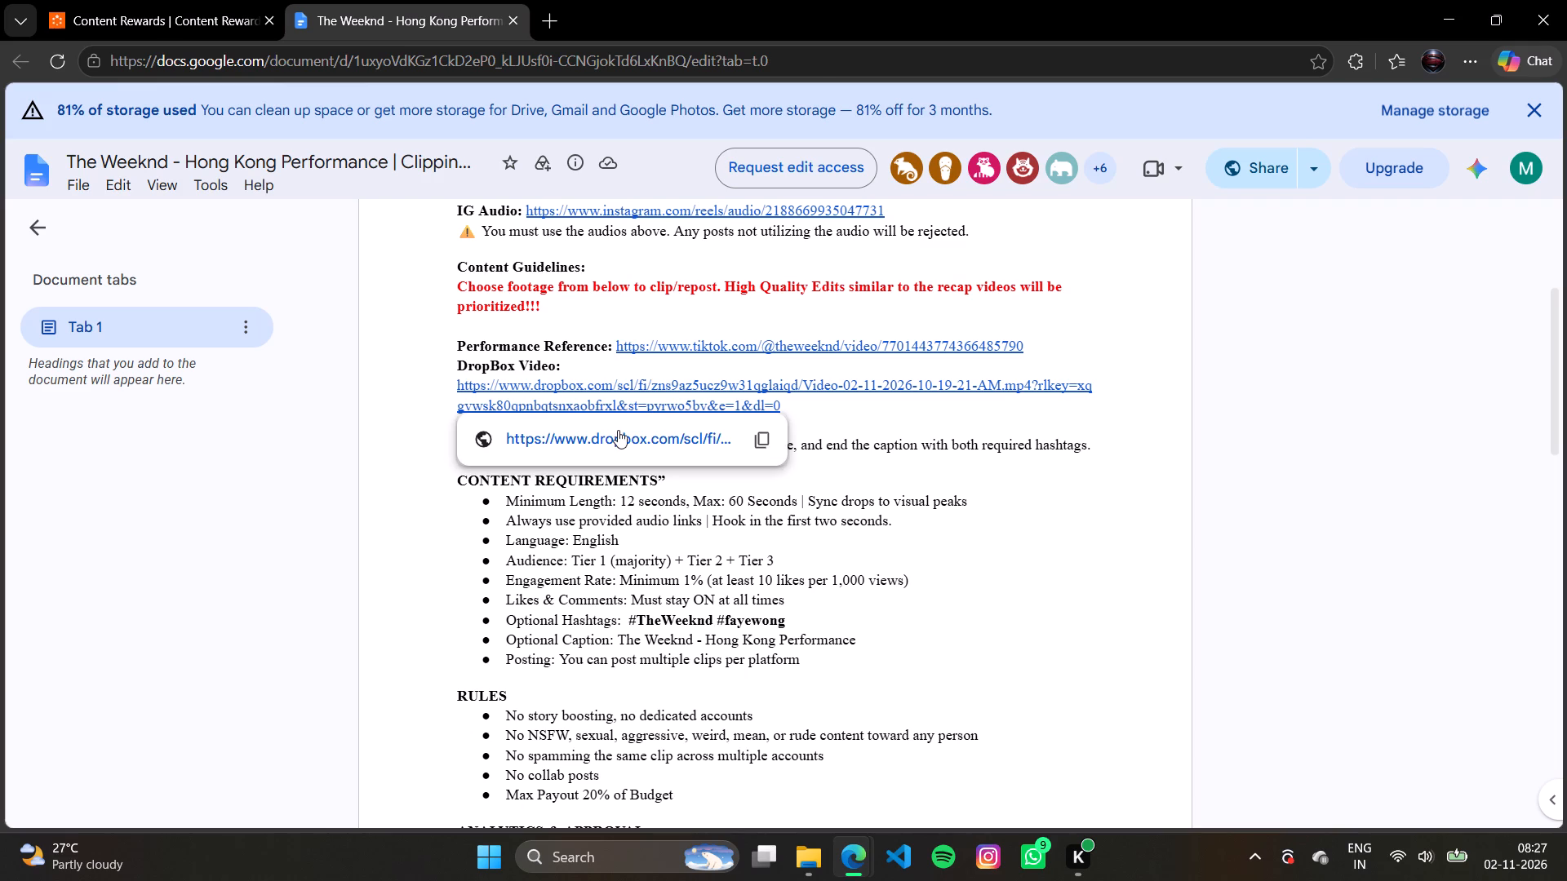
pyautogui.click(618, 432)
# Return to the guidelines document and read the rules and the analytics and approval section.
pyautogui.click(427, 0)
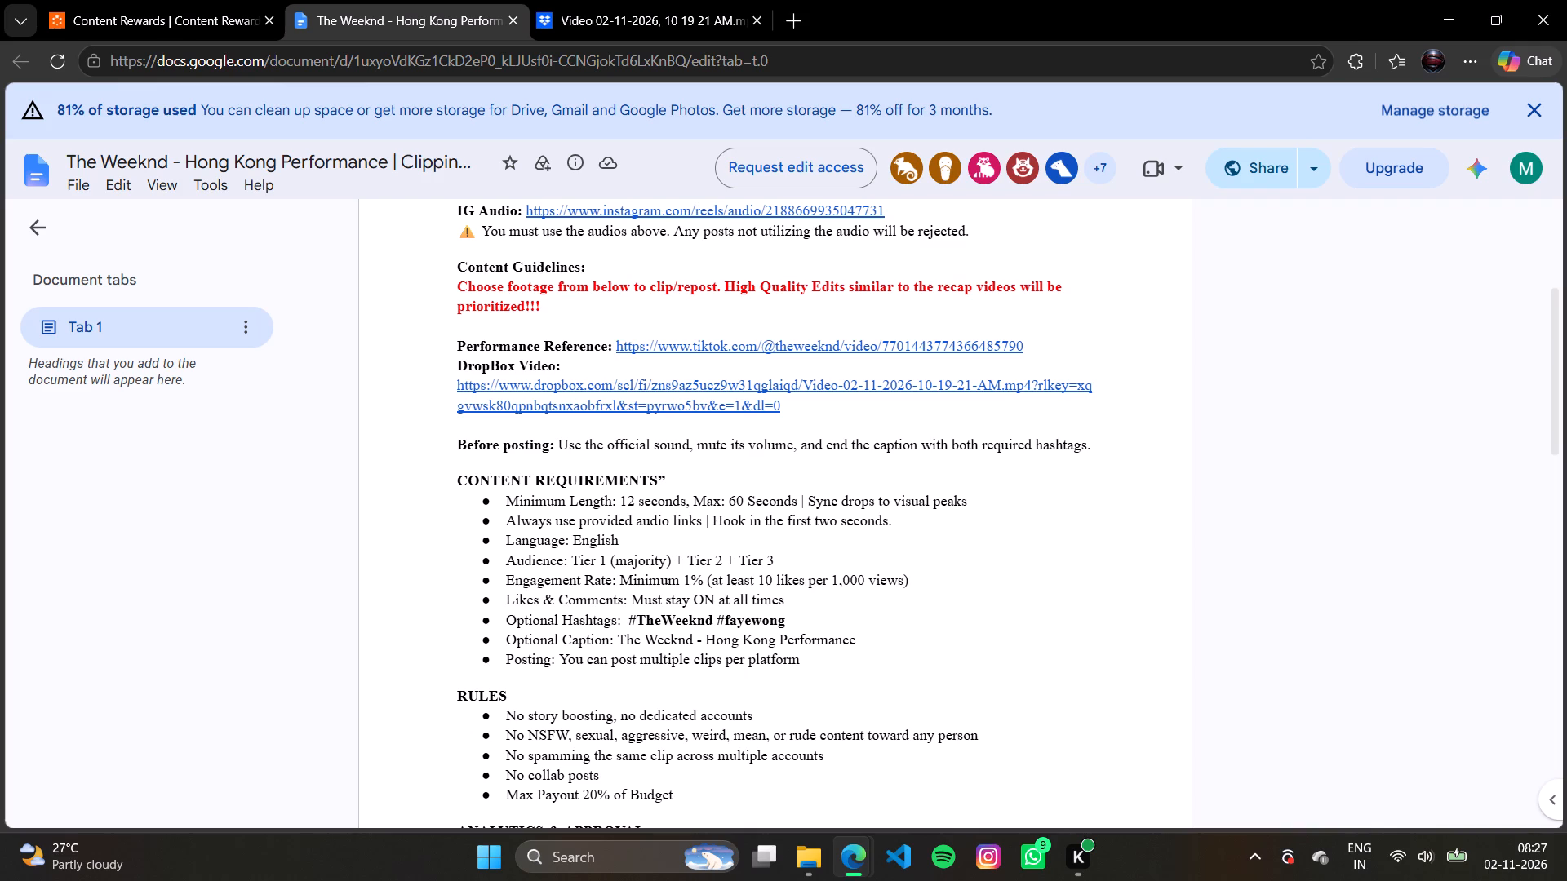
pyautogui.scroll(-3, 642, 642)
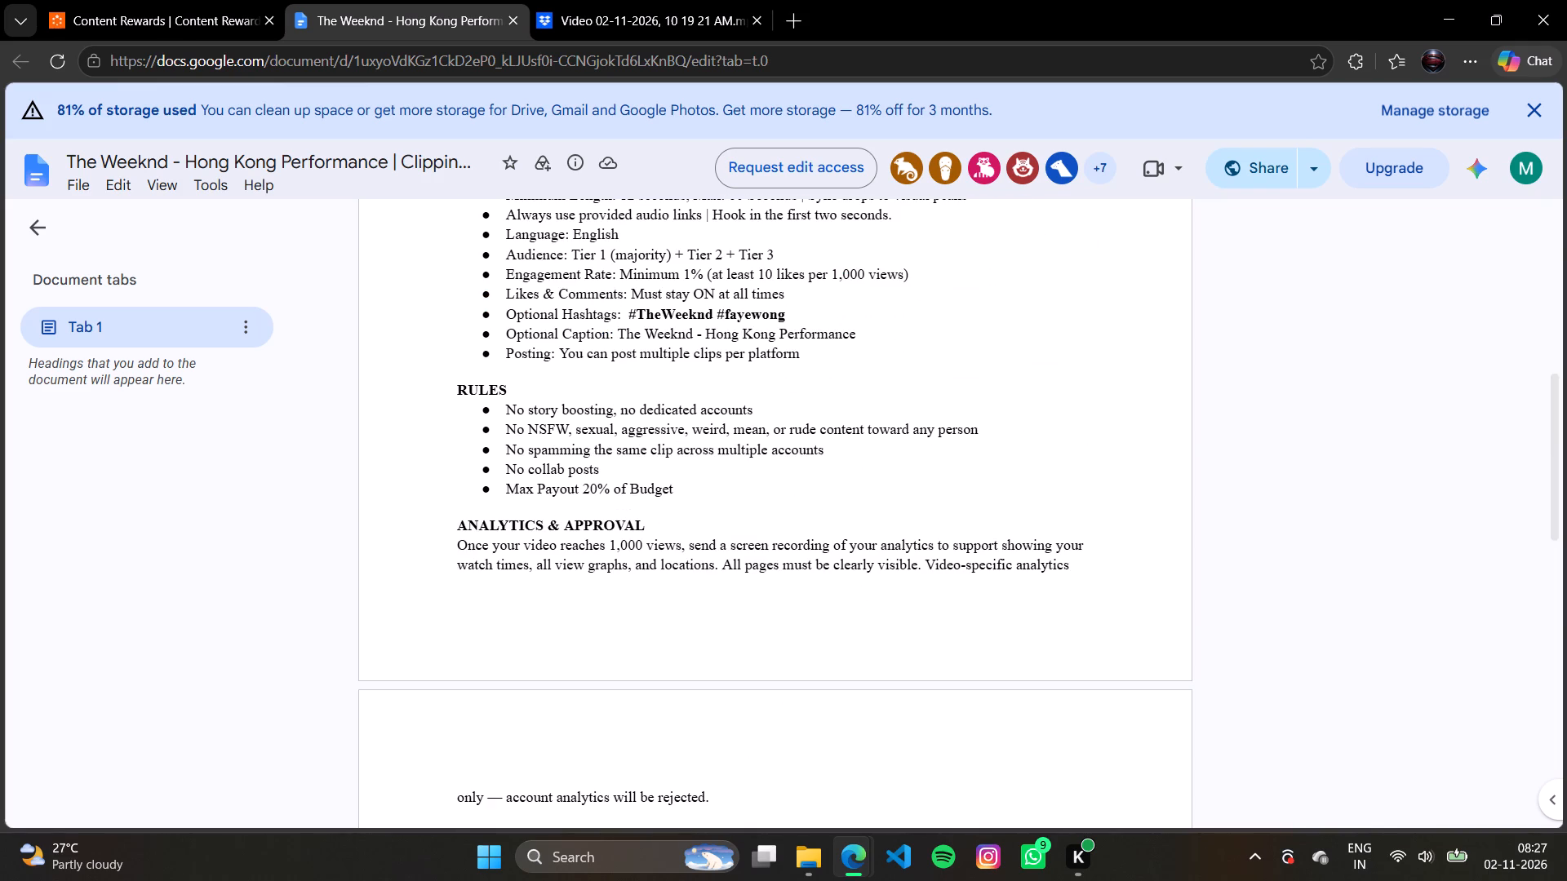
pyautogui.scroll(-8, 594, 497)
pyautogui.scroll(7, 594, 497)
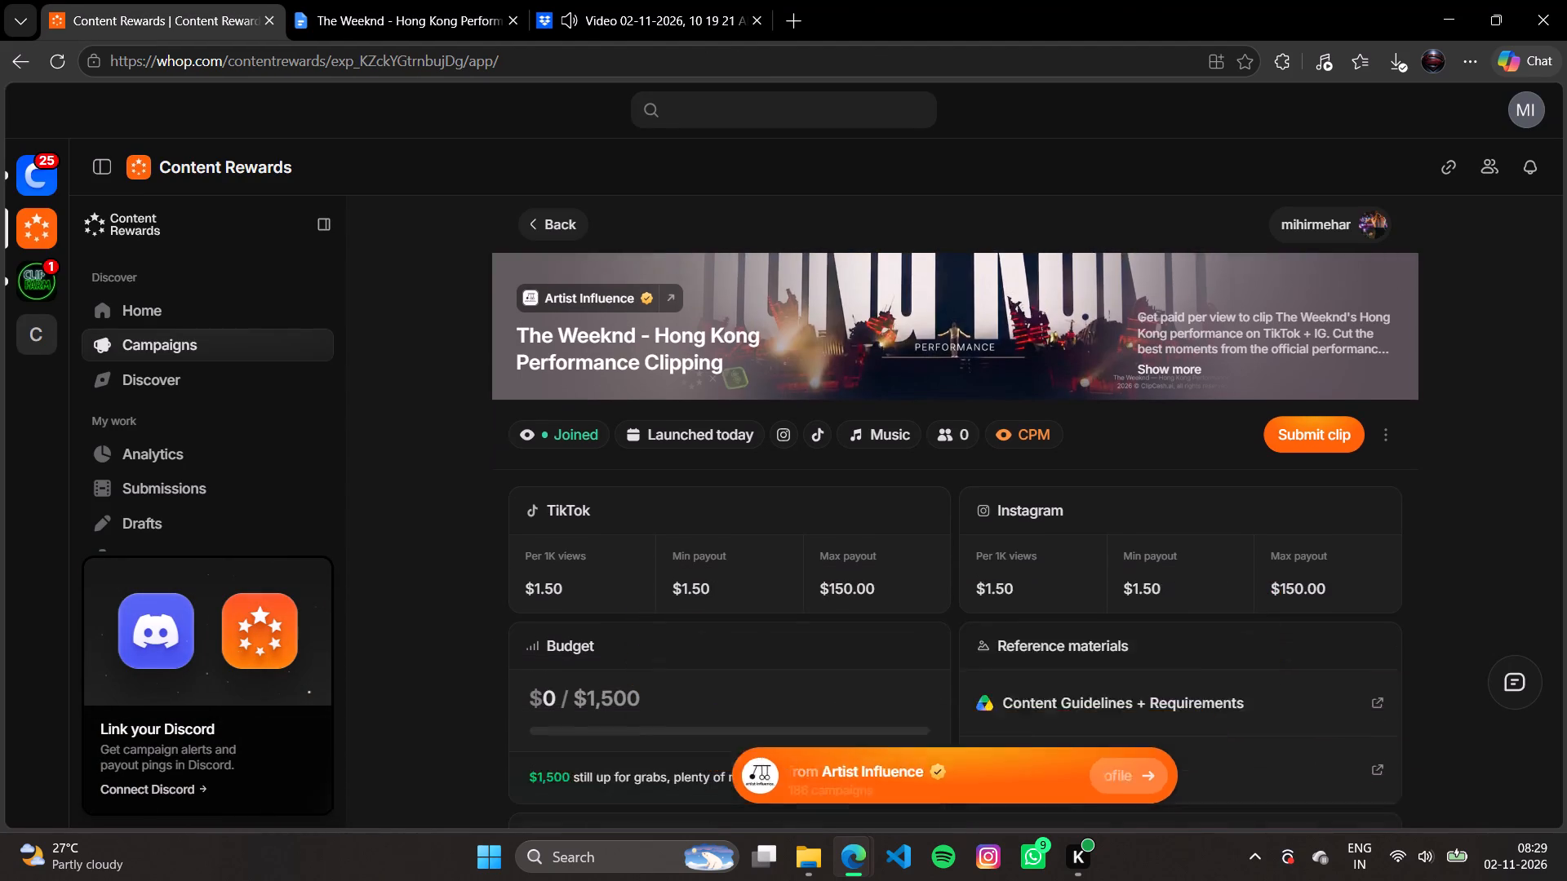
# Open the Artist Influence profile from the campaign page and browse its list of campaigns.
pyautogui.scroll(3, 773, 618)
pyautogui.click(672, 471)
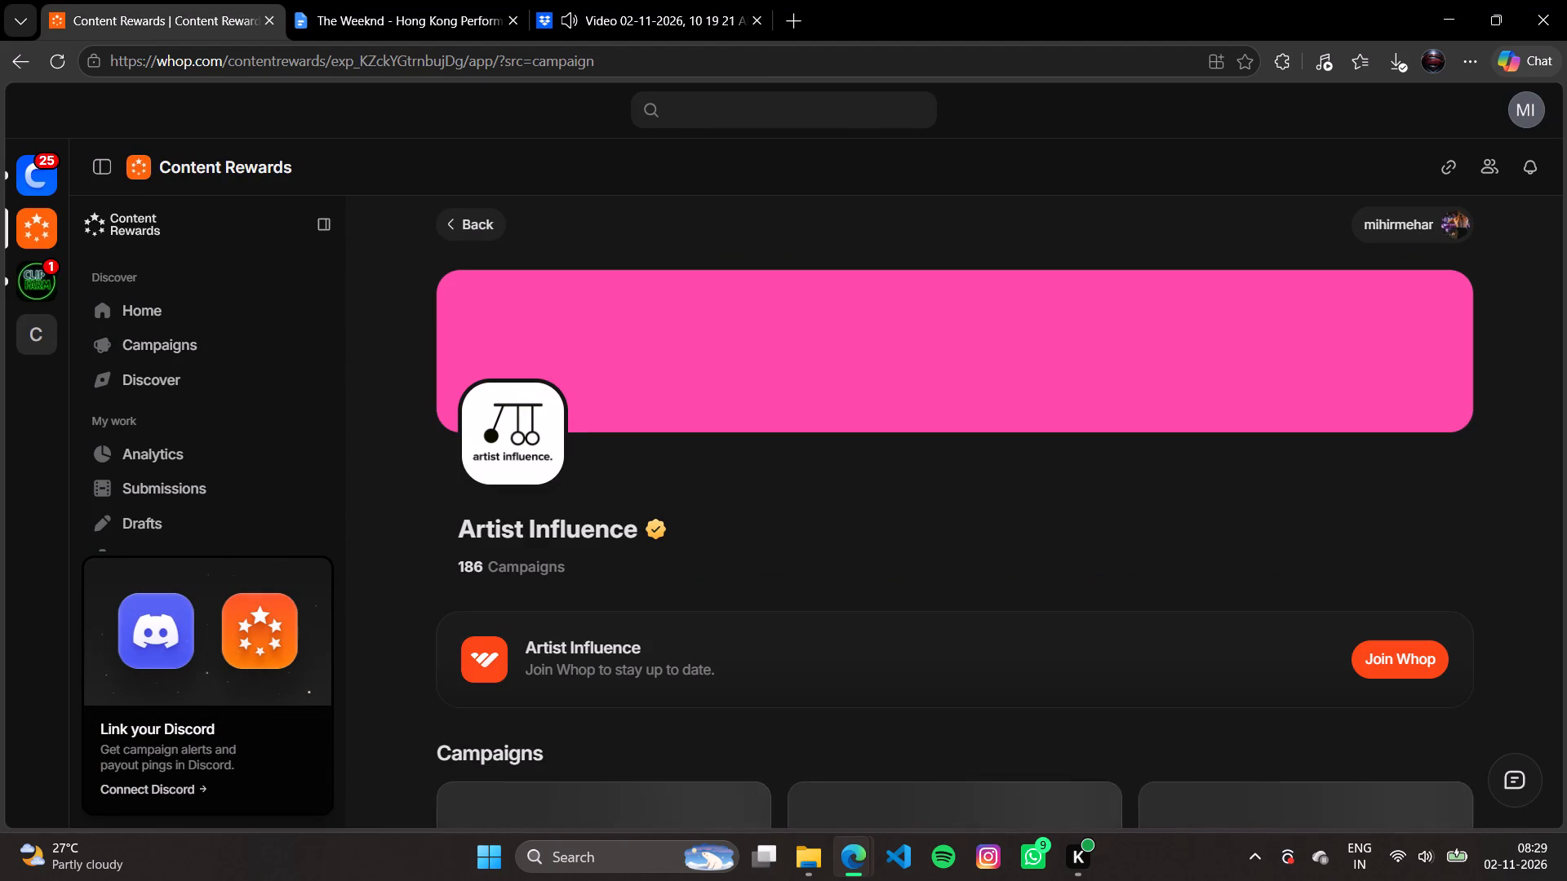
pyautogui.scroll(-7, 776, 595)
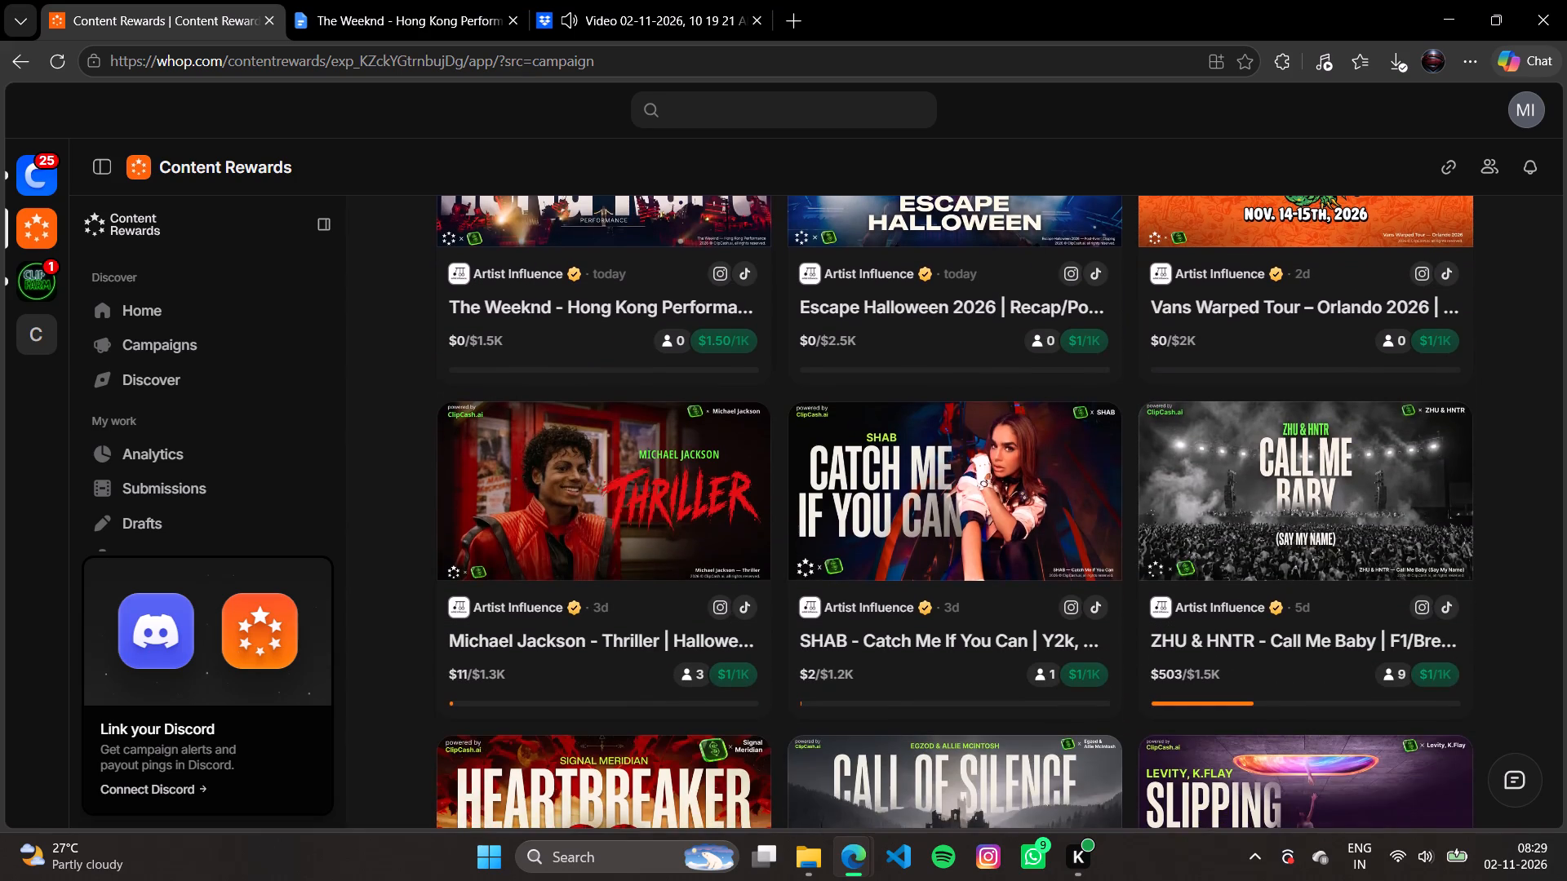
pyautogui.scroll(-5, 776, 595)
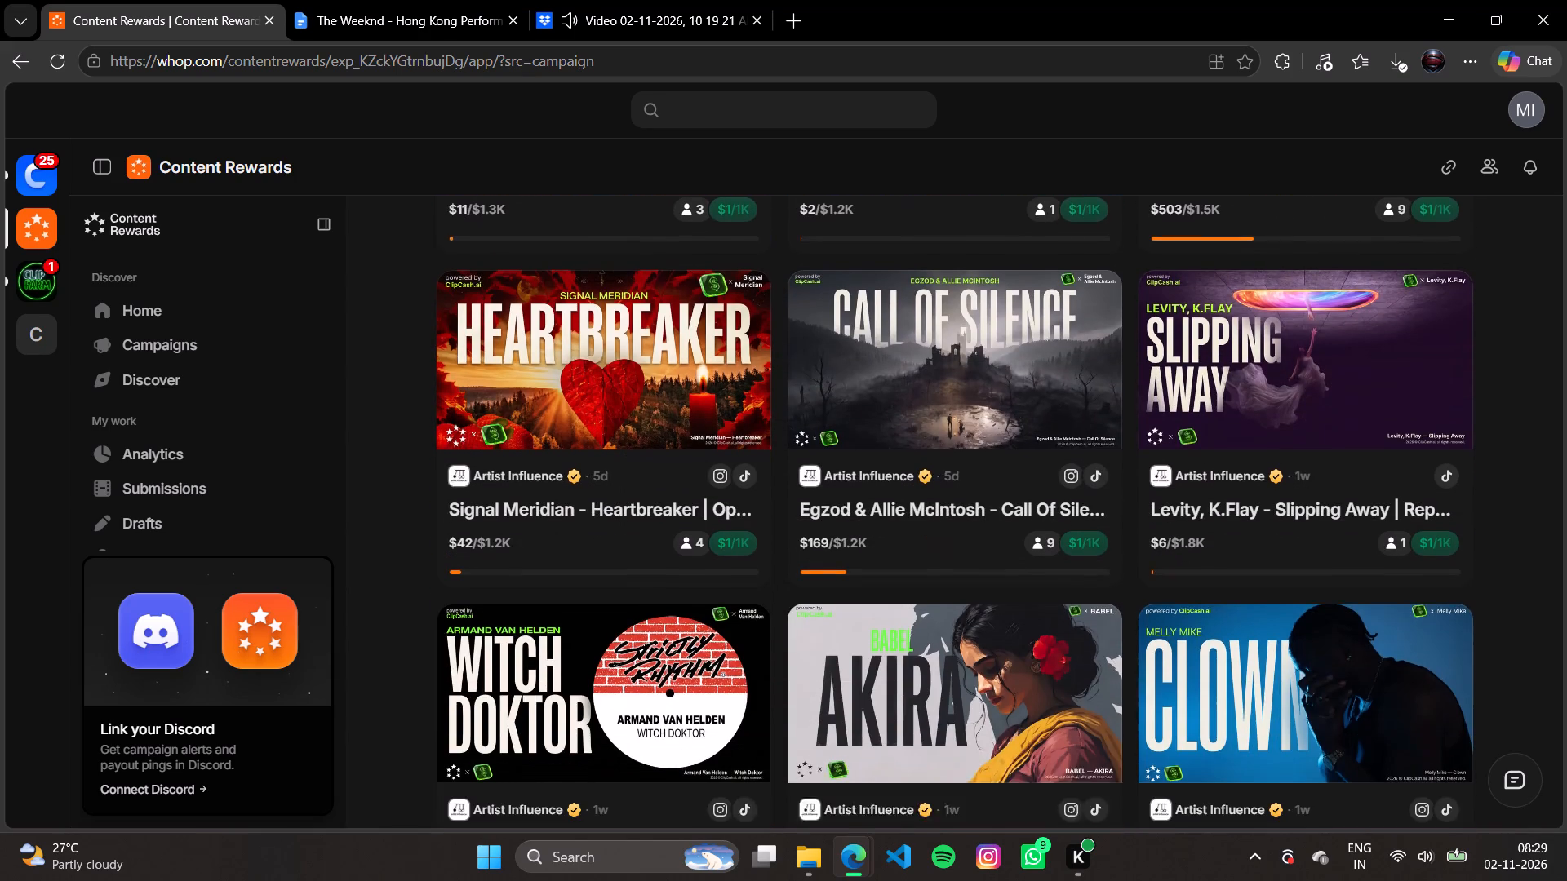
pyautogui.scroll(-5, 776, 595)
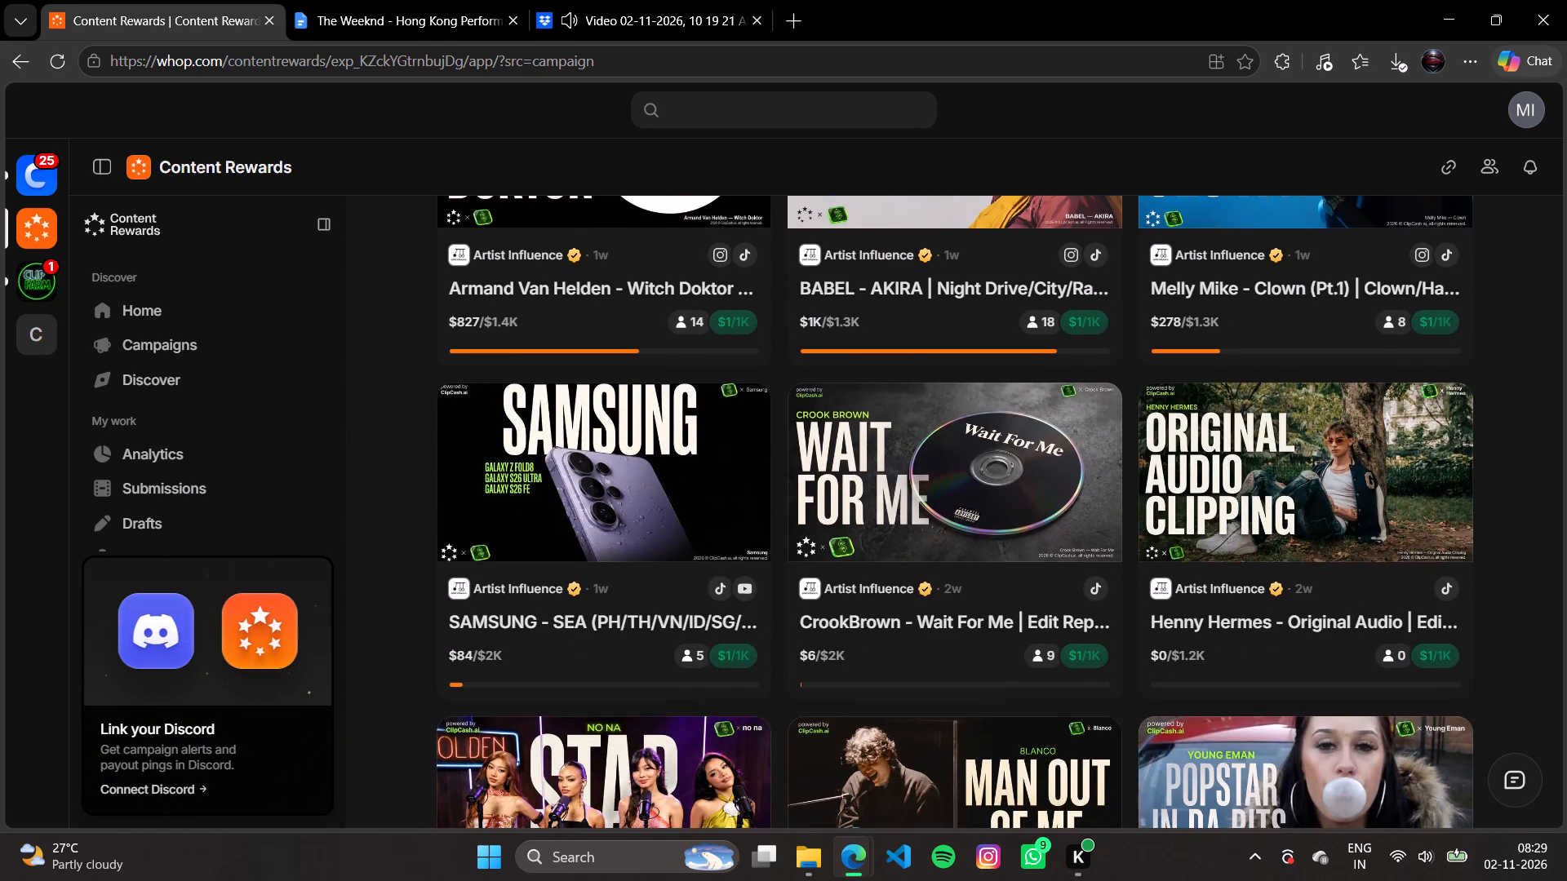
pyautogui.scroll(-5, 776, 595)
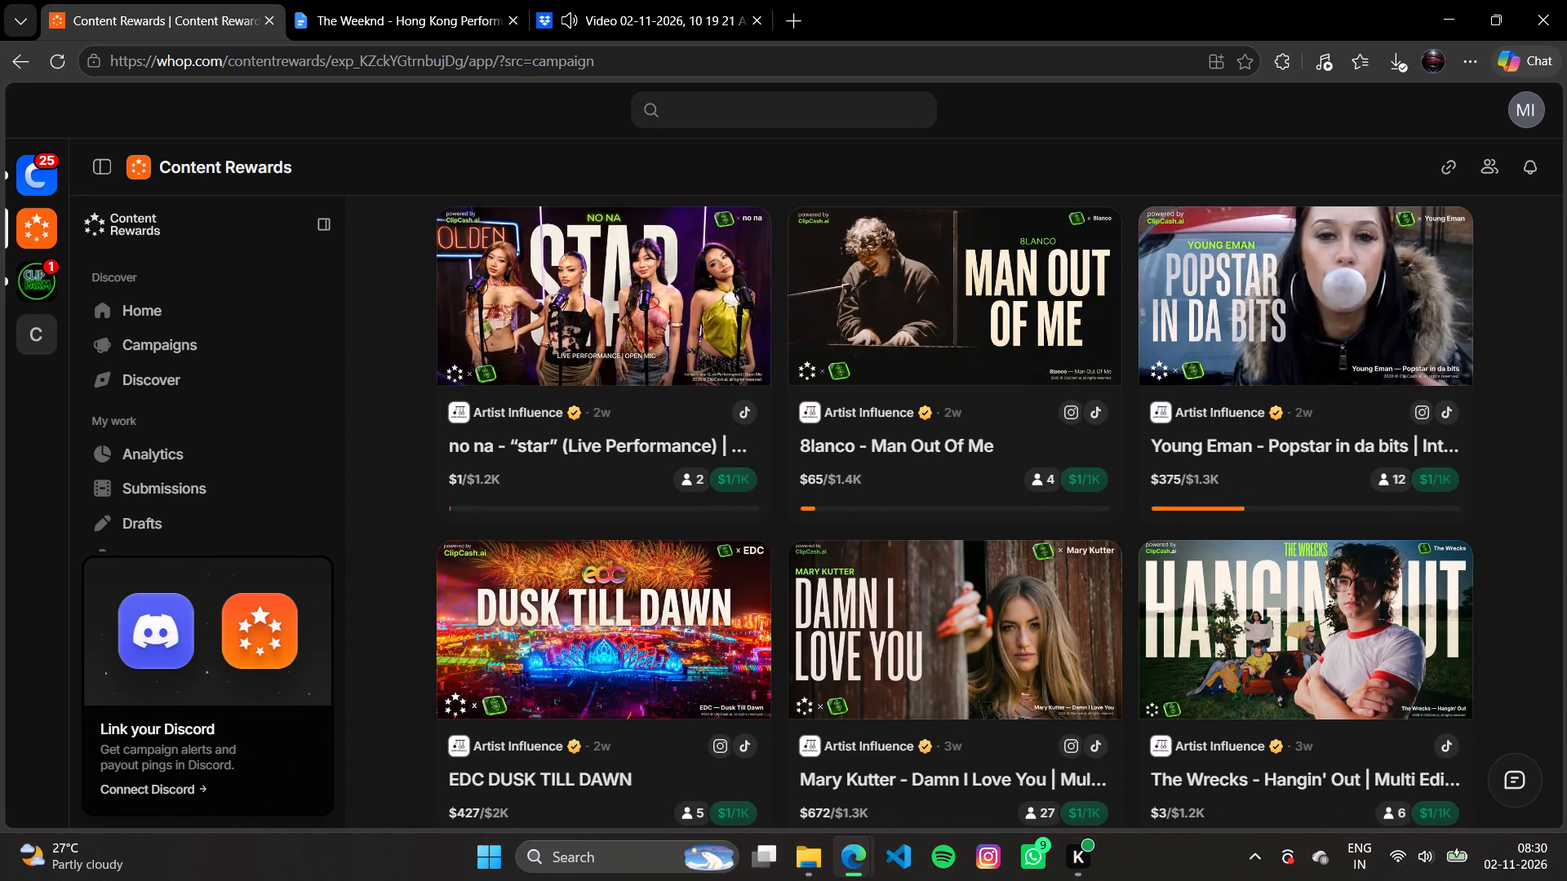
pyautogui.scroll(-6, 776, 595)
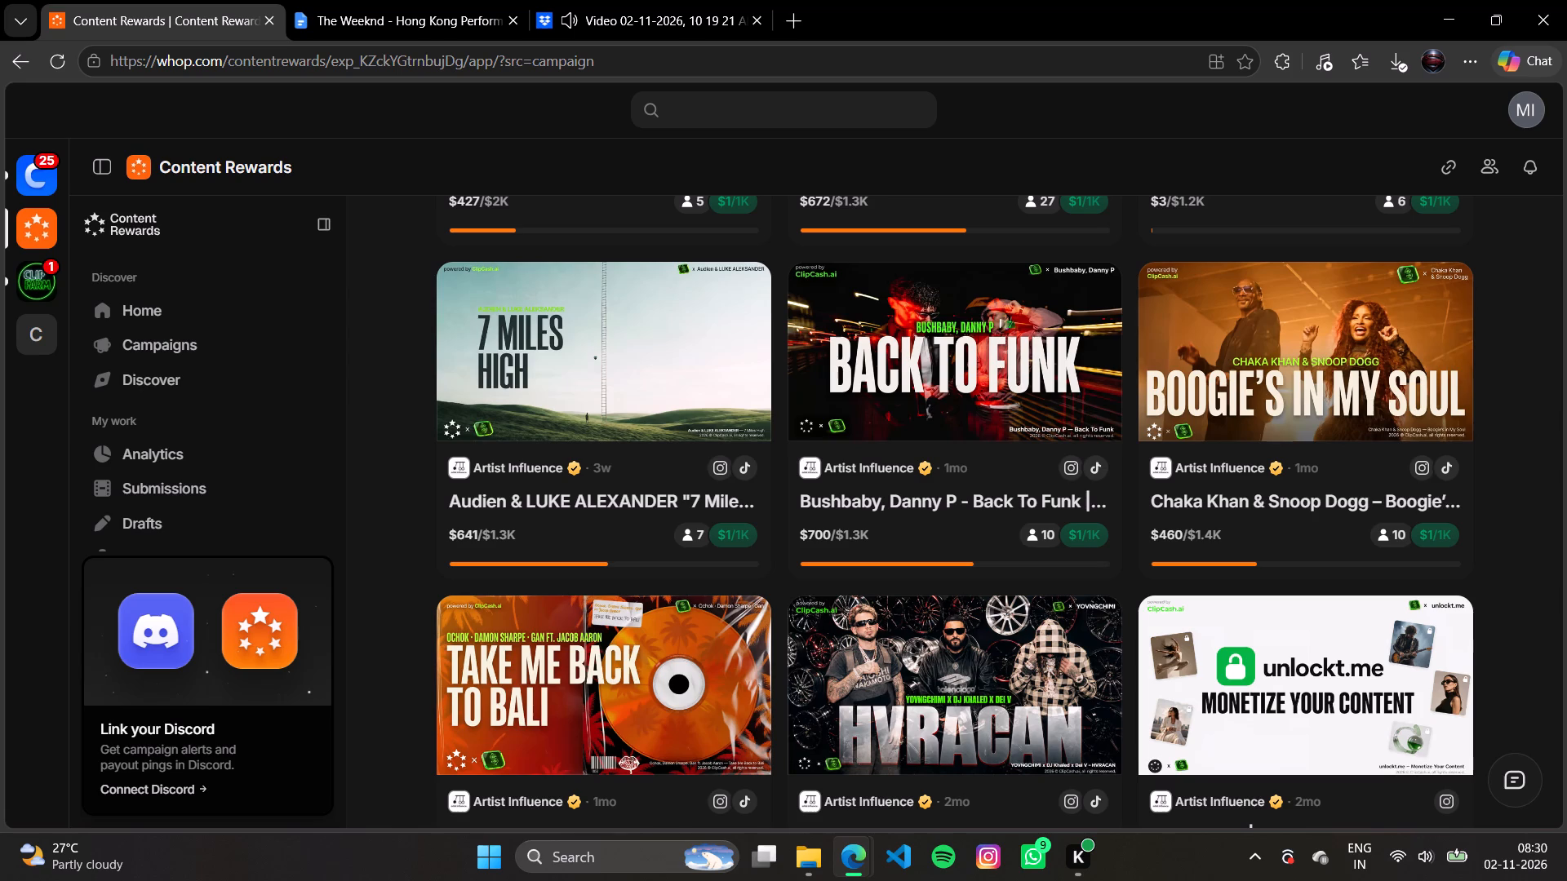
pyautogui.scroll(-6, 776, 595)
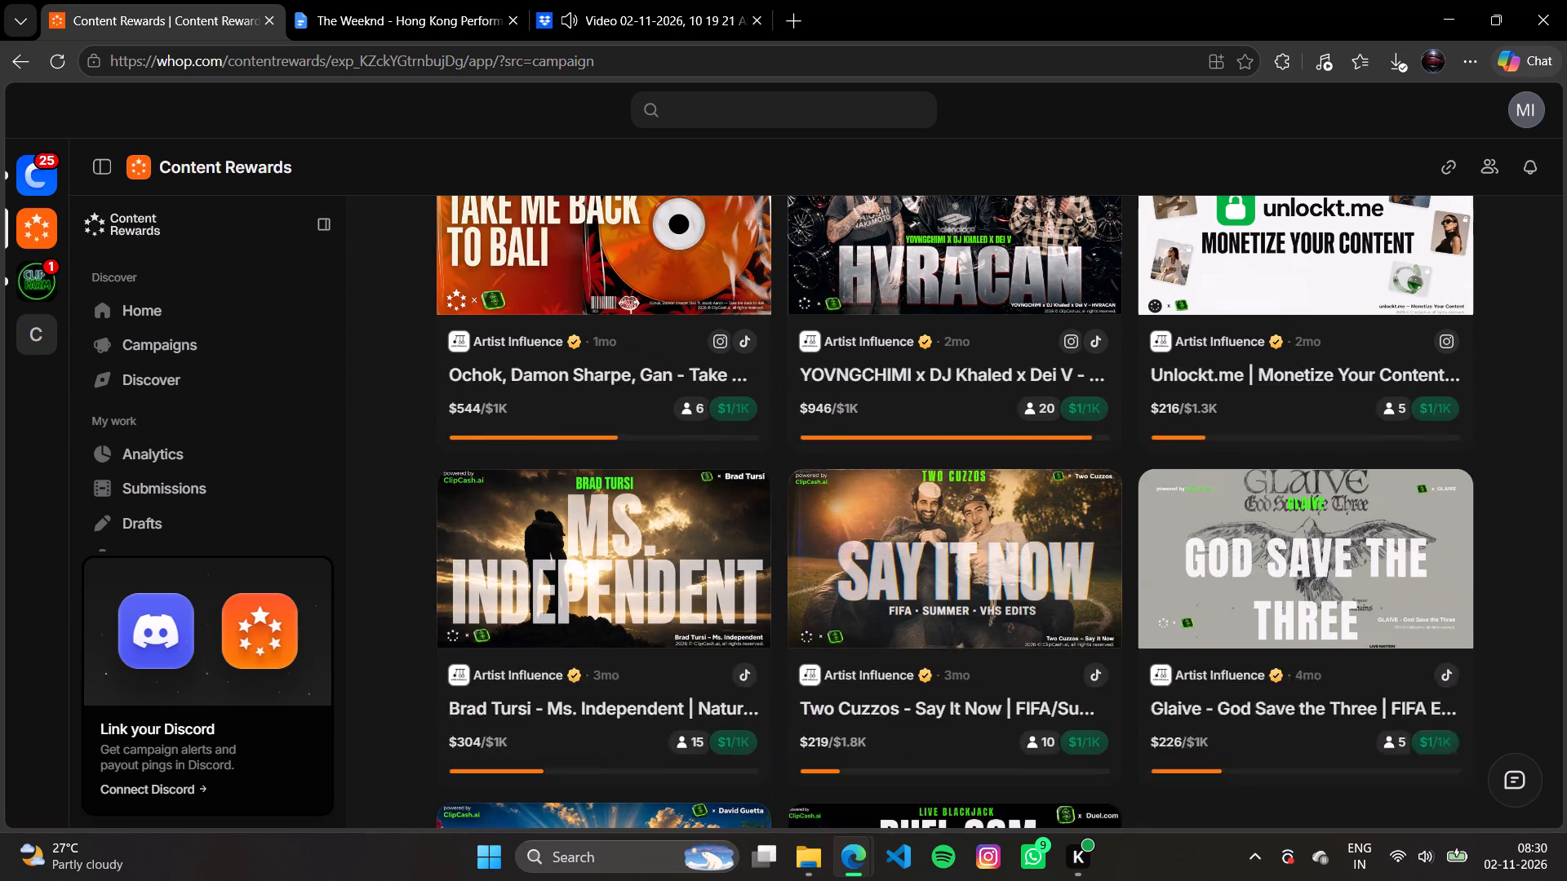
pyautogui.scroll(-4, 776, 595)
pyautogui.scroll(18, 776, 595)
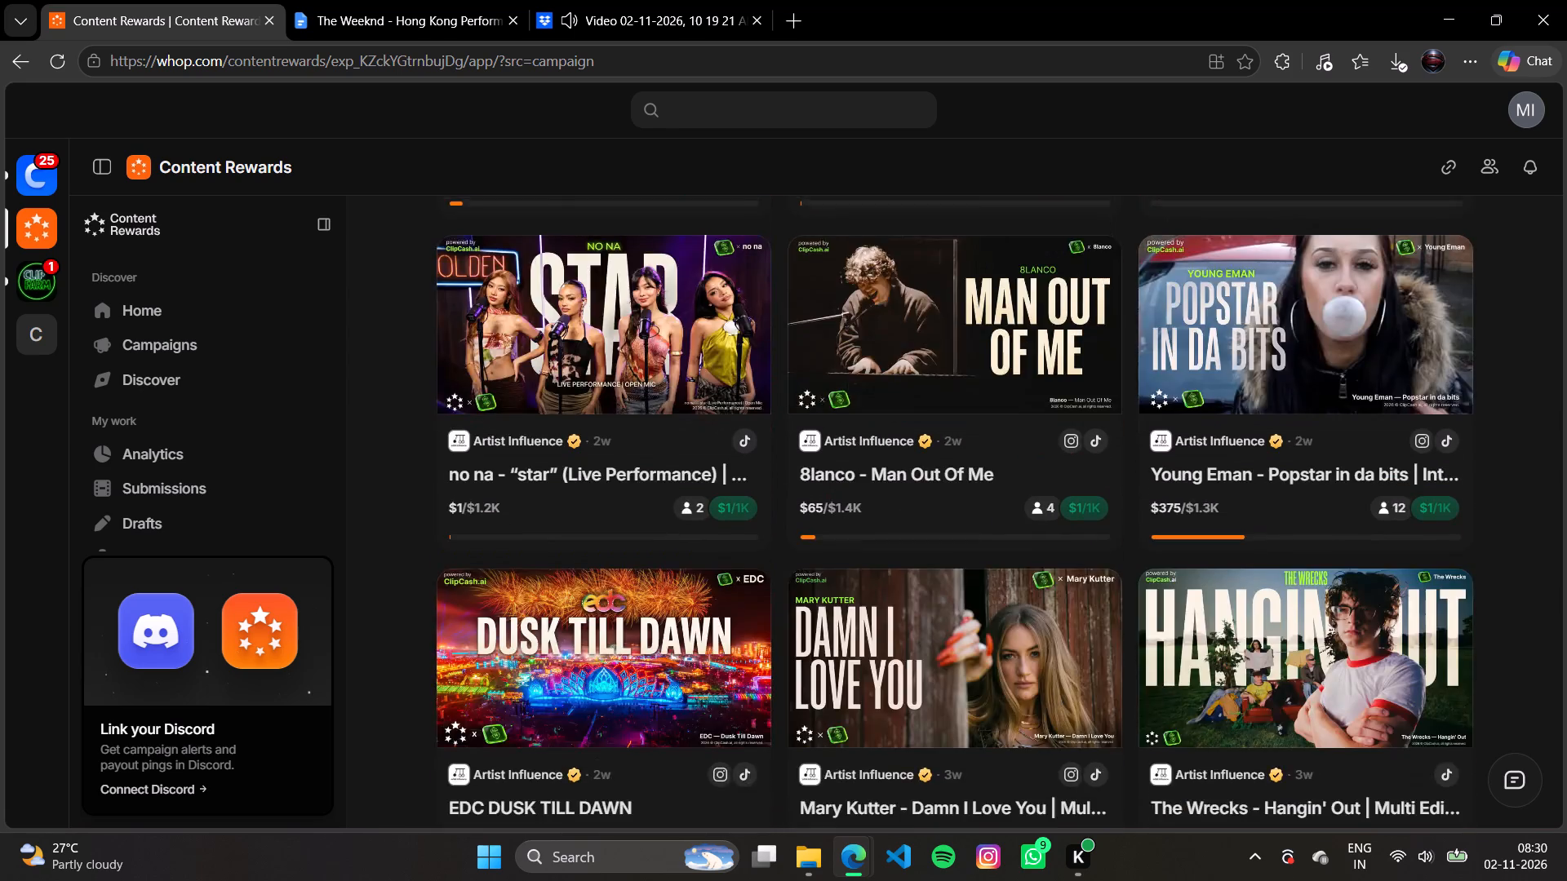
pyautogui.scroll(20, 776, 595)
pyautogui.scroll(4, 776, 595)
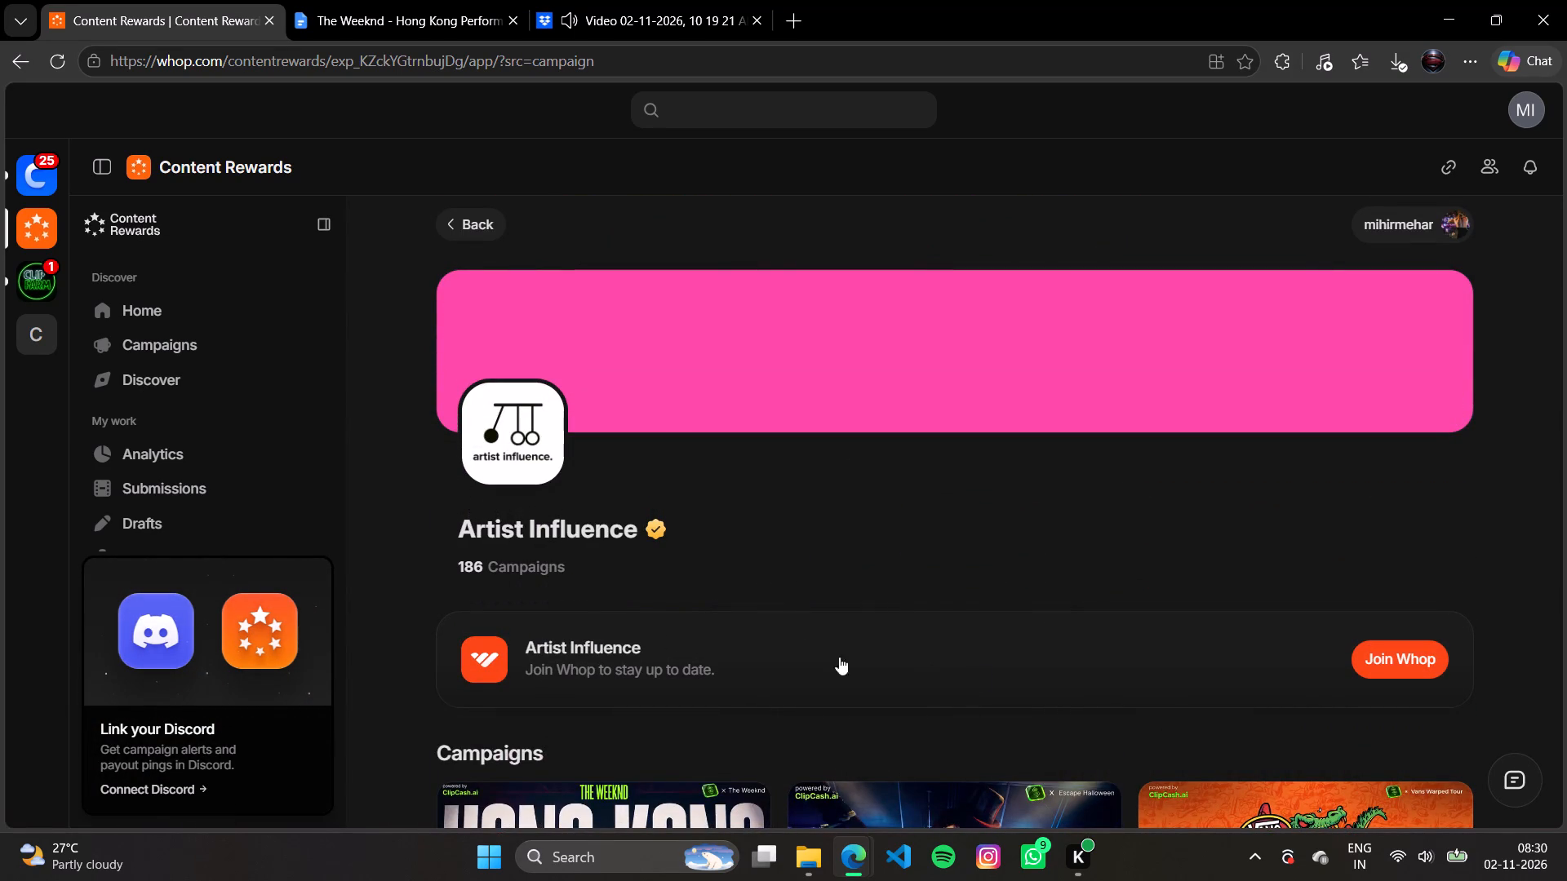
# Open the Artist Influence Whop from its profile and join it.
pyautogui.click(1385, 666)
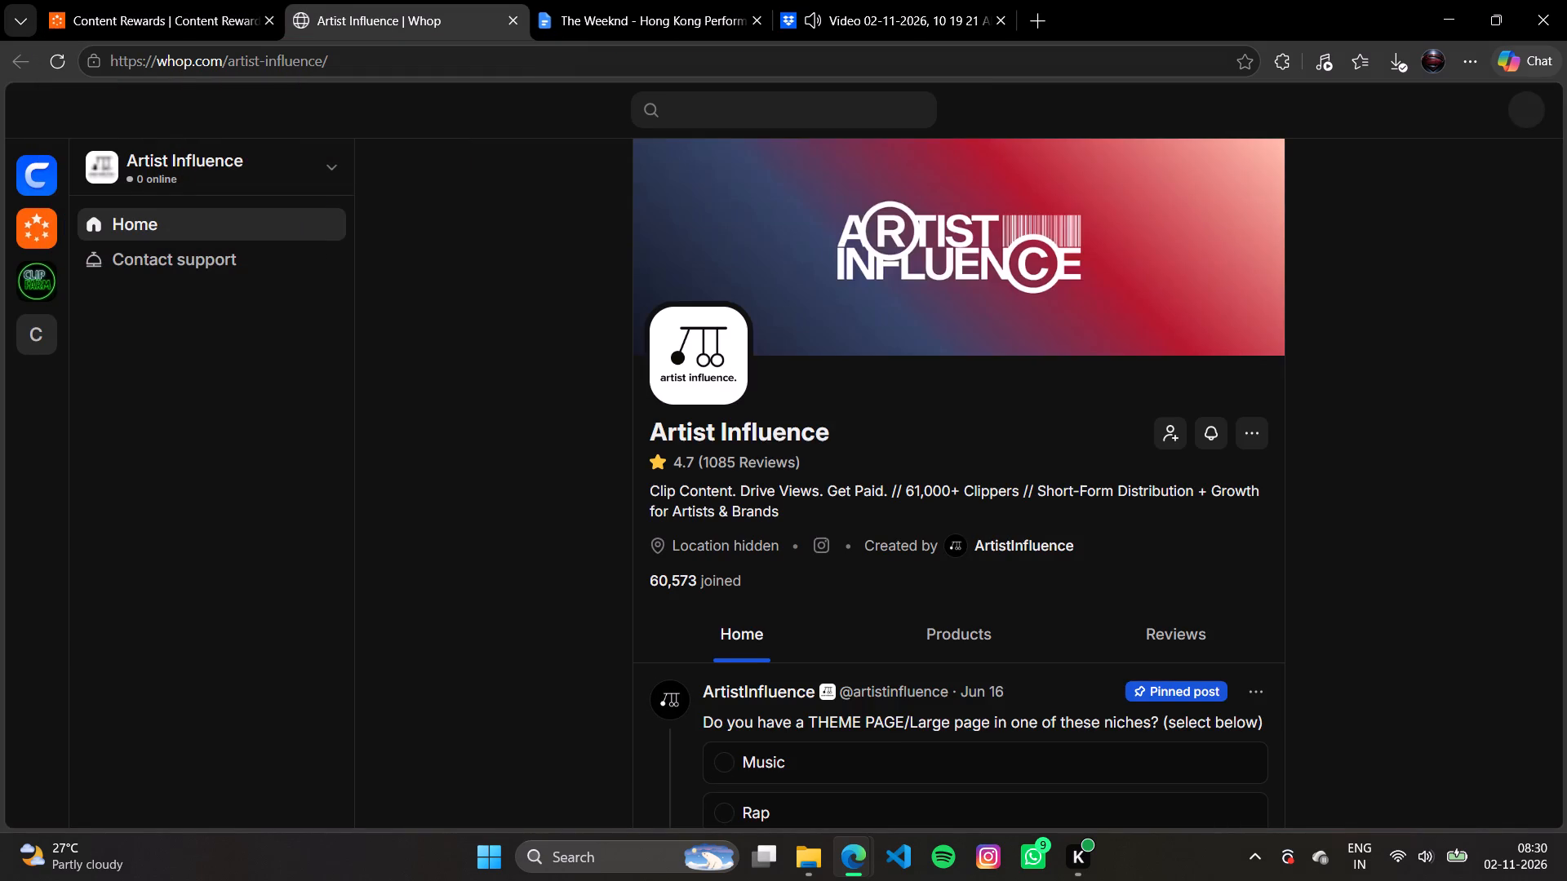
pyautogui.click(1250, 432)
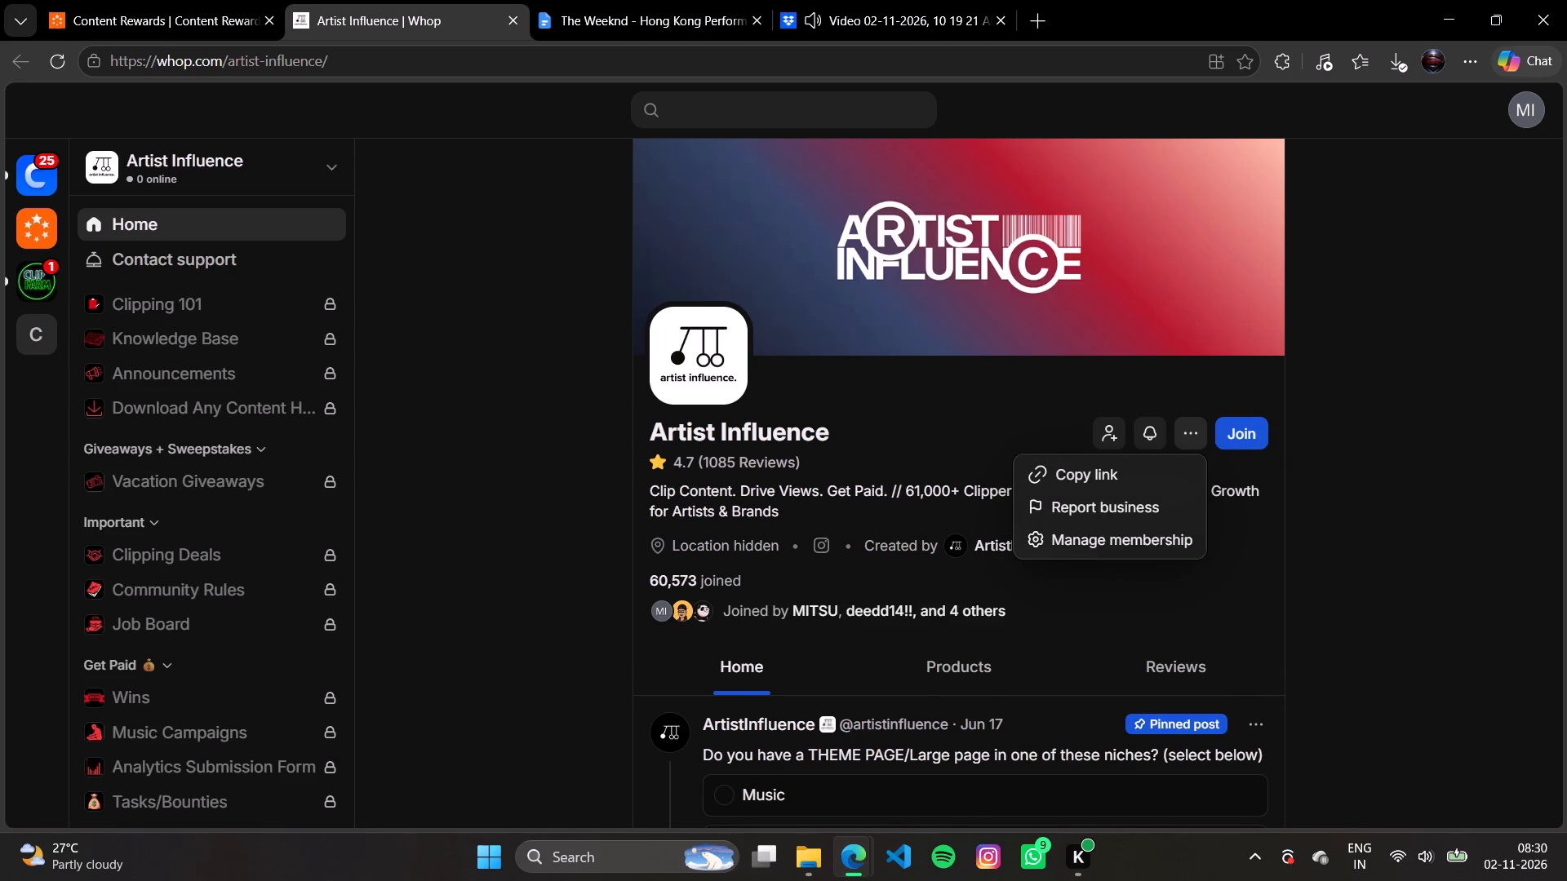
pyautogui.click(558, 438)
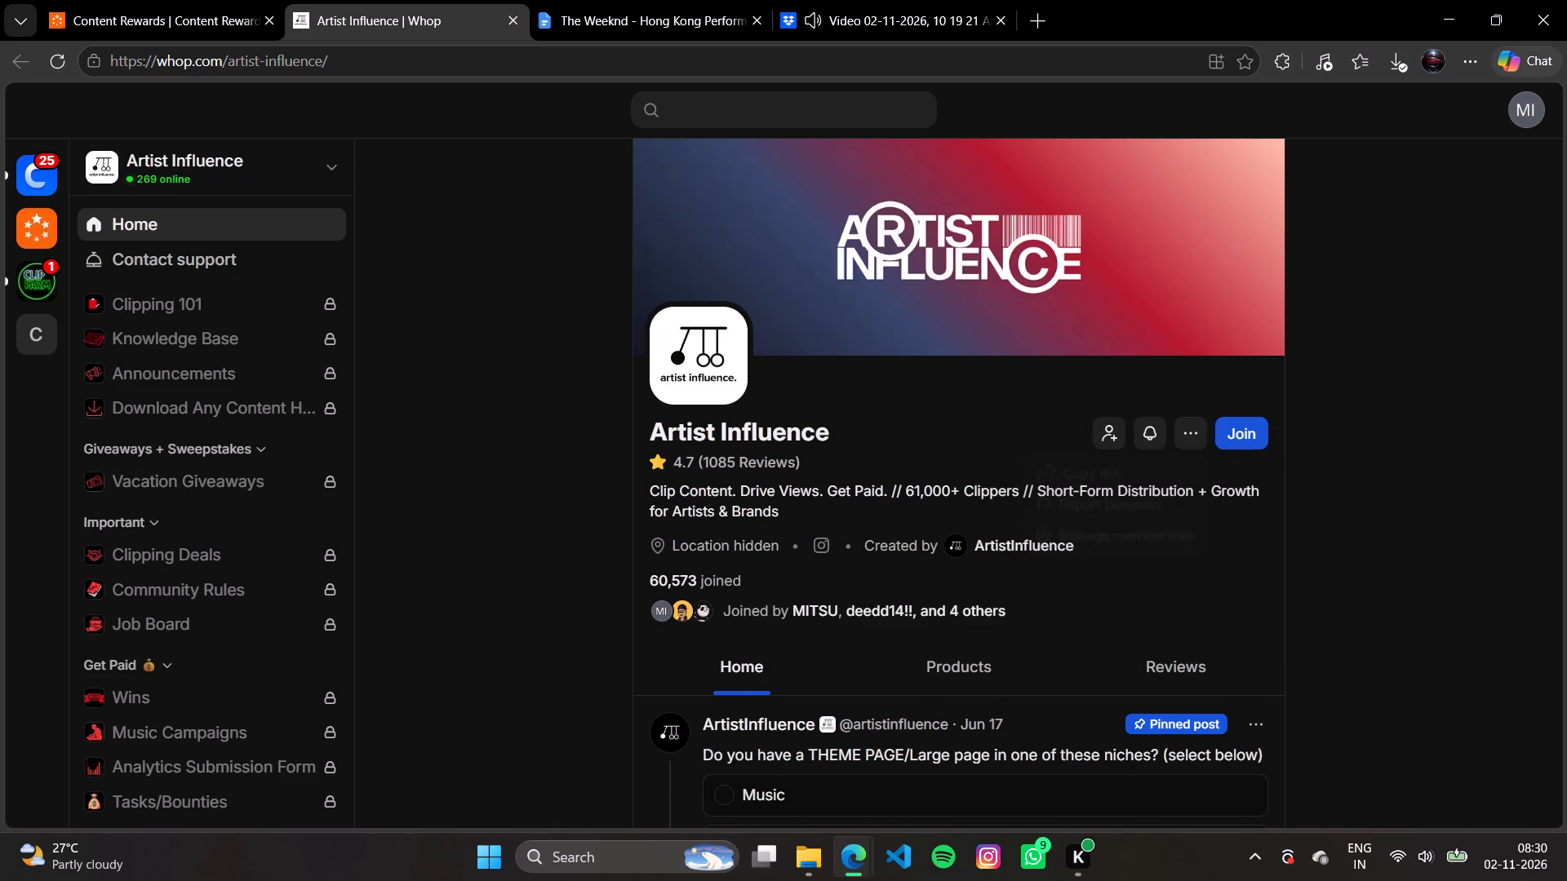
pyautogui.click(1251, 435)
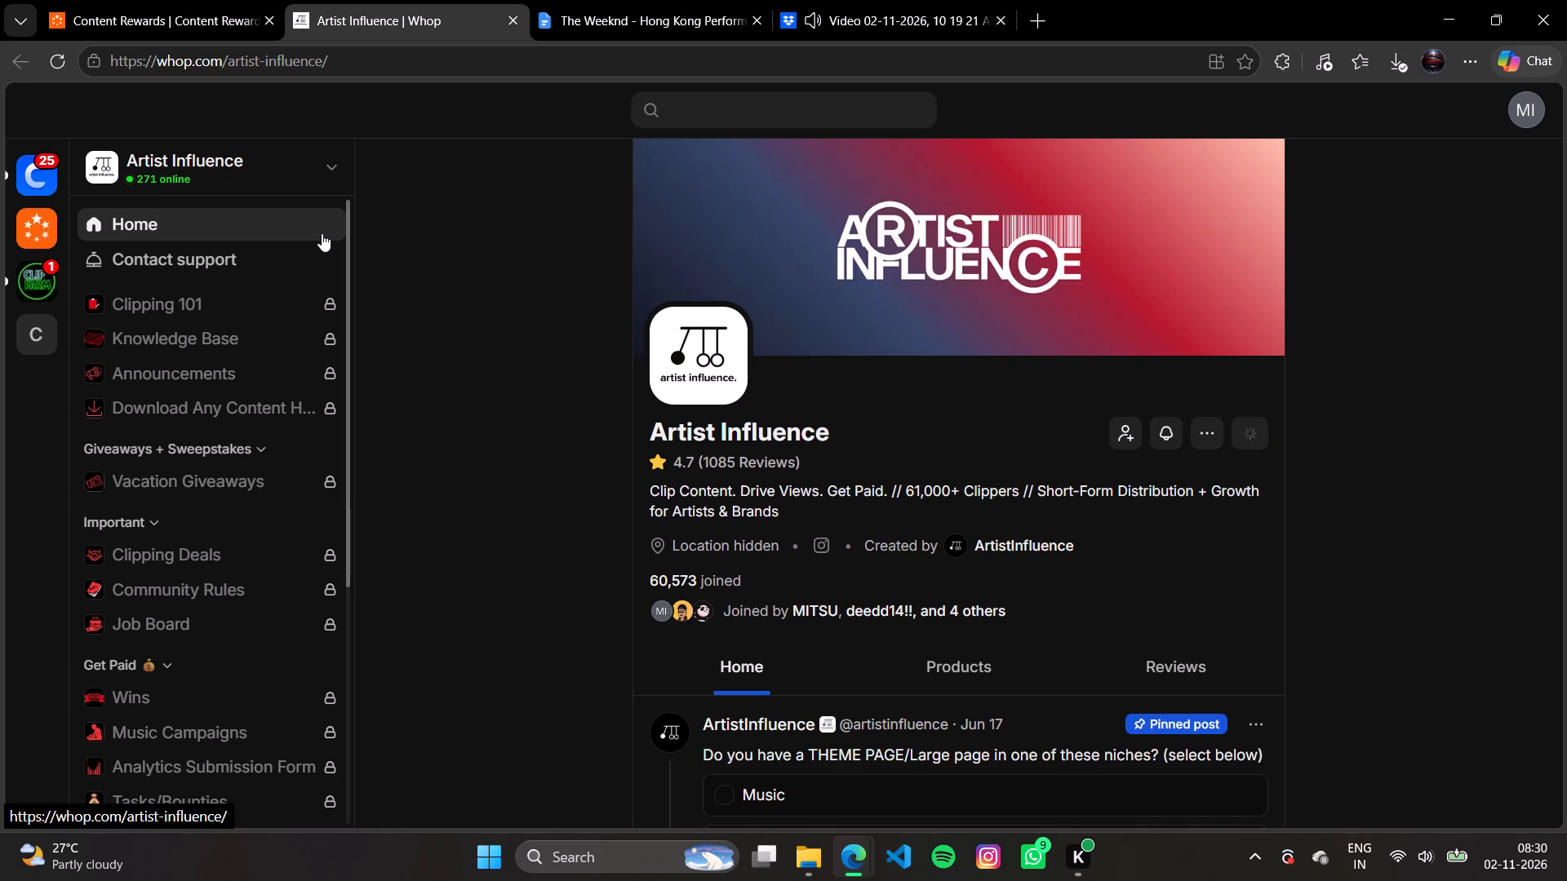
# Glance through the open campaign pages and return to the Dropbox performance video.
pyautogui.click(620, 16)
pyautogui.click(875, 25)
pyautogui.click(381, 2)
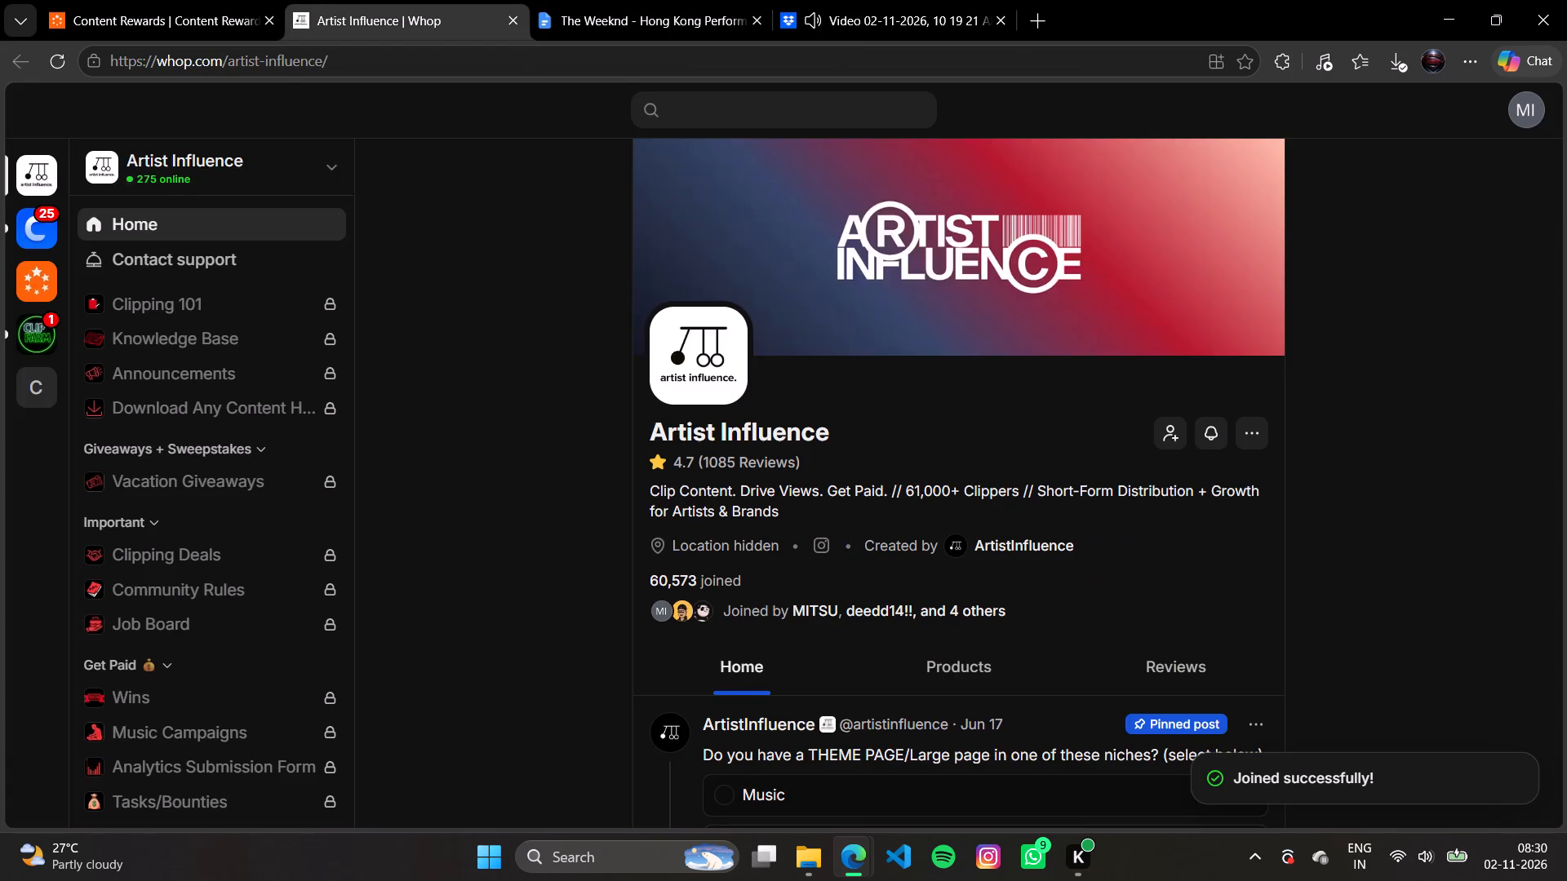
pyautogui.click(200, 10)
pyautogui.click(865, 17)
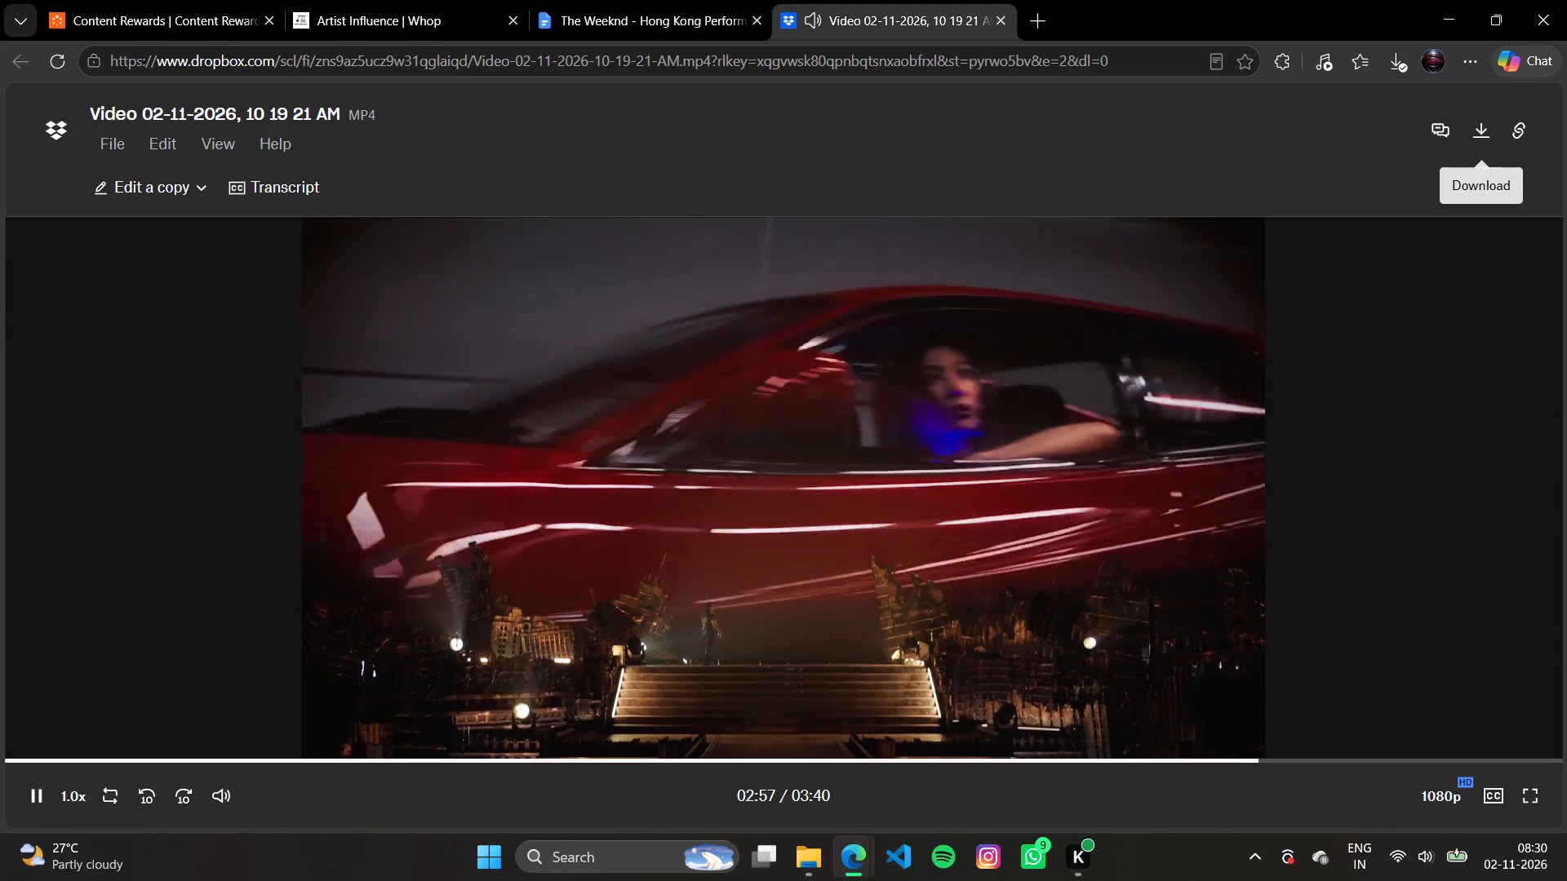
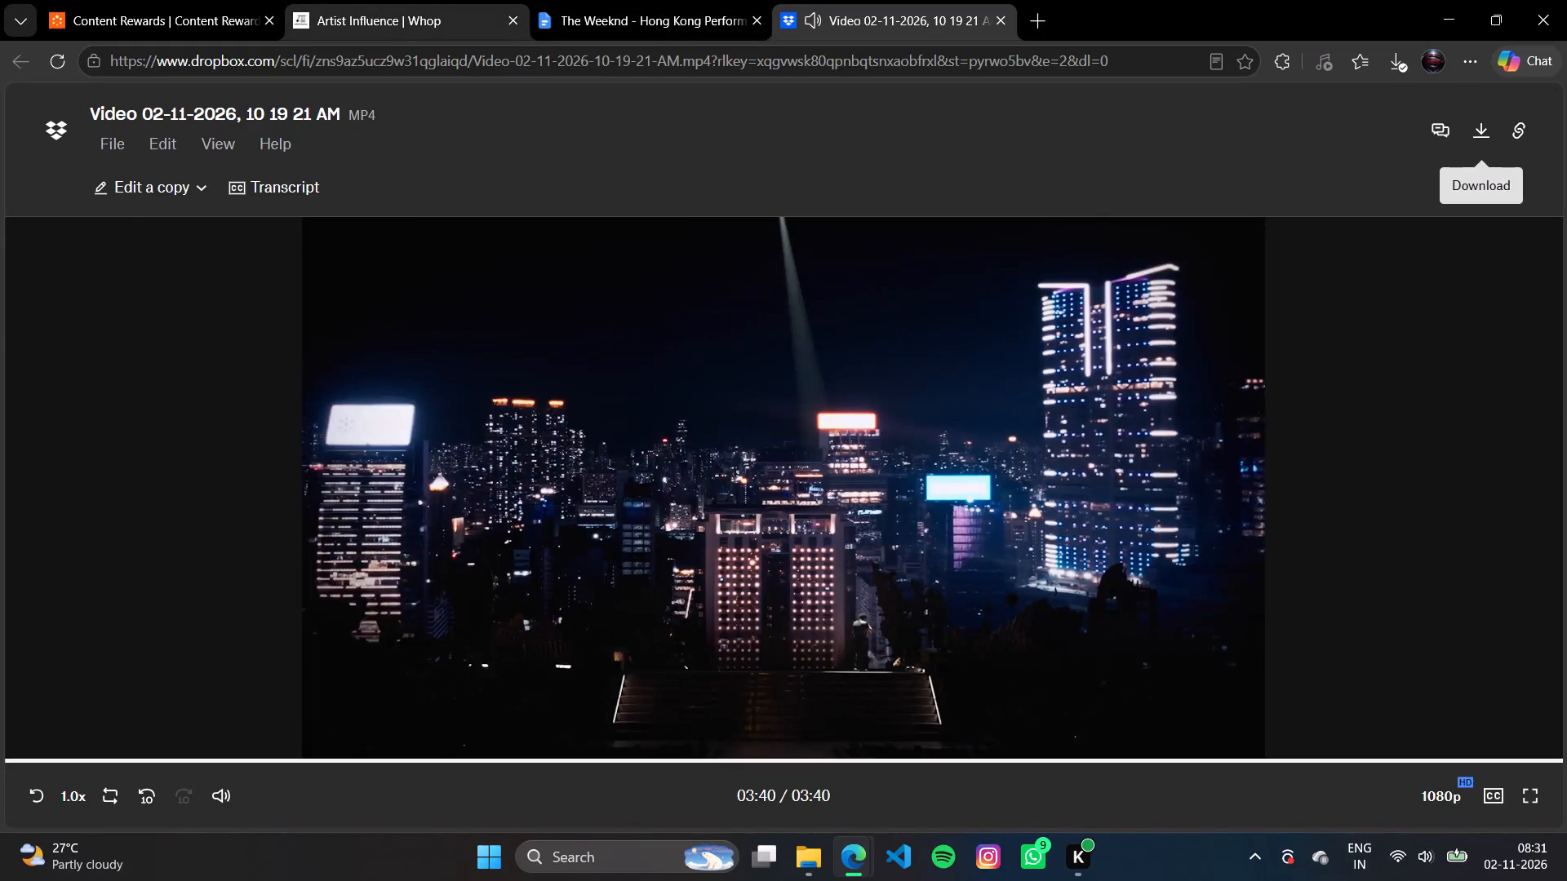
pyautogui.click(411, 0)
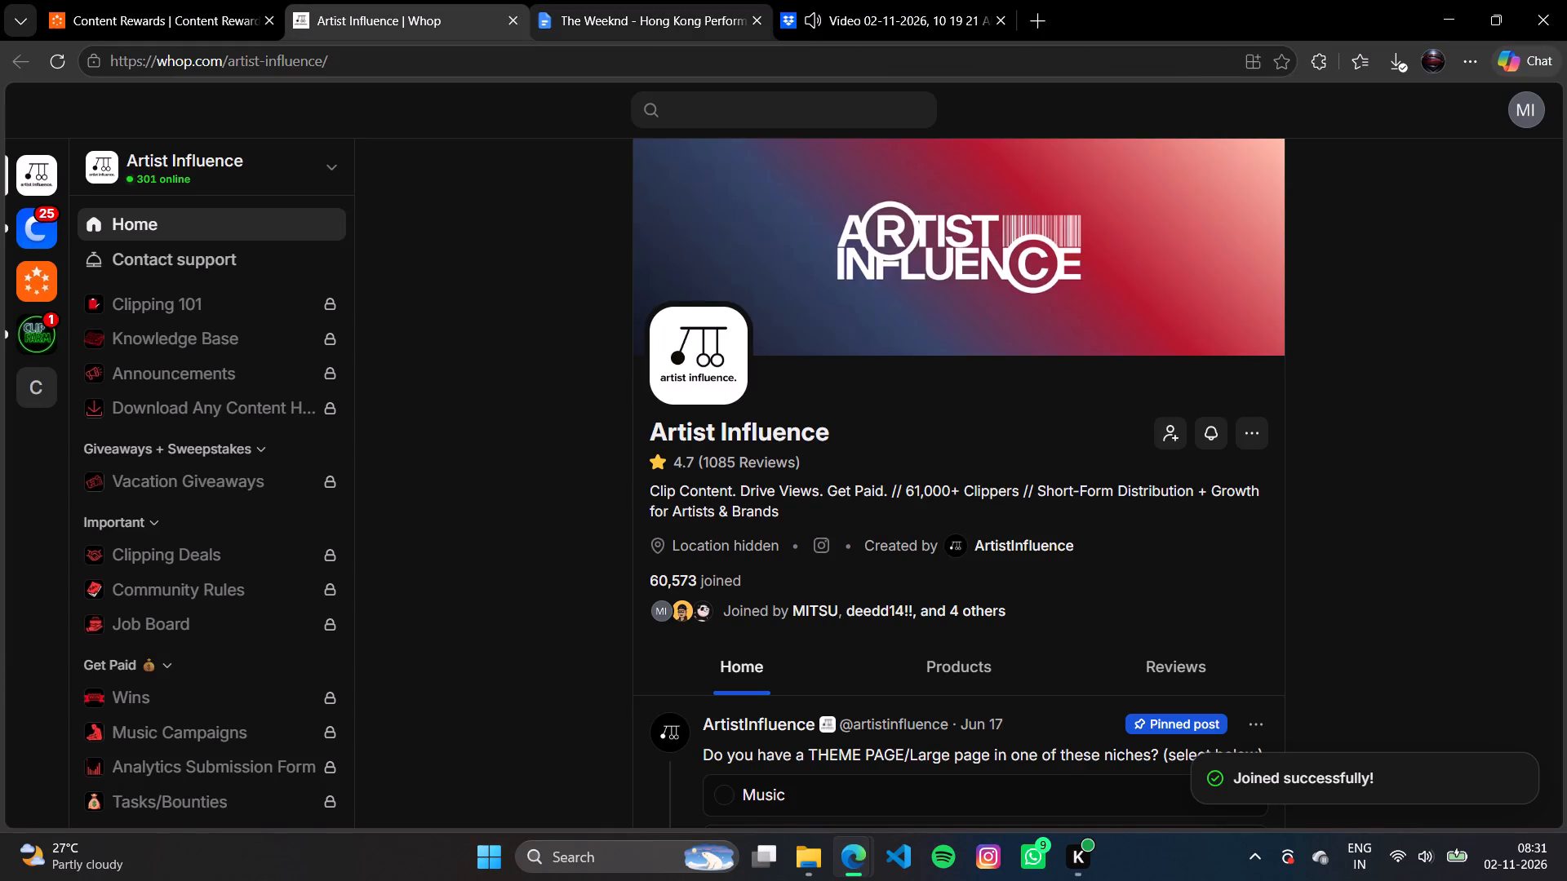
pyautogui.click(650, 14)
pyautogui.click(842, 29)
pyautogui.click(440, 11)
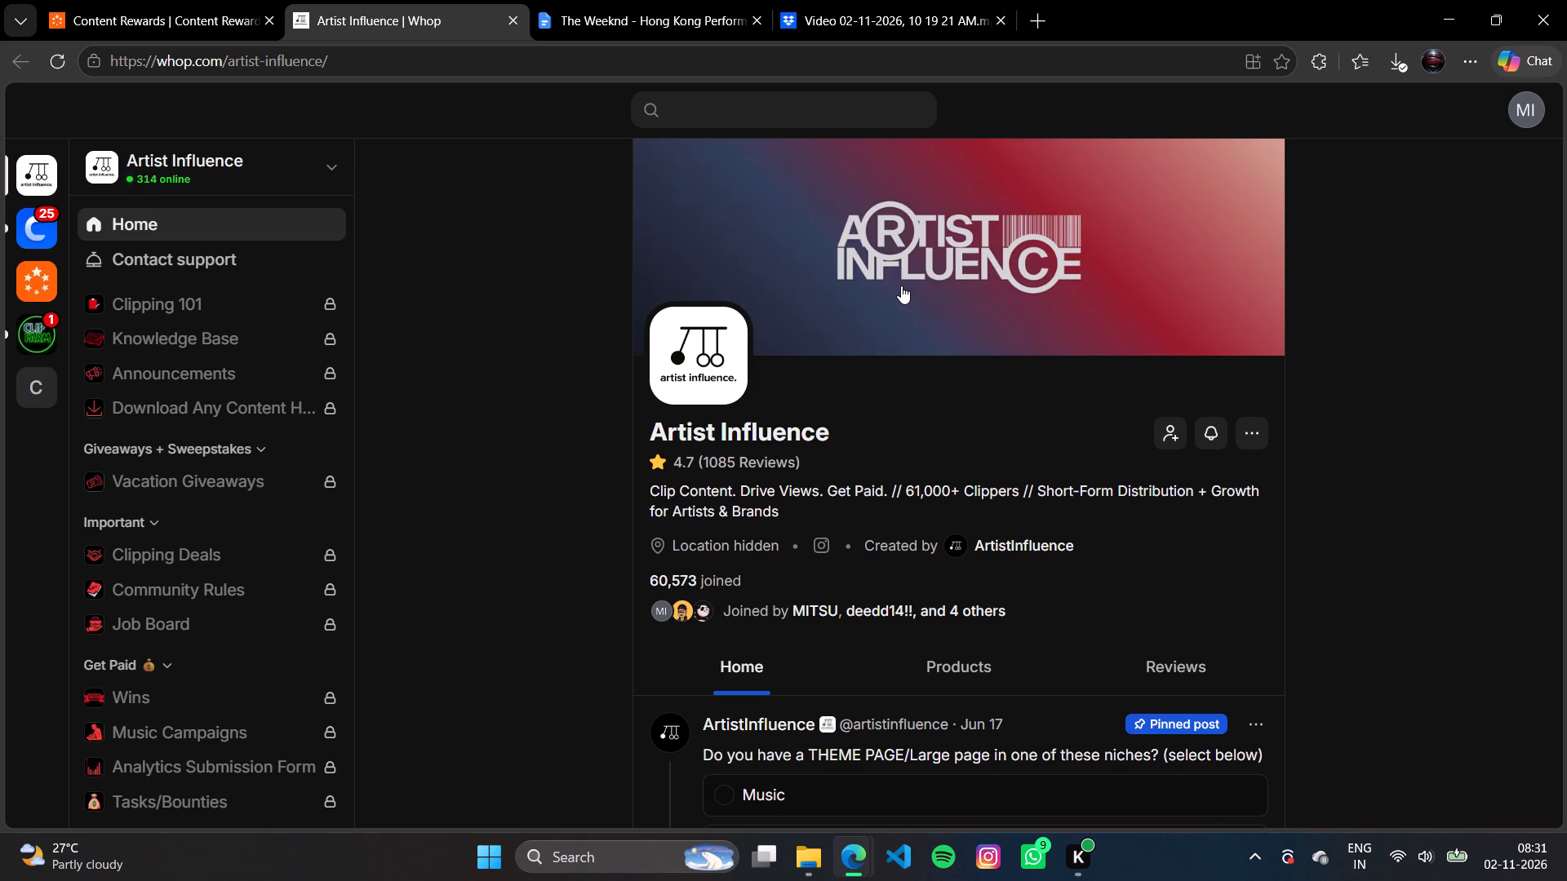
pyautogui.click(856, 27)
# Reread the Hong Kong Performance guidelines document, checking the required audio, content requirements, rules and the preview of the TikTok performance reference.
pyautogui.click(650, 11)
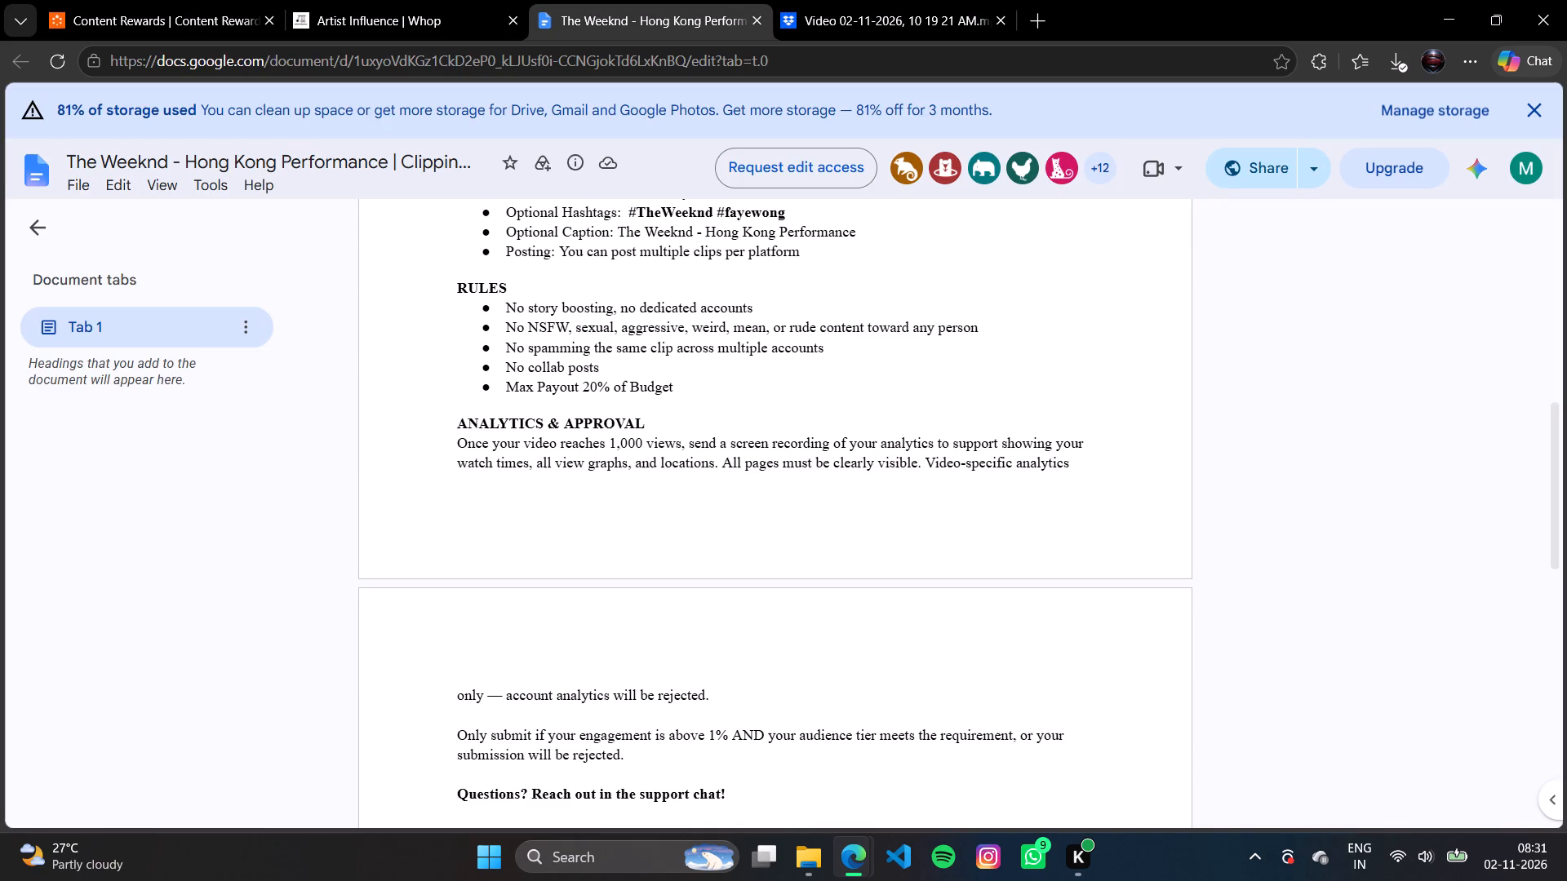
pyautogui.scroll(6, 706, 461)
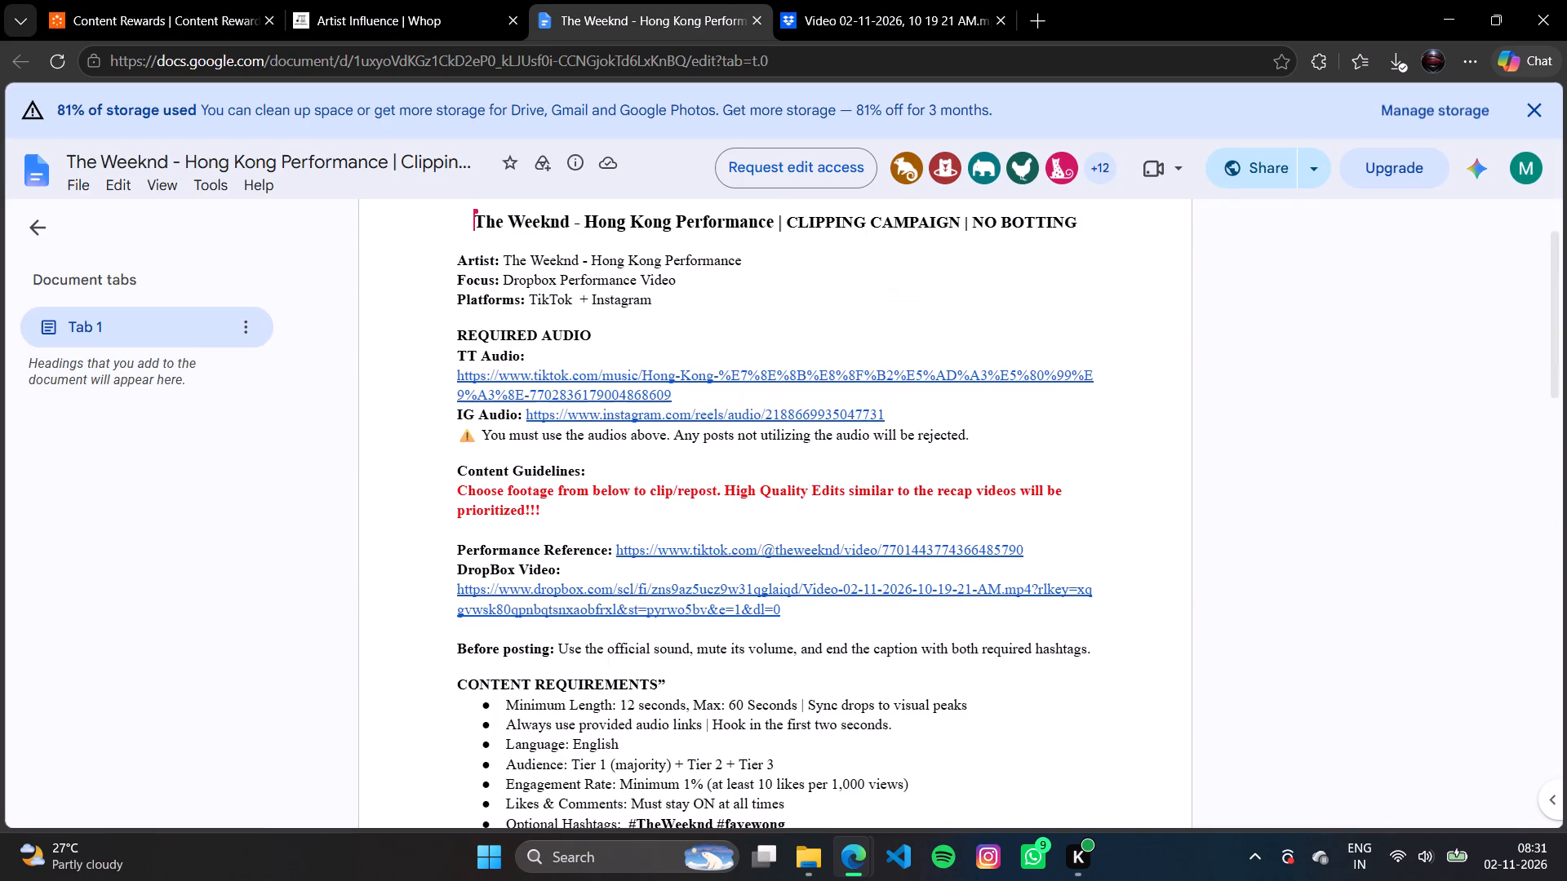
pyautogui.scroll(1, 690, 361)
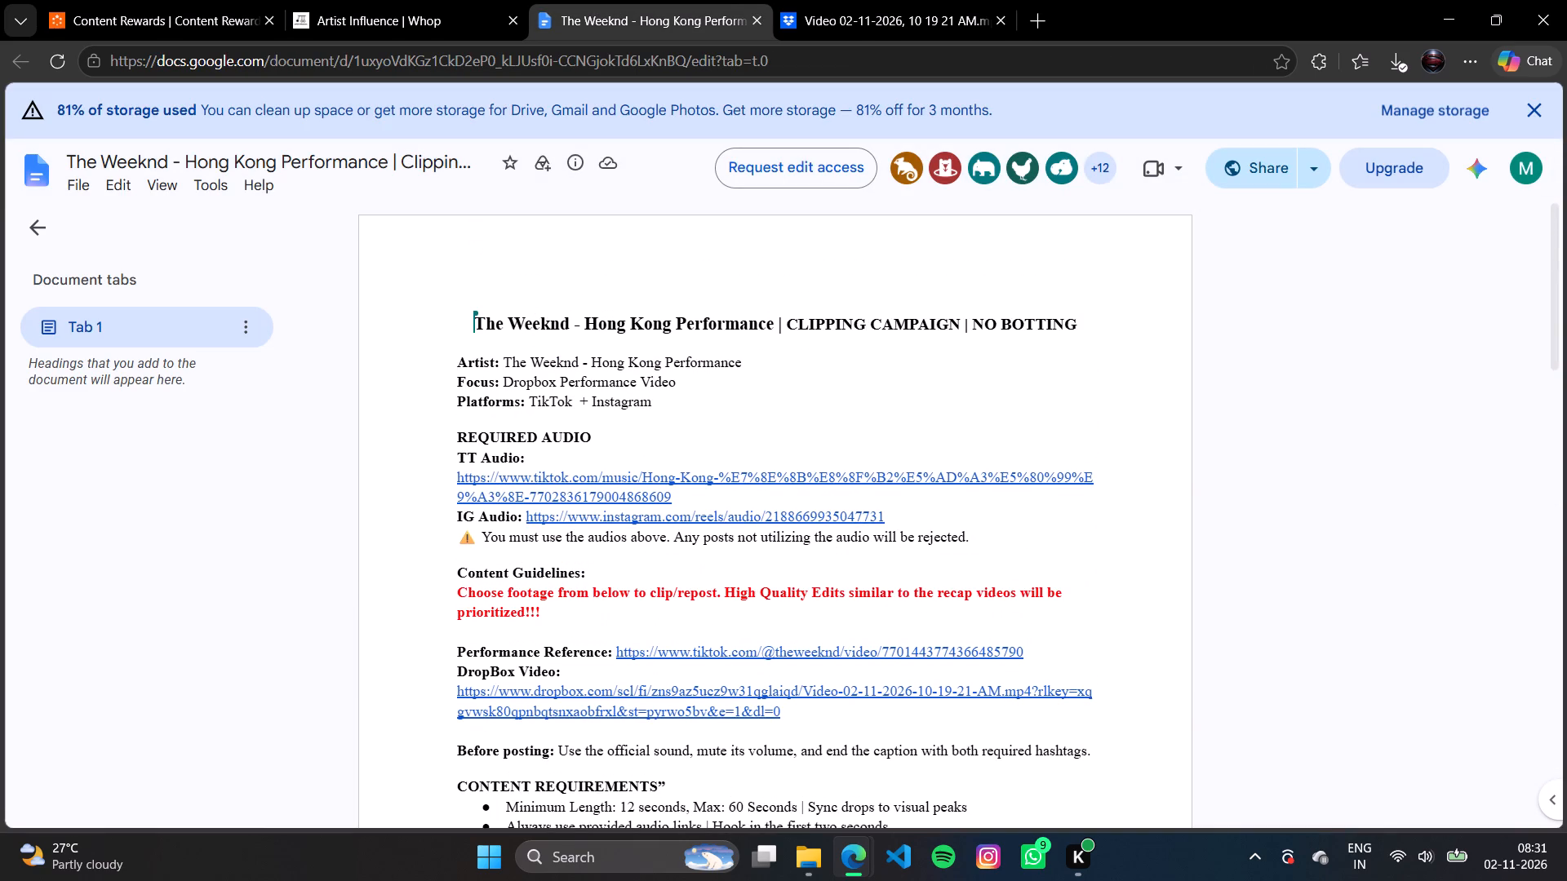
pyautogui.scroll(-6, 690, 648)
pyautogui.scroll(6, 690, 648)
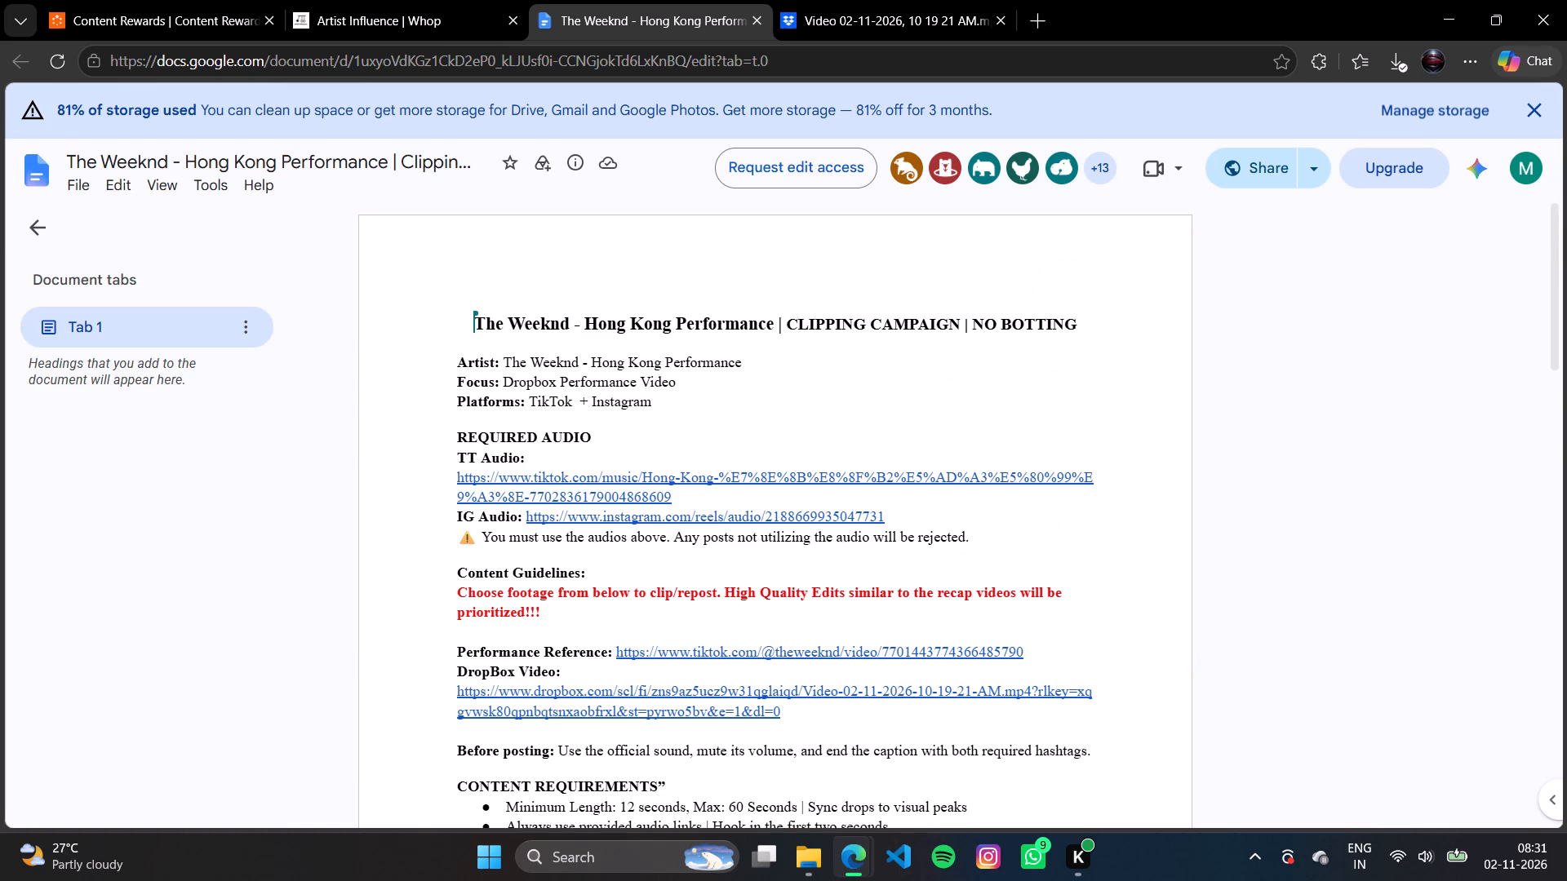
pyautogui.click(690, 657)
pyautogui.click(708, 673)
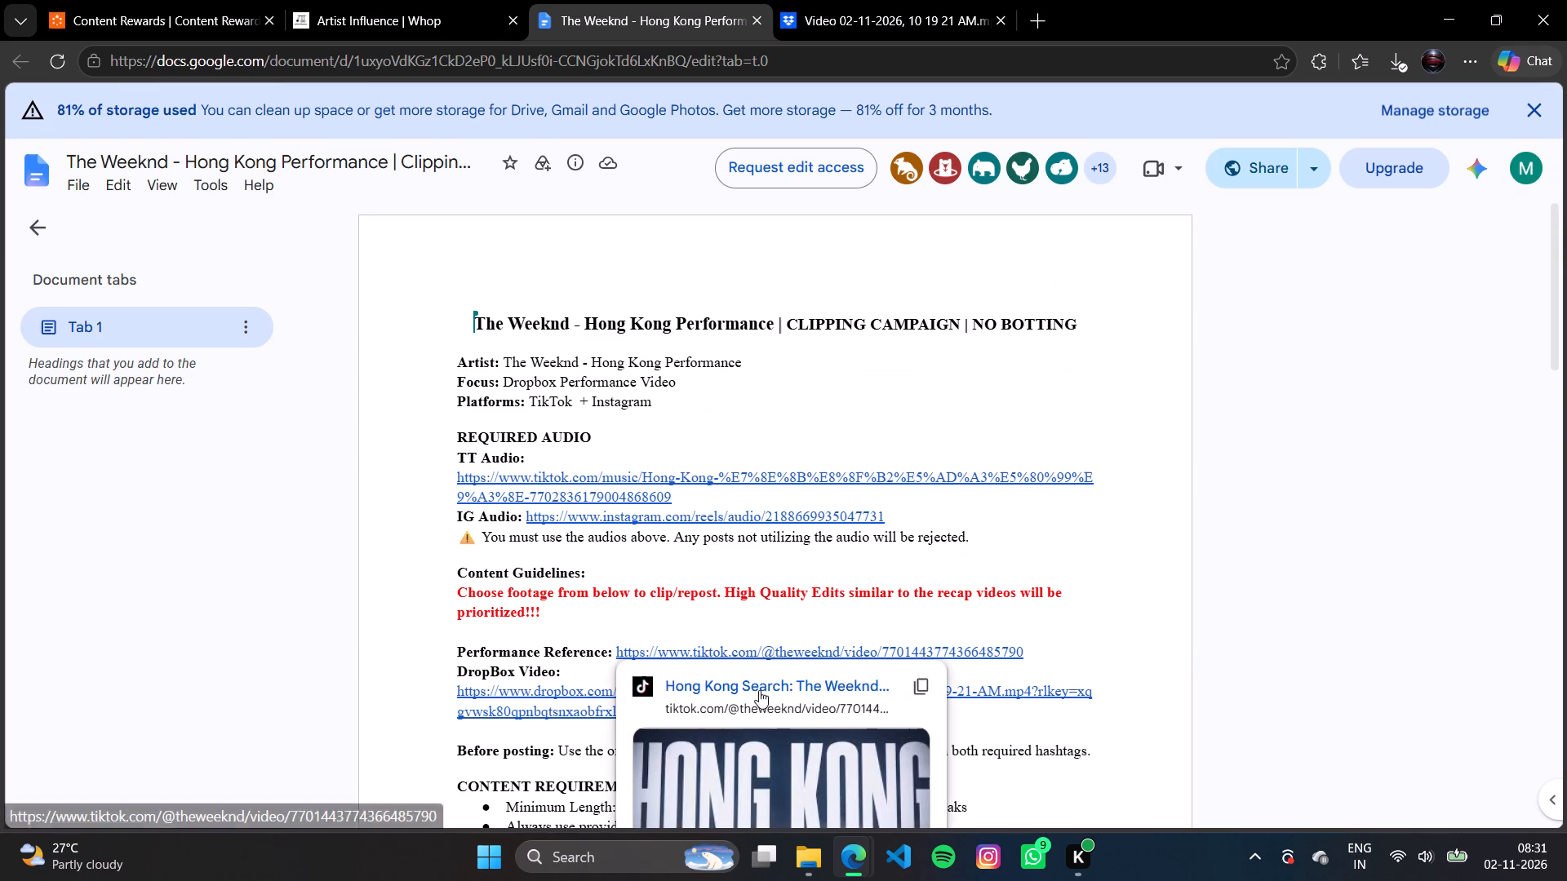
pyautogui.scroll(-3, 755, 673)
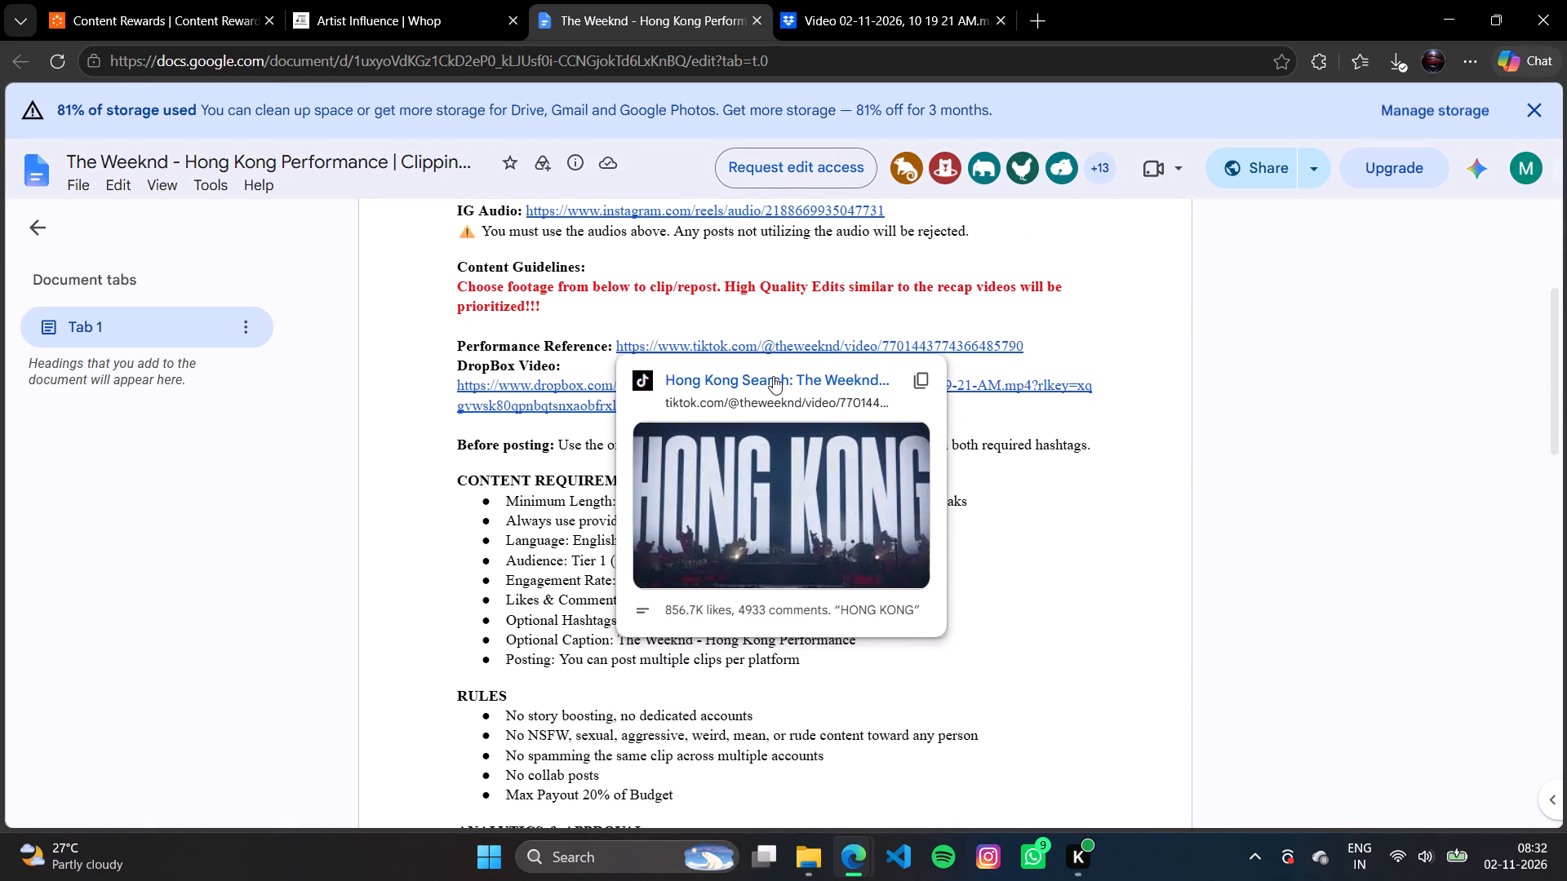
pyautogui.click(340, 517)
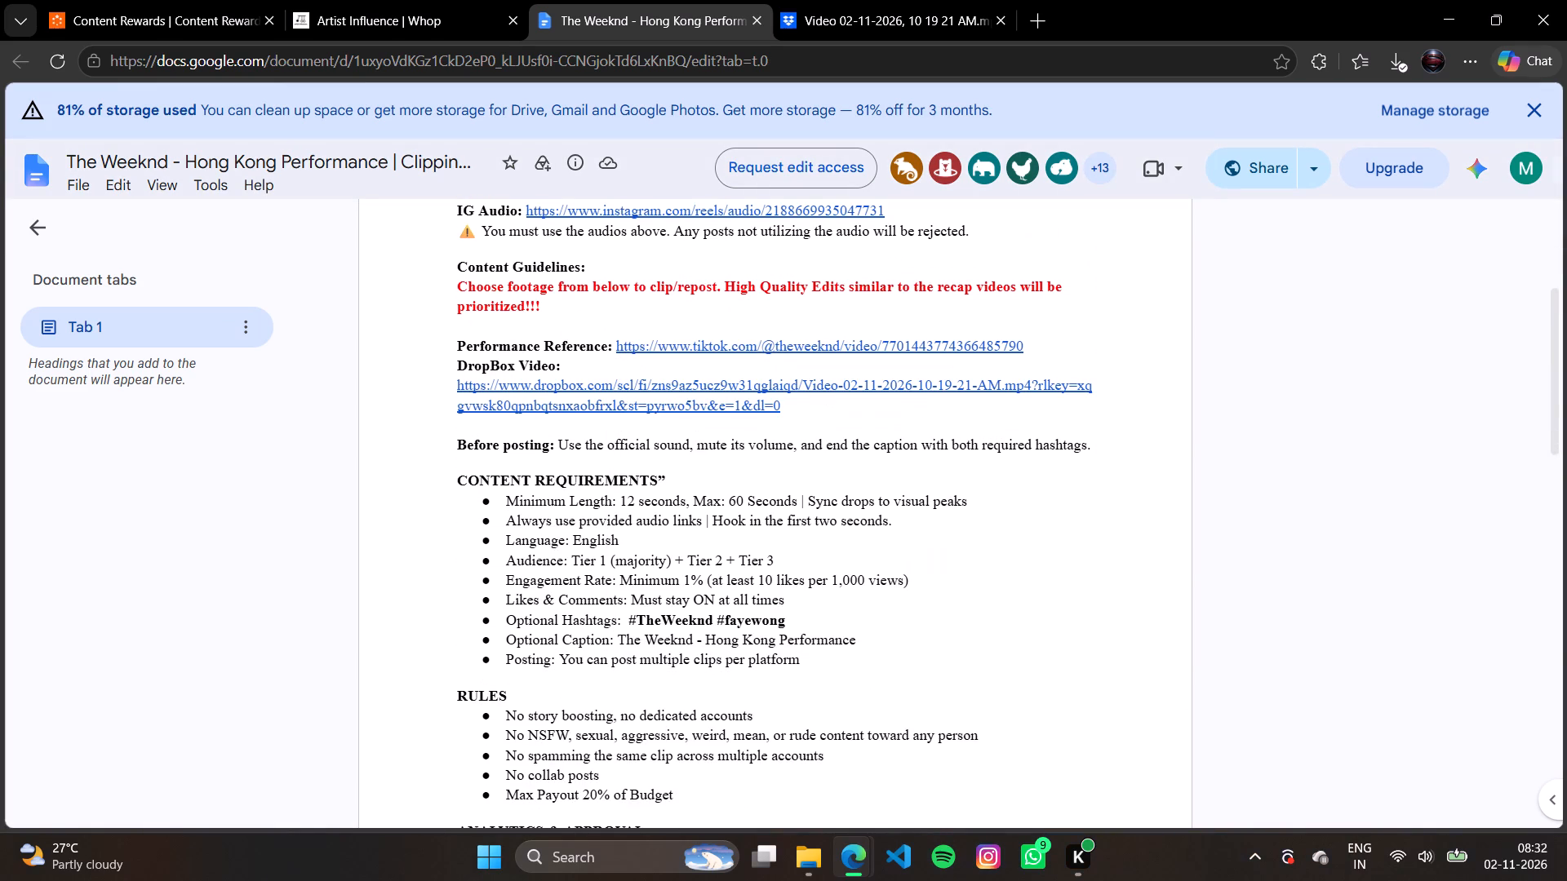
pyautogui.scroll(-7, 669, 546)
pyautogui.scroll(15, 669, 546)
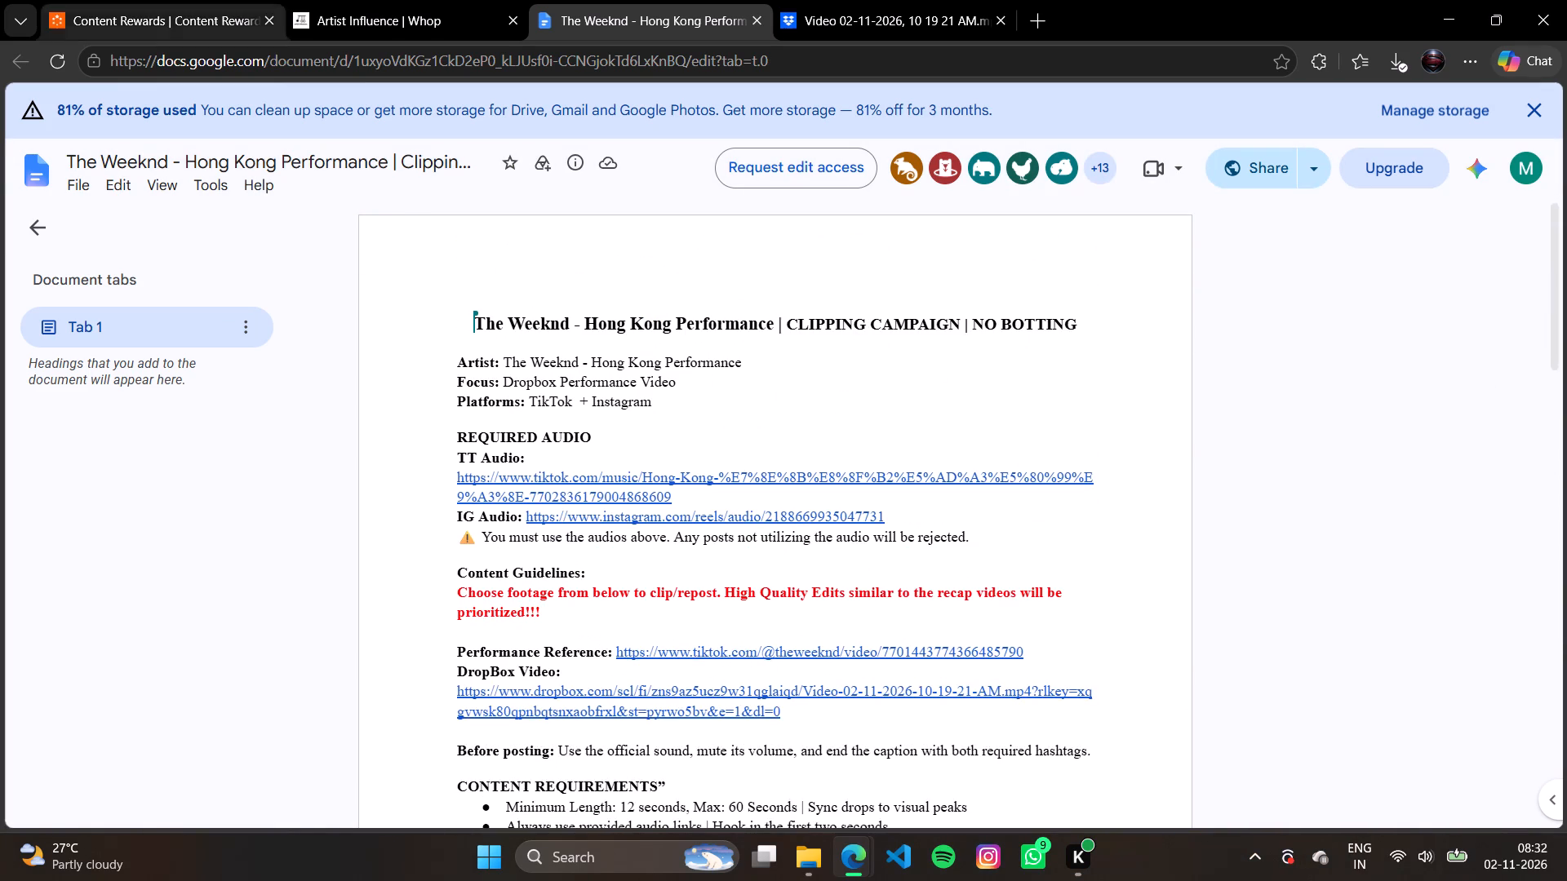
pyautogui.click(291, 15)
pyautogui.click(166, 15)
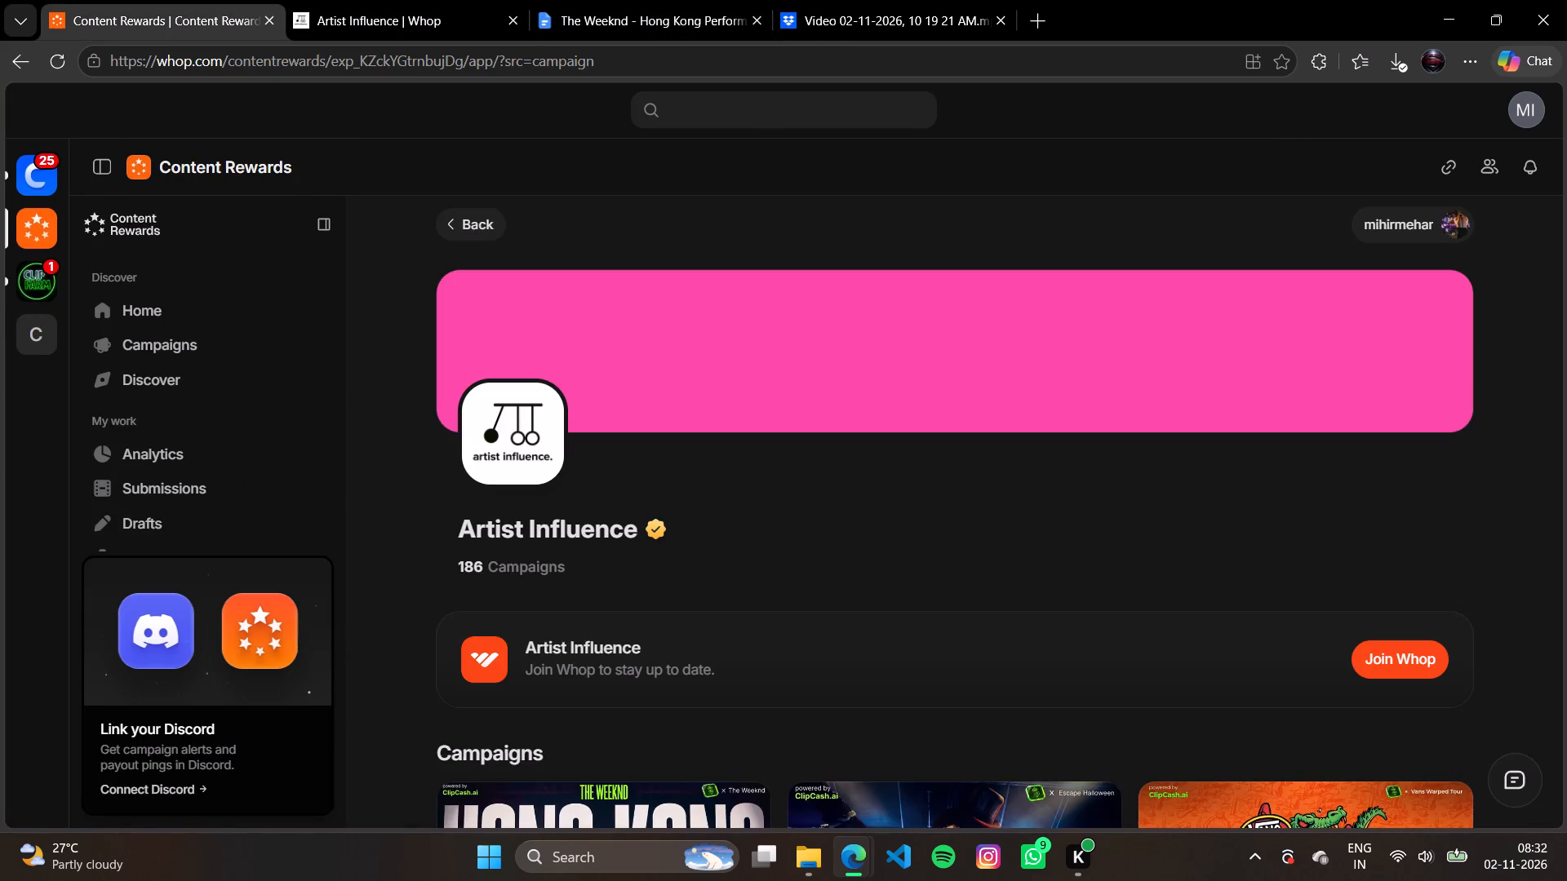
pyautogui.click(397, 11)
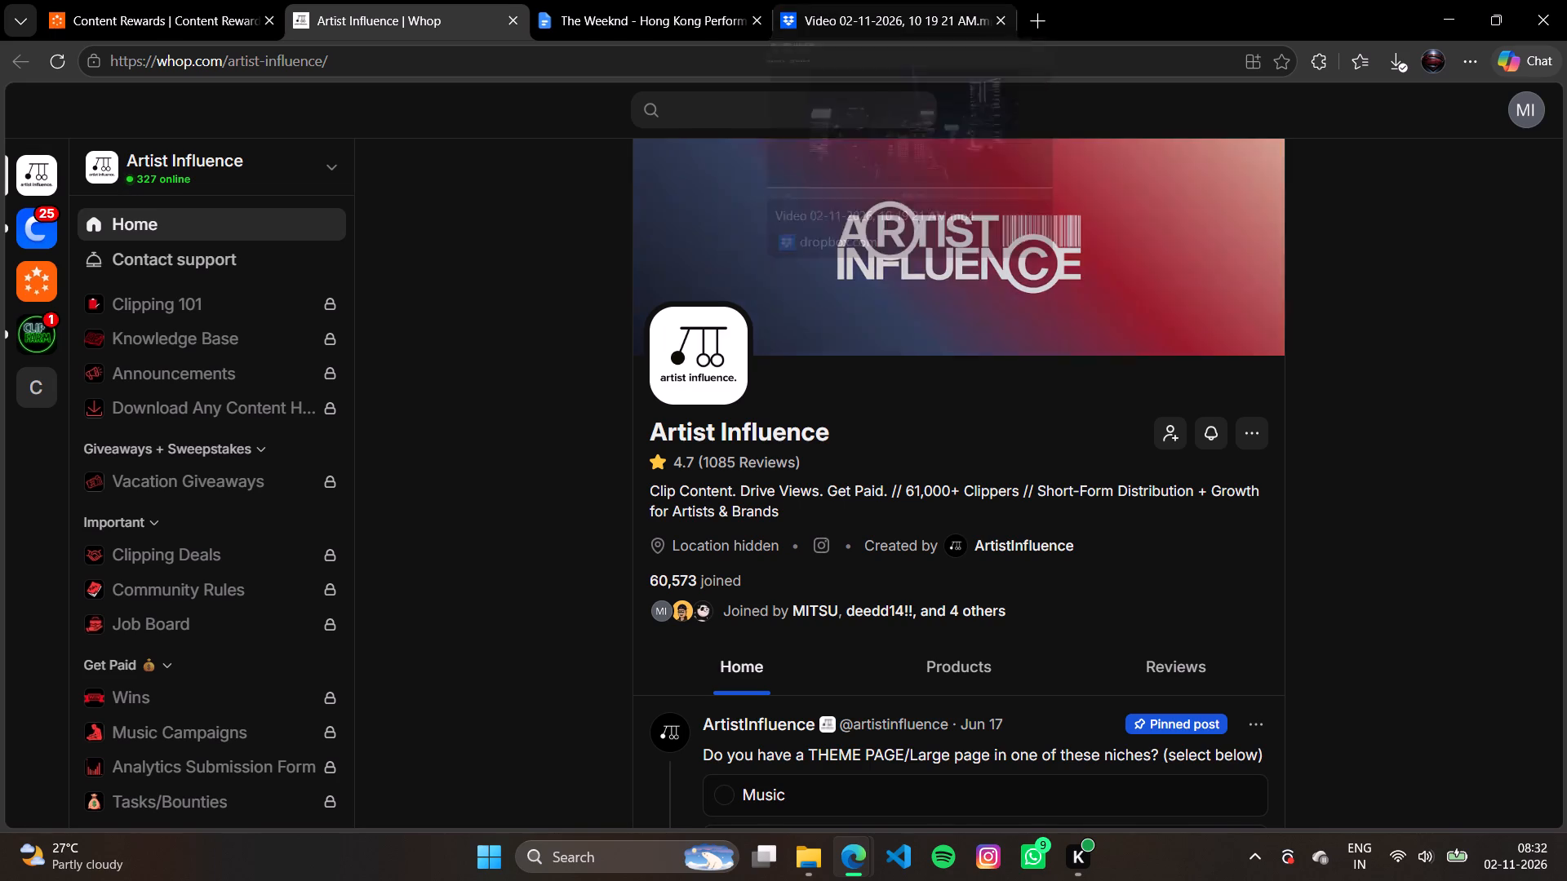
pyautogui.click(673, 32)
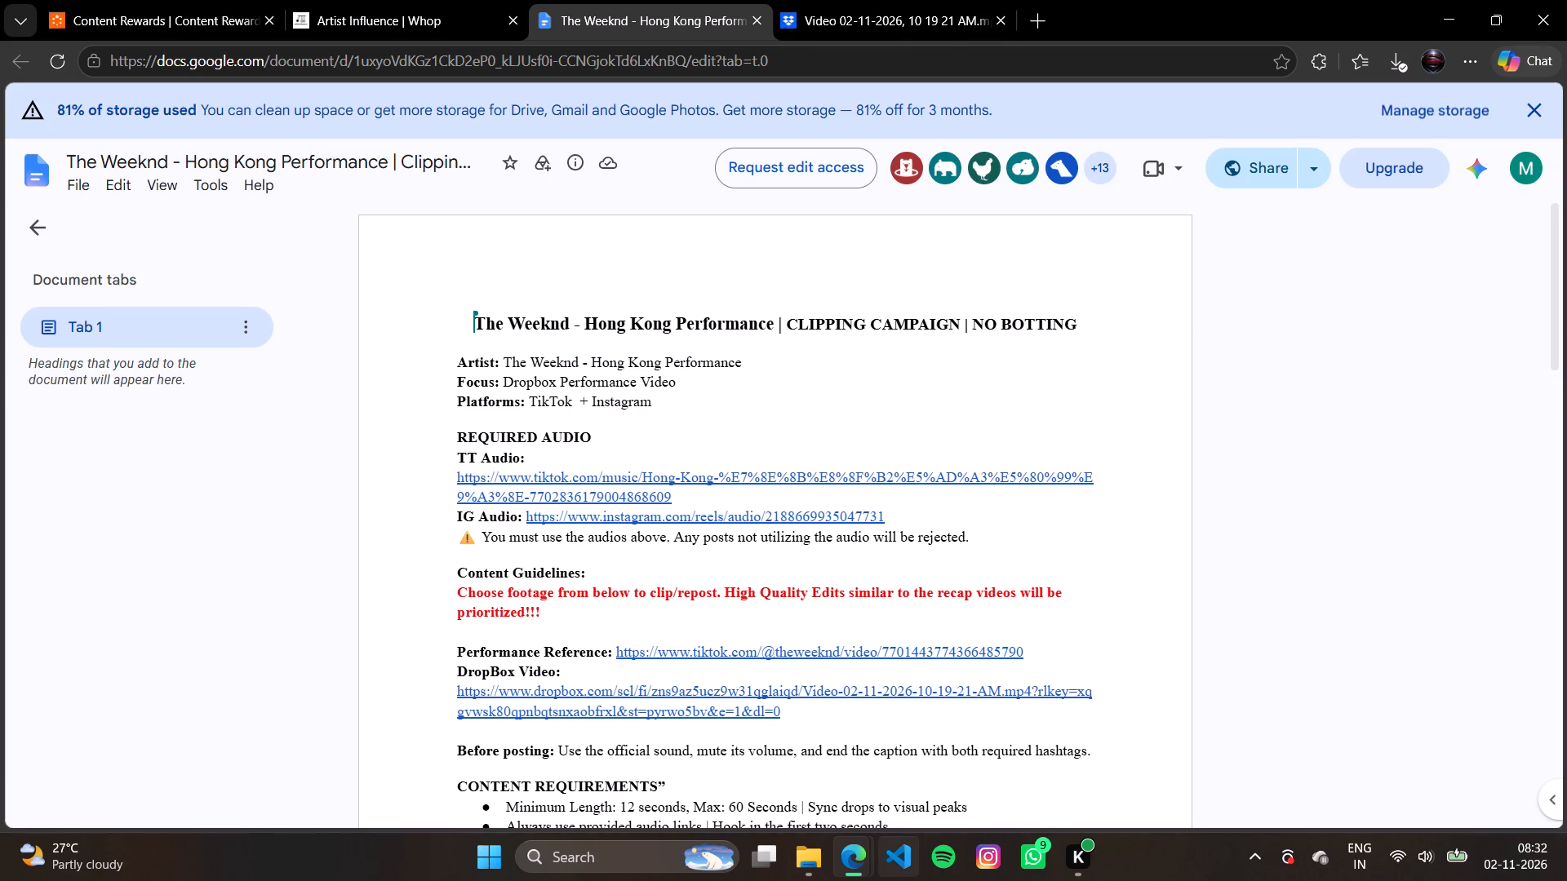
# Minimize the browser window holding the campaign pages.
pyautogui.click(1431, 11)
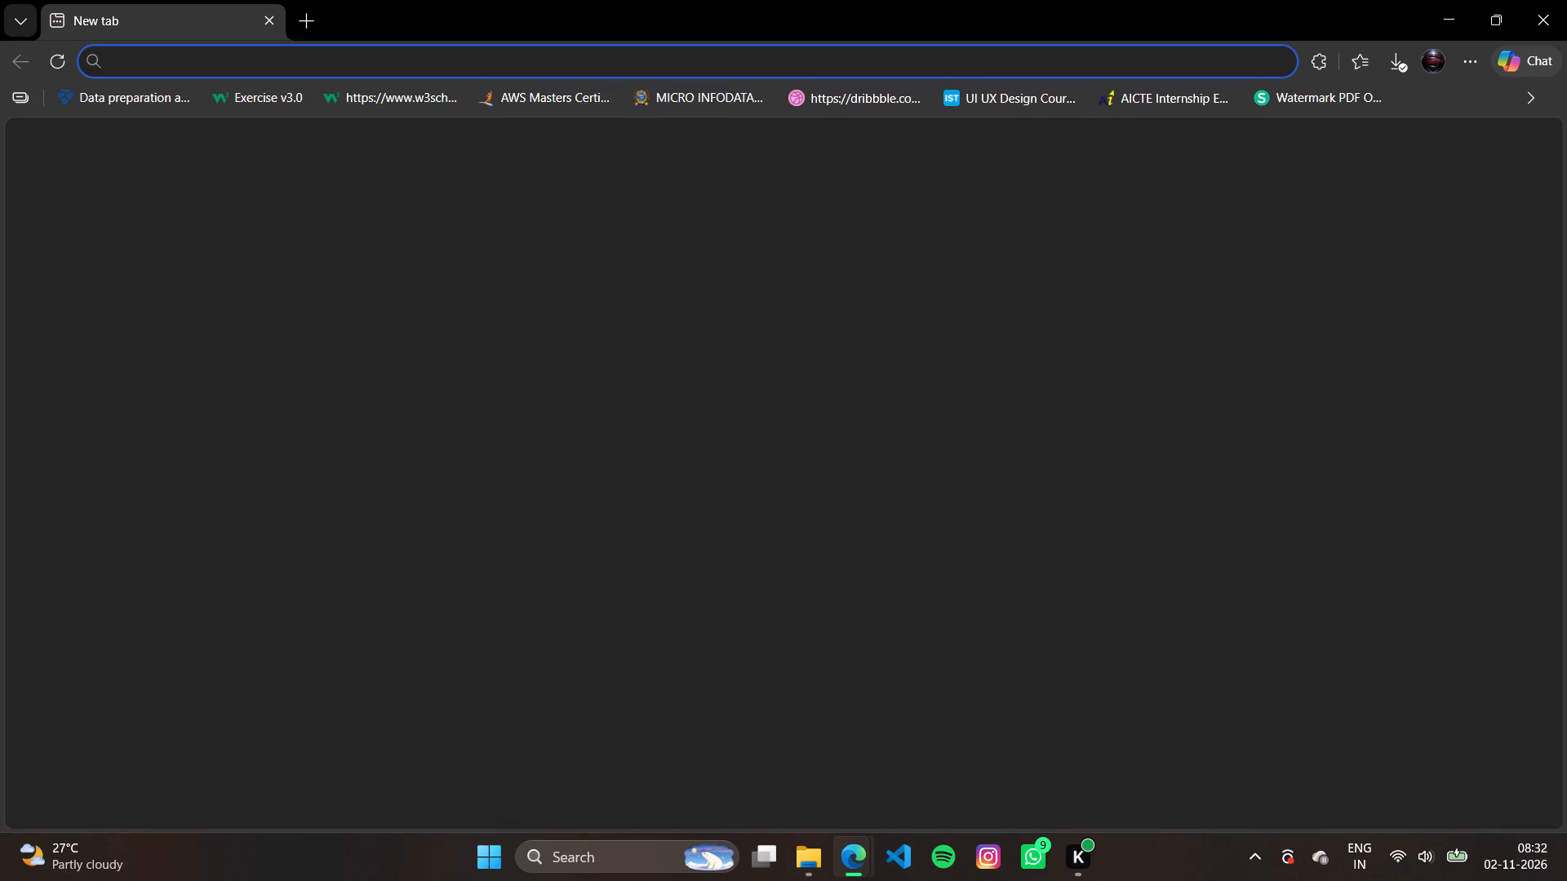
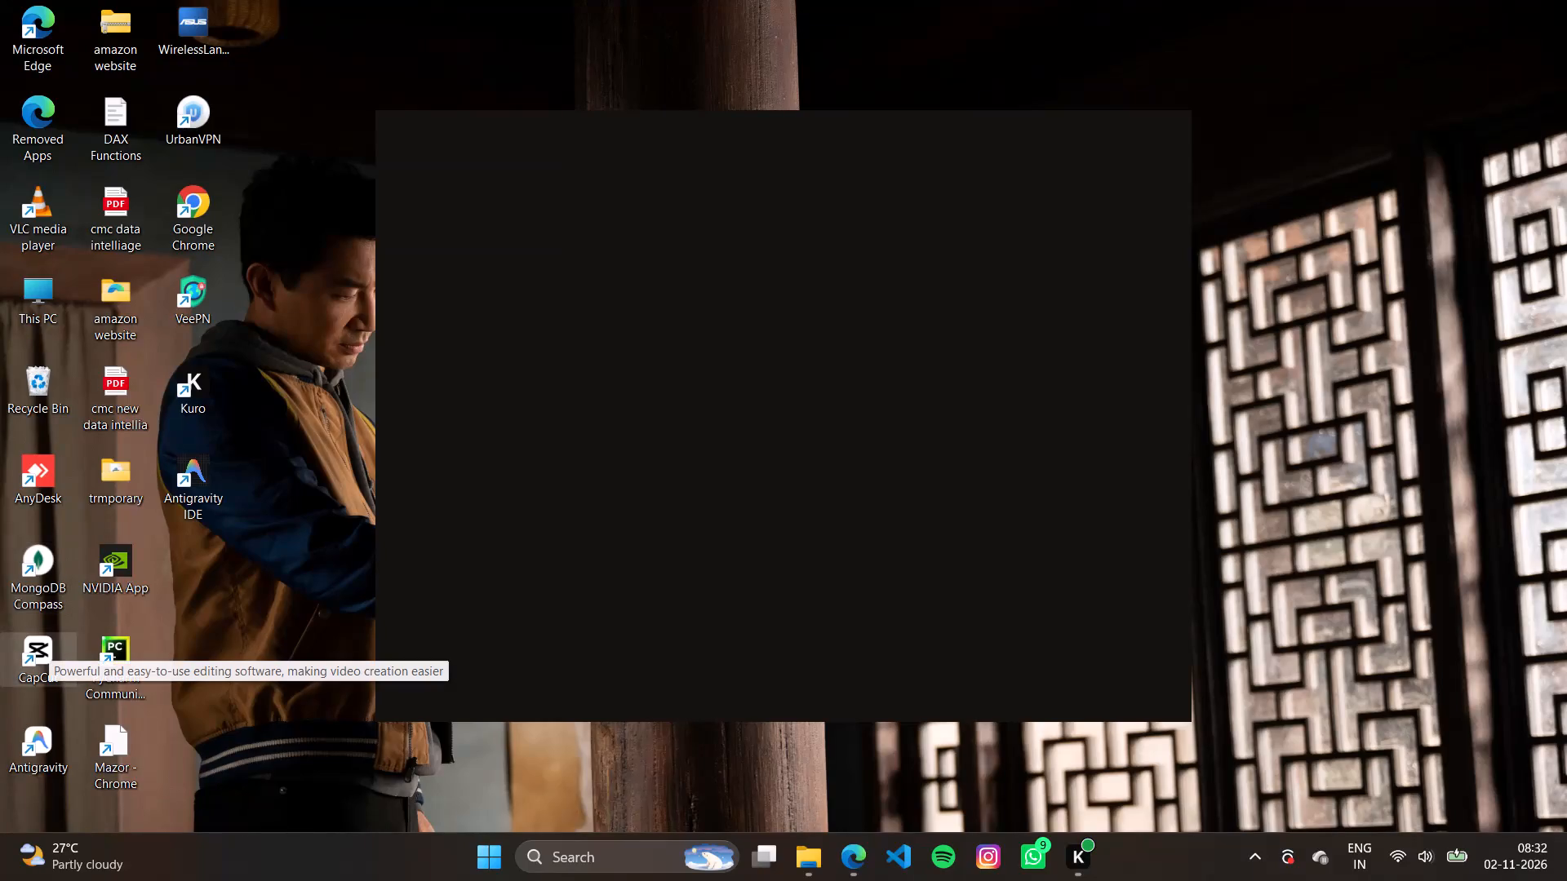
# Launch the CapCut video editor from the desktop.
pyautogui.doubleClick(49, 646)
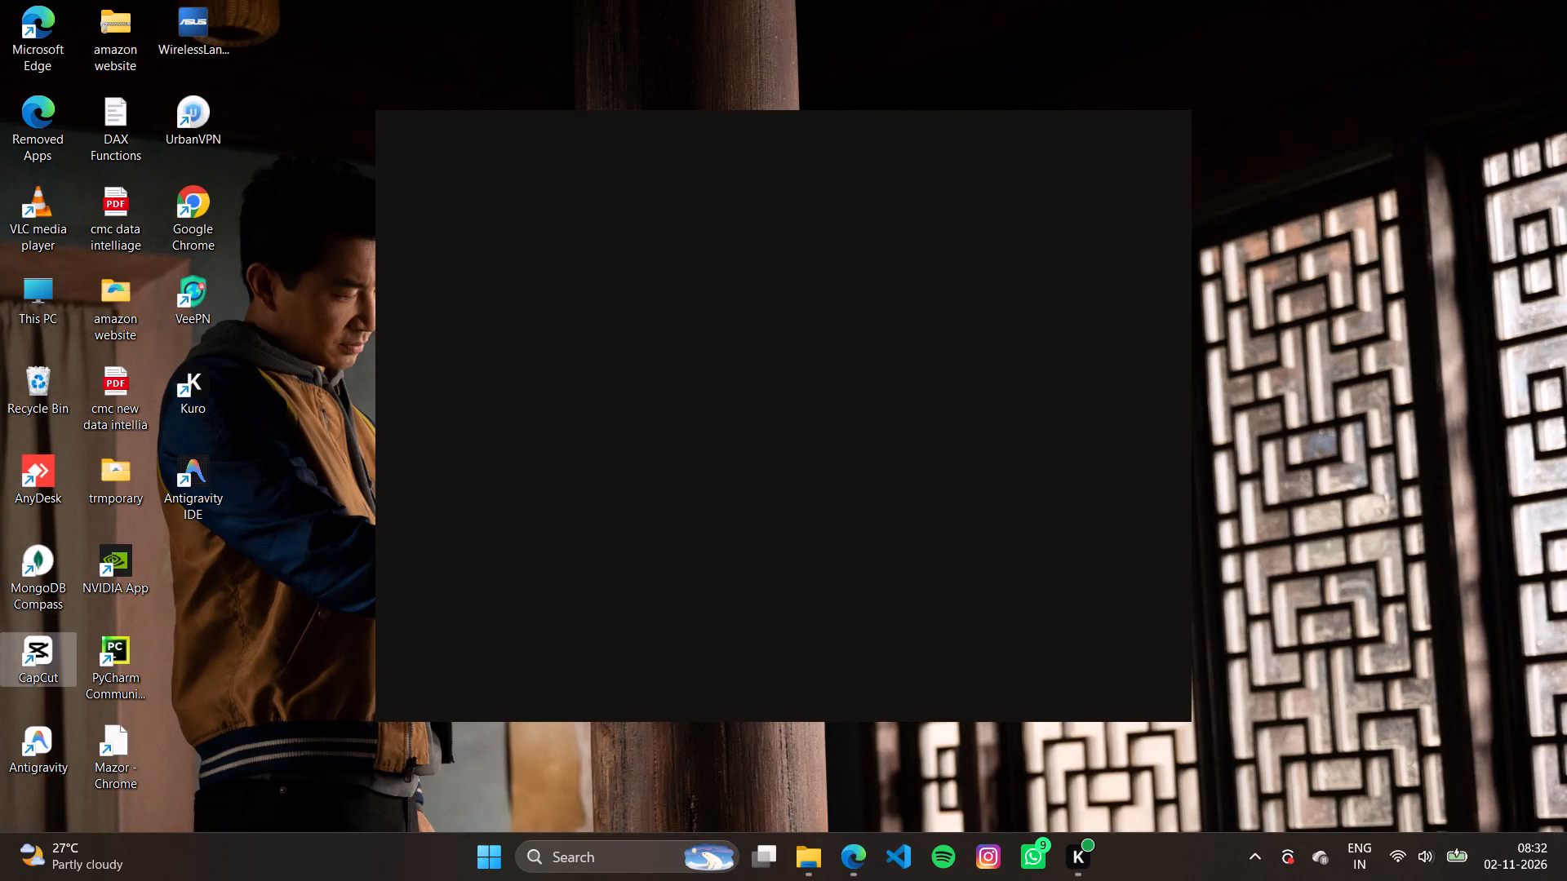
# Open UrbanVPN from the desktop and start the VPN connection with Ukraine as the location.
pyautogui.doubleClick(216, 114)
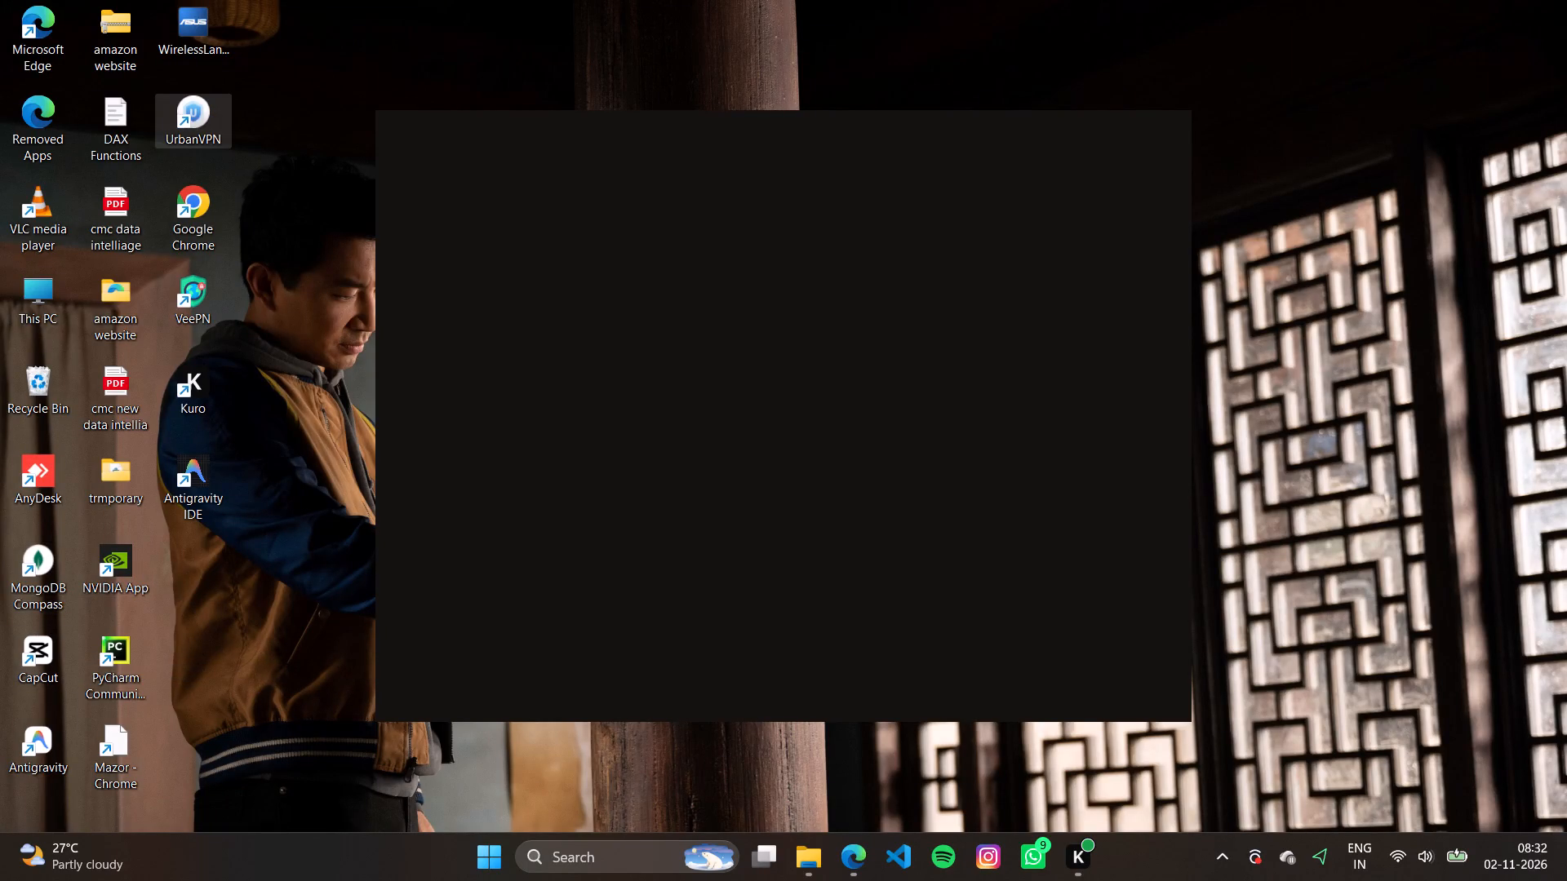
pyautogui.click(677, 324)
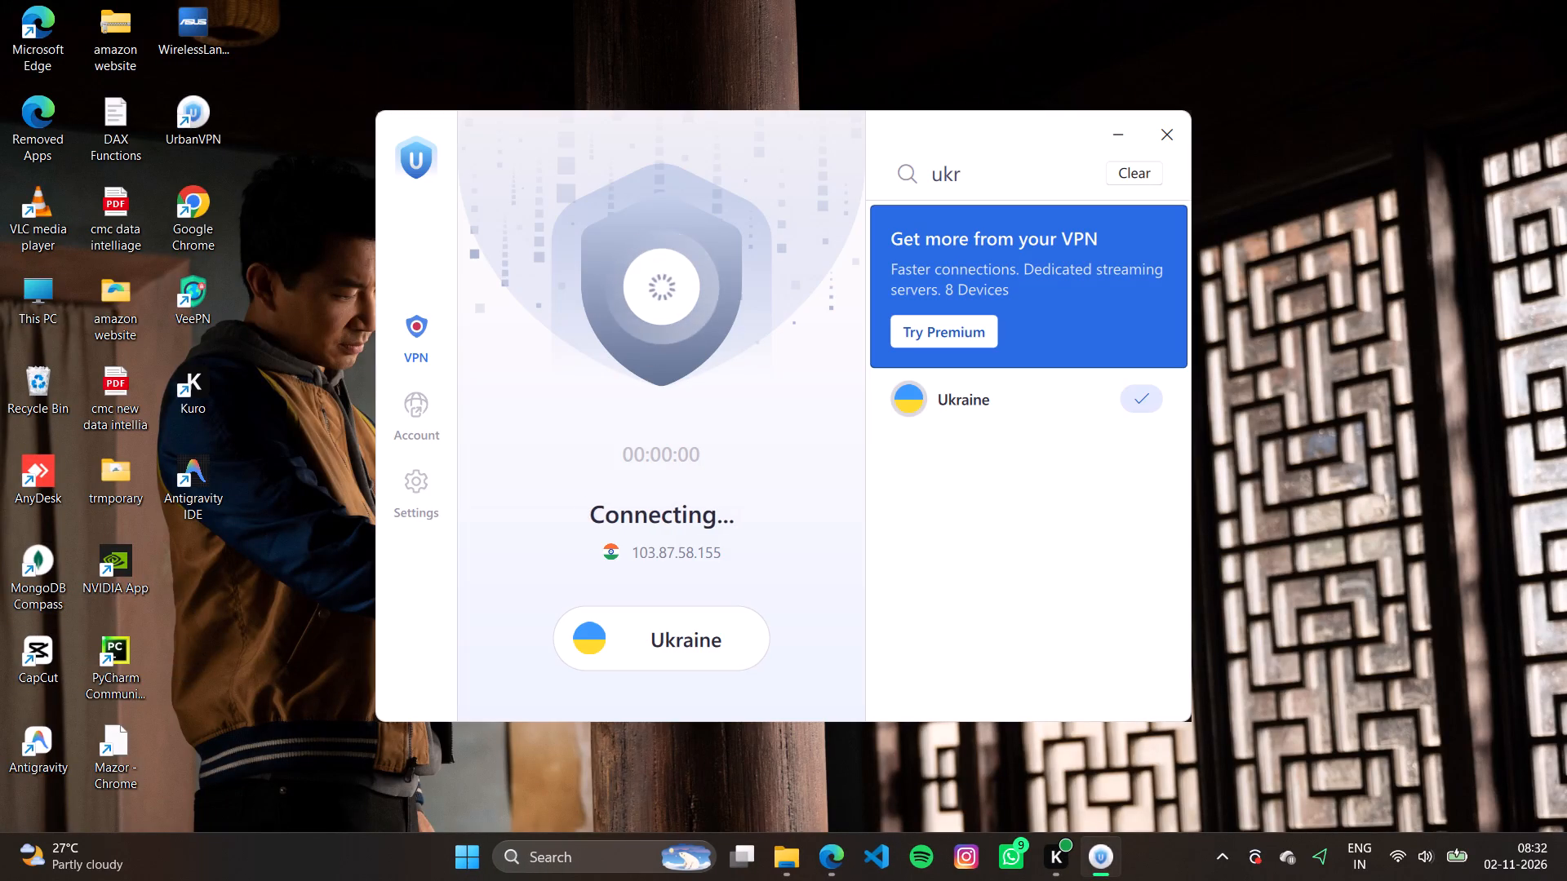
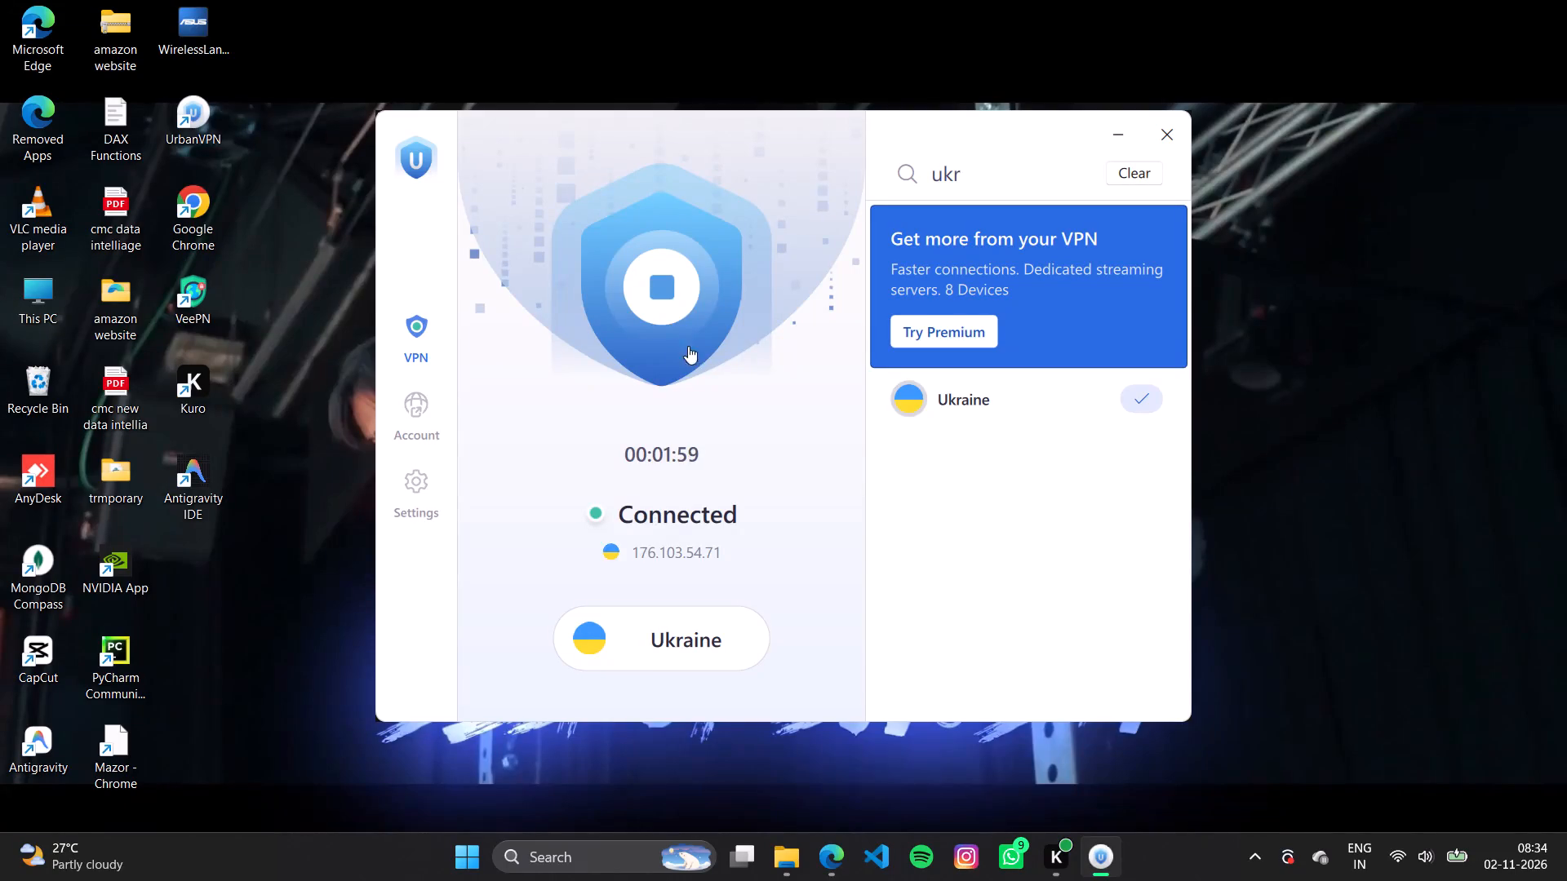
# Disconnect the VPN and reconnect it with Ukraine still set as the location.
pyautogui.click(676, 324)
pyautogui.click(676, 325)
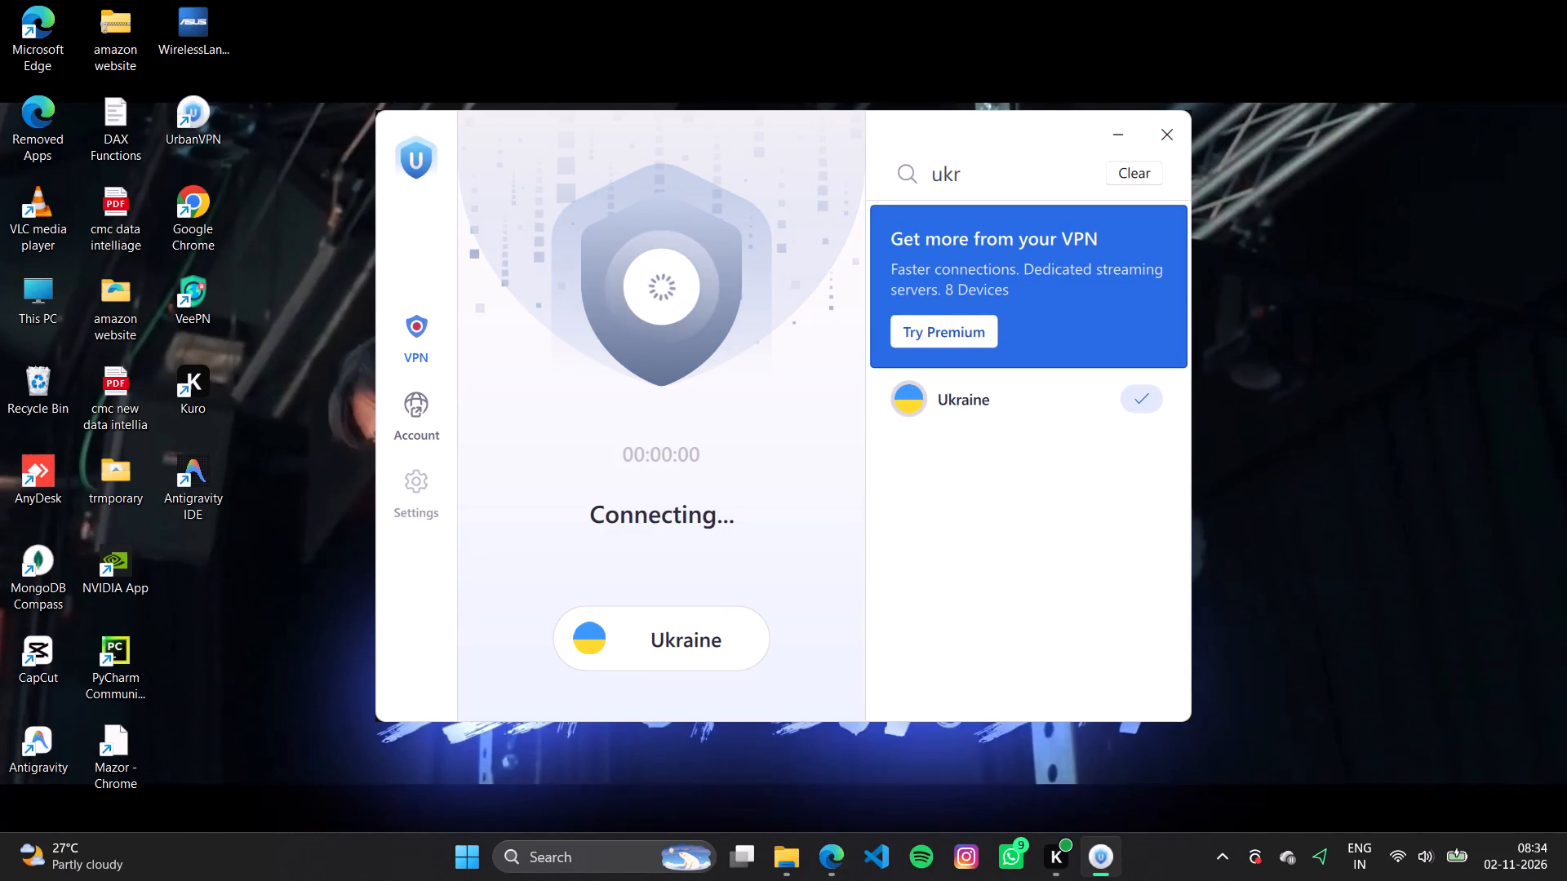
# Launch the CapCut video editor again from the desktop.
pyautogui.click(309, 426)
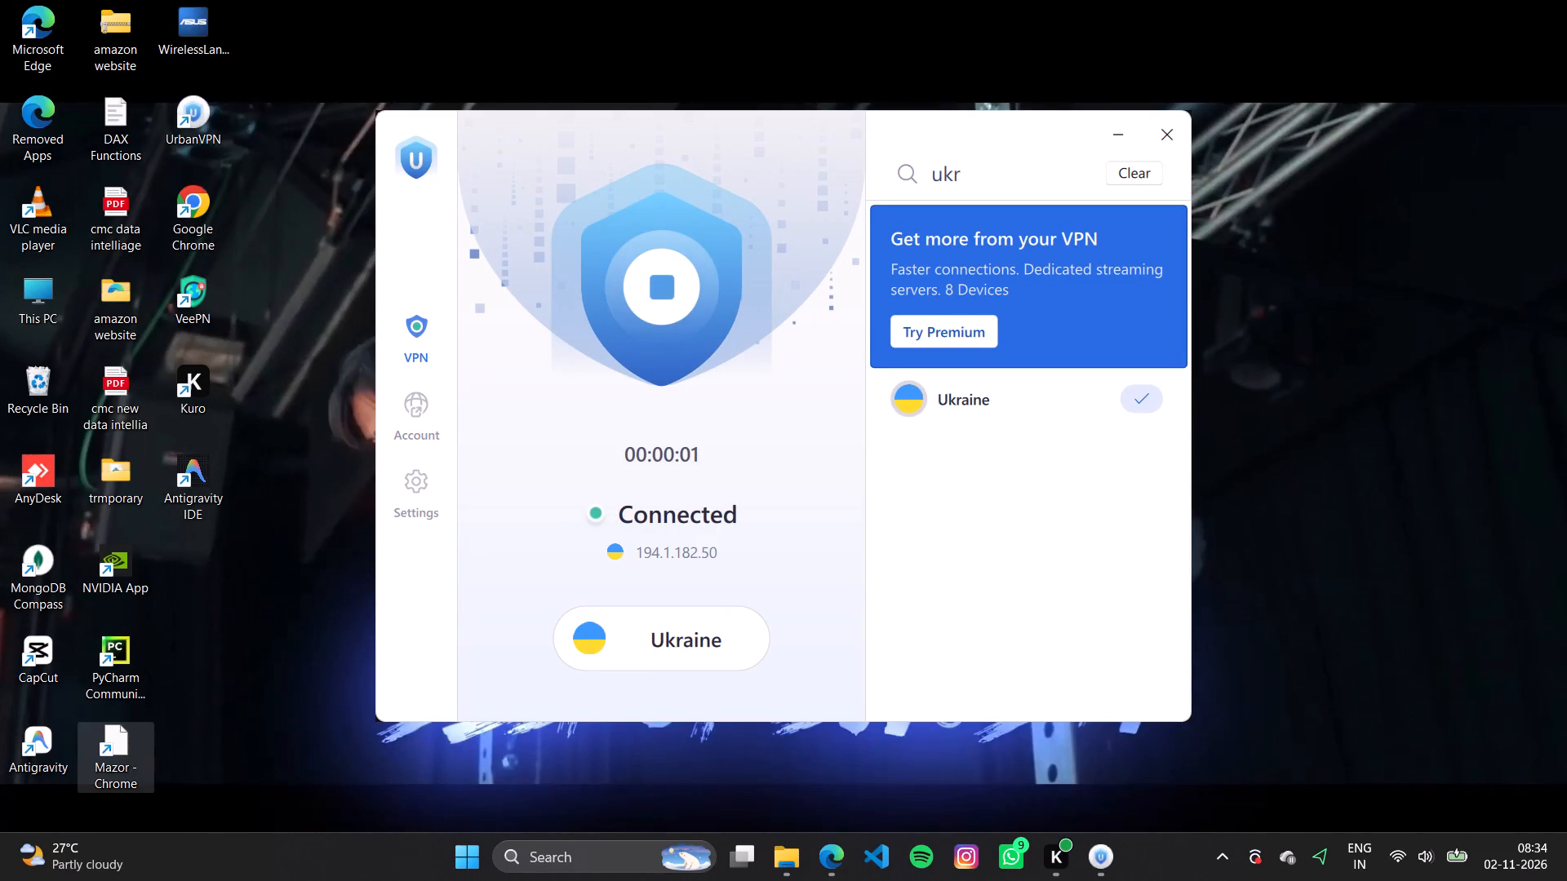
pyautogui.doubleClick(29, 646)
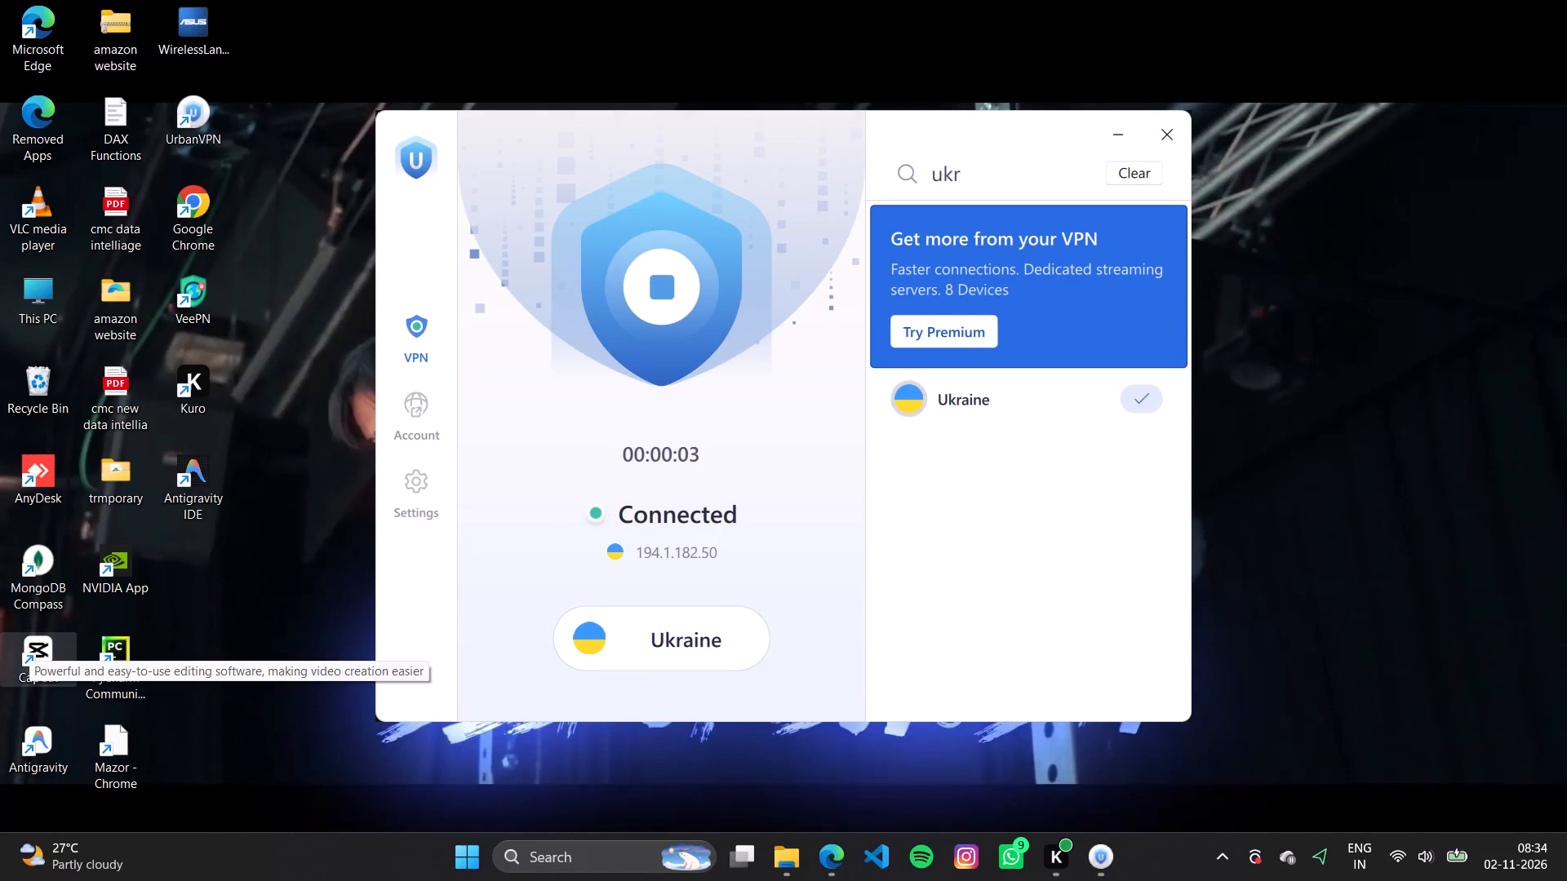
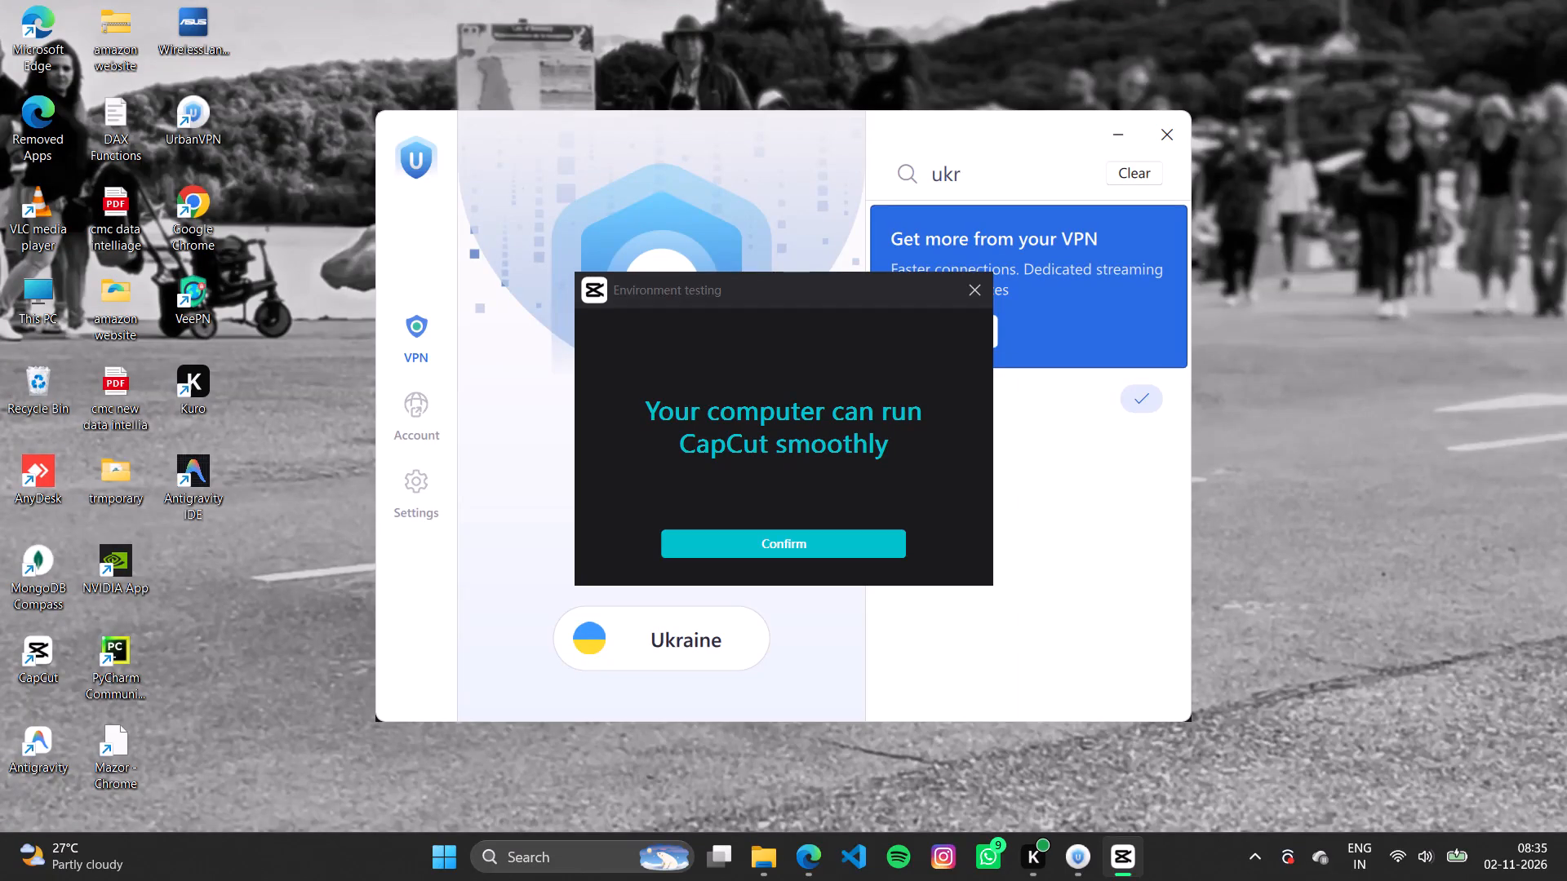
# Confirm the CapCut environment test so the video editor continues launching.
pyautogui.click(813, 548)
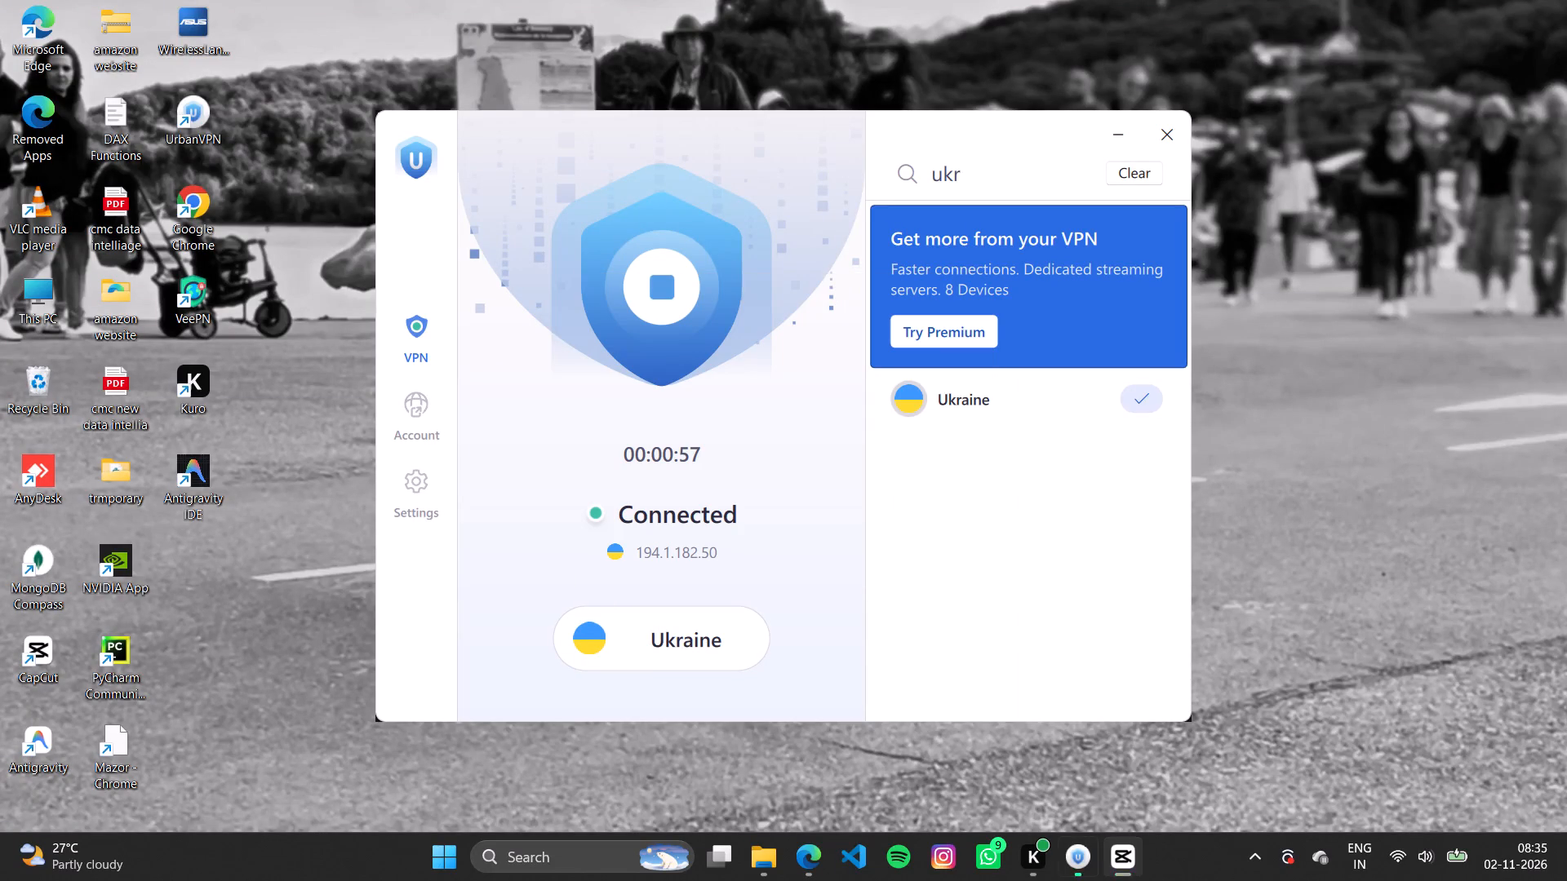
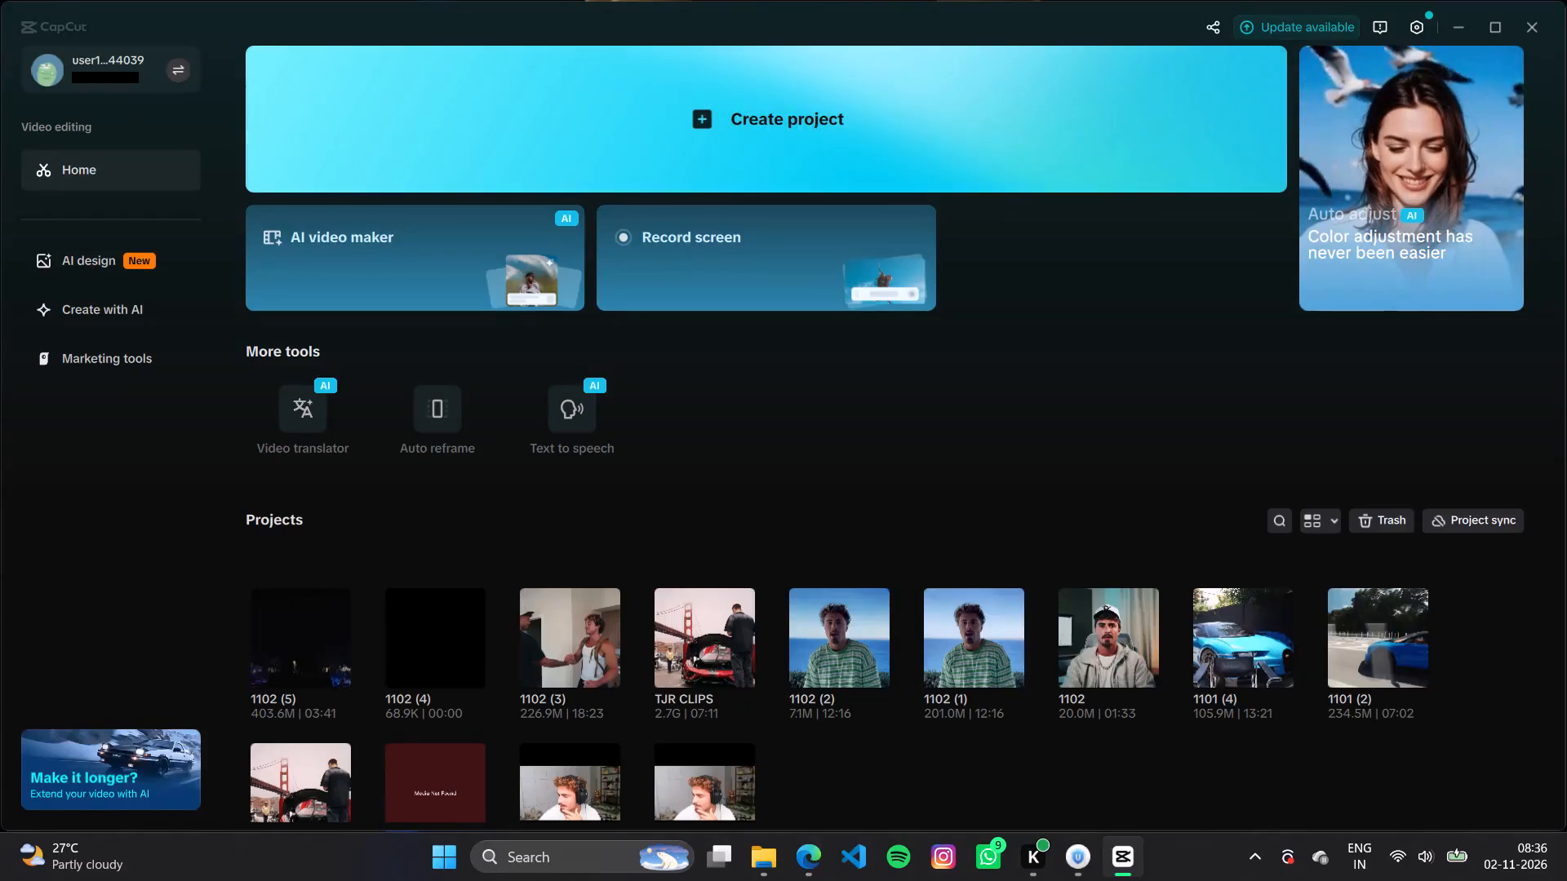
# Create a new project, import the downloaded Hong Kong video "Video 02-11-2026, 10 19 21 AM" and add it to the timeline.
pyautogui.click(739, 153)
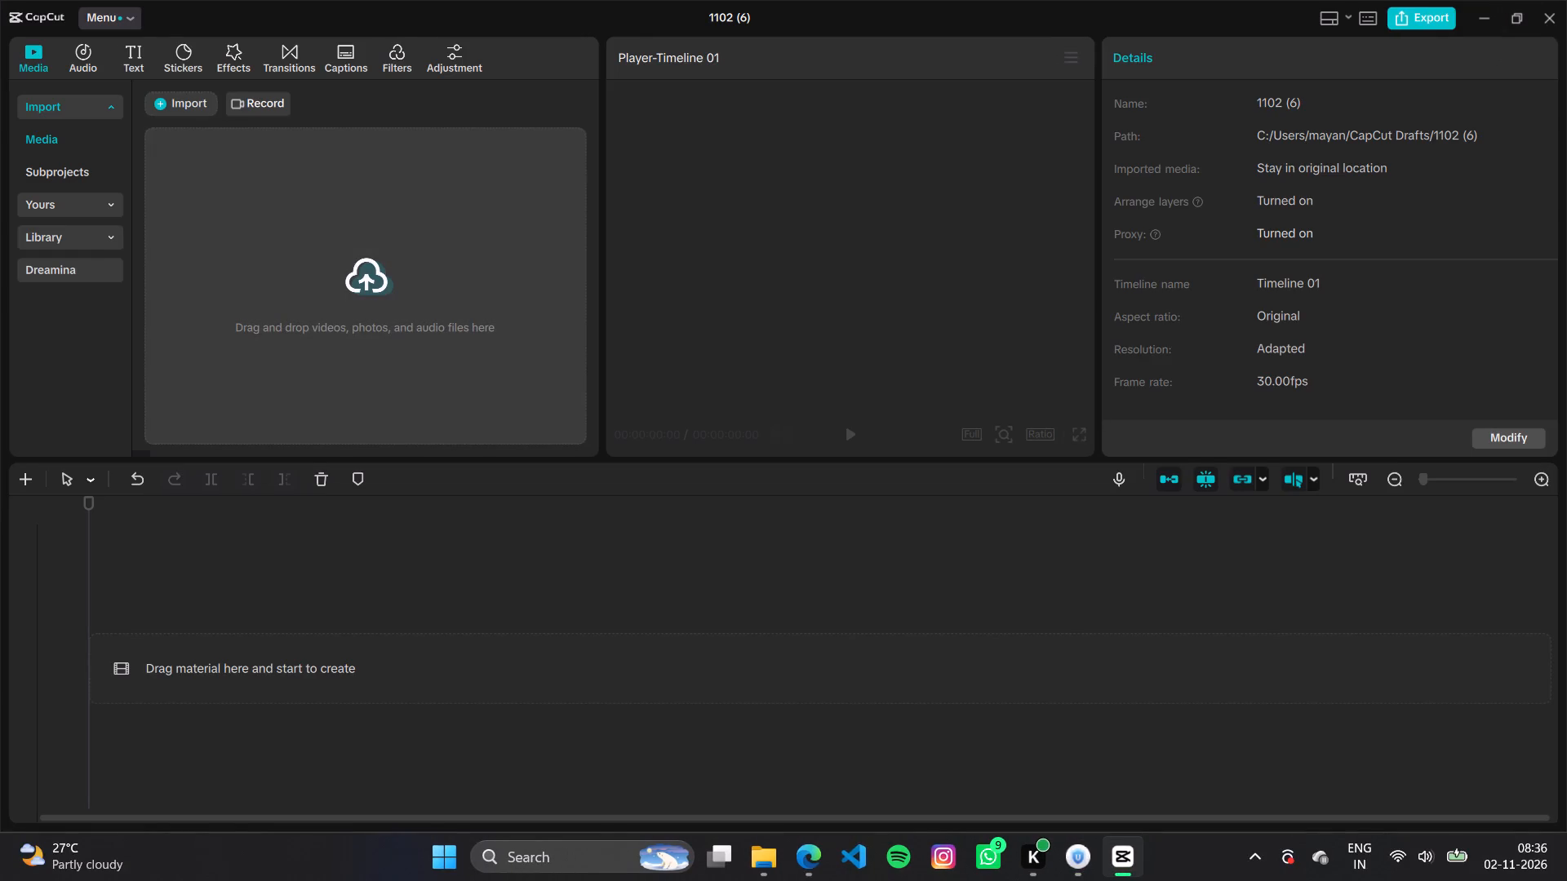
pyautogui.click(433, 302)
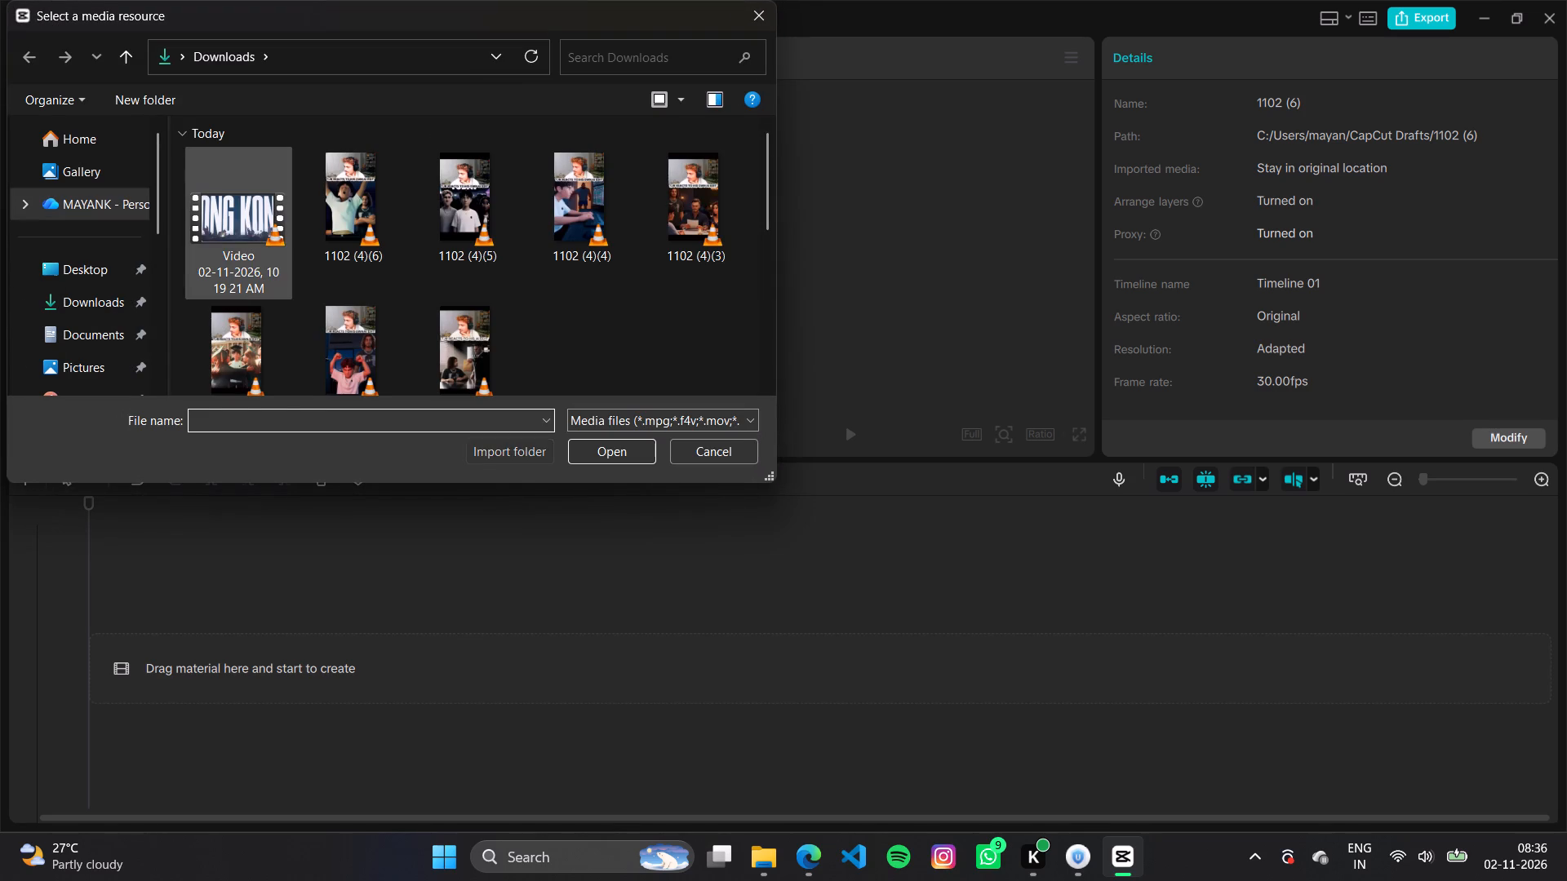
pyautogui.click(203, 194)
pyautogui.click(616, 443)
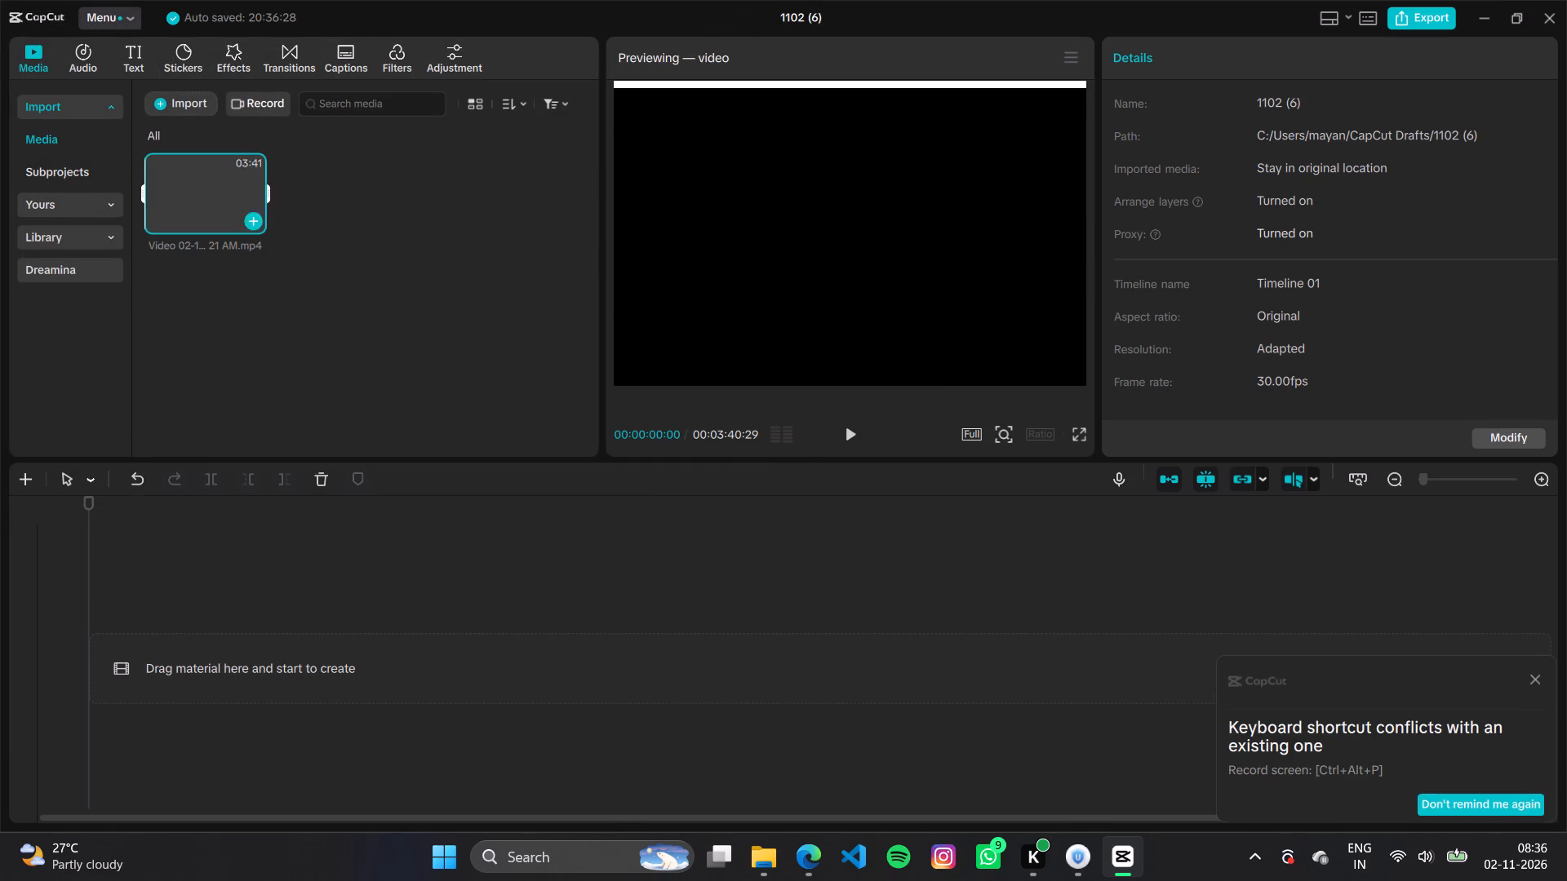
pyautogui.click(252, 219)
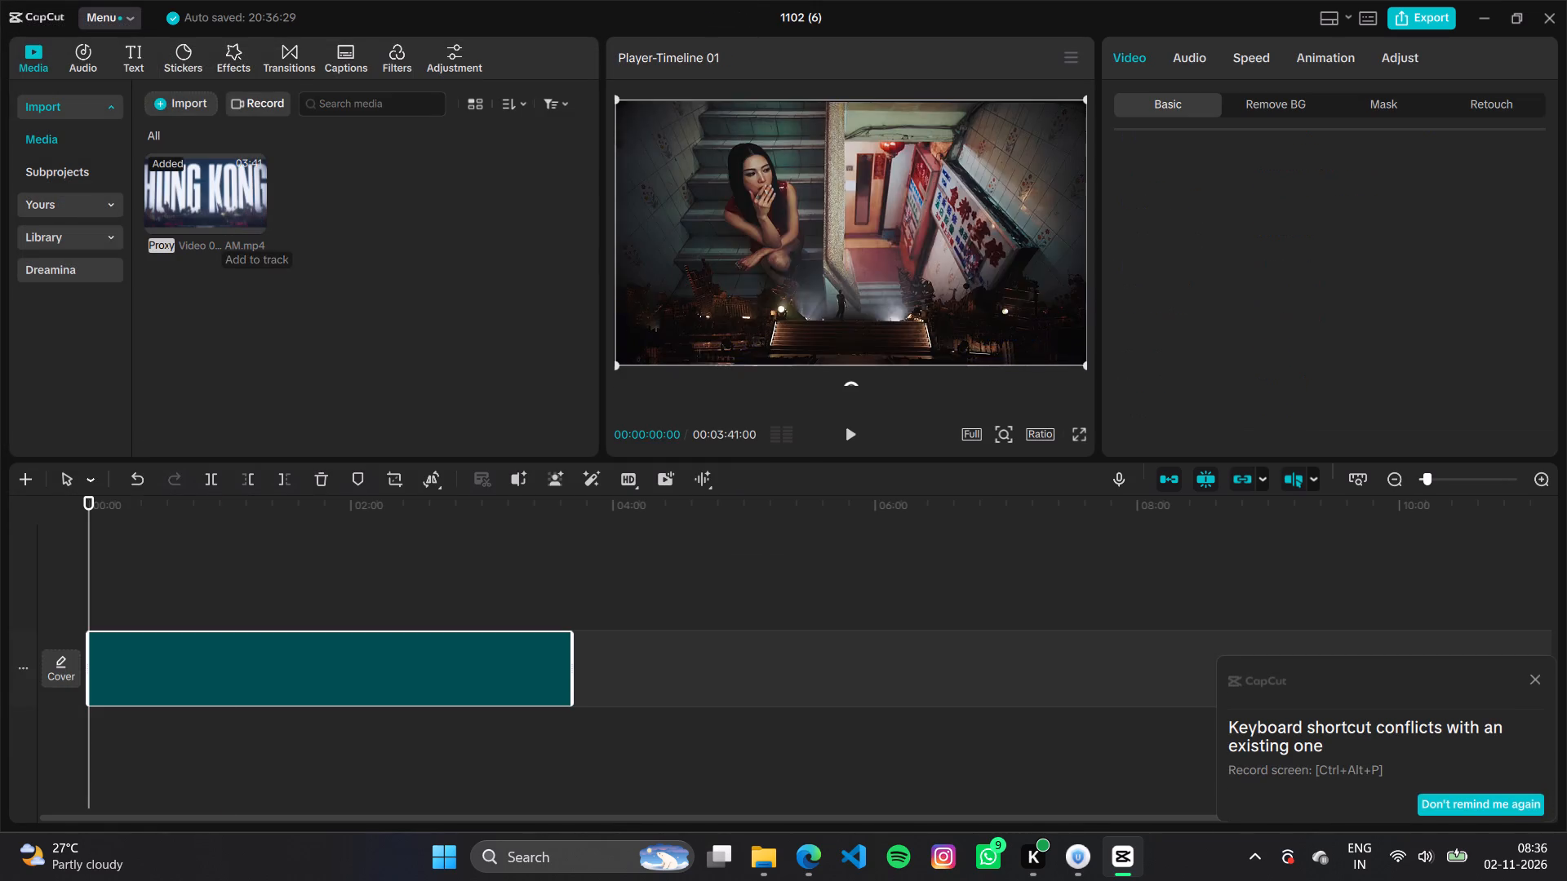
# Generate automatic captions for the video with English as the spoken language and filler-word identification on.
pyautogui.click(127, 59)
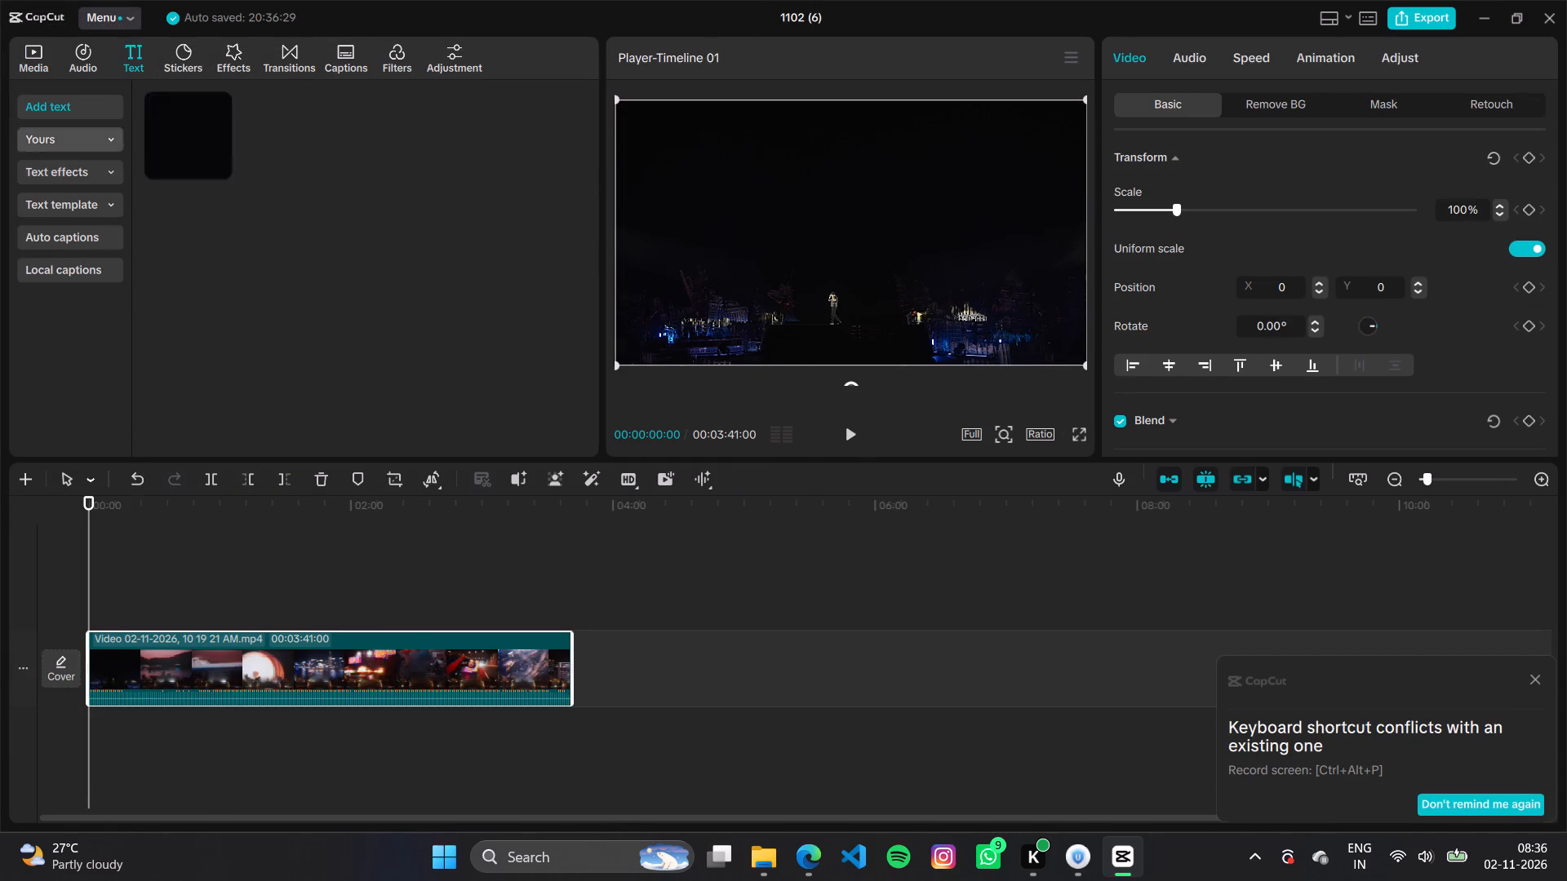
pyautogui.click(89, 241)
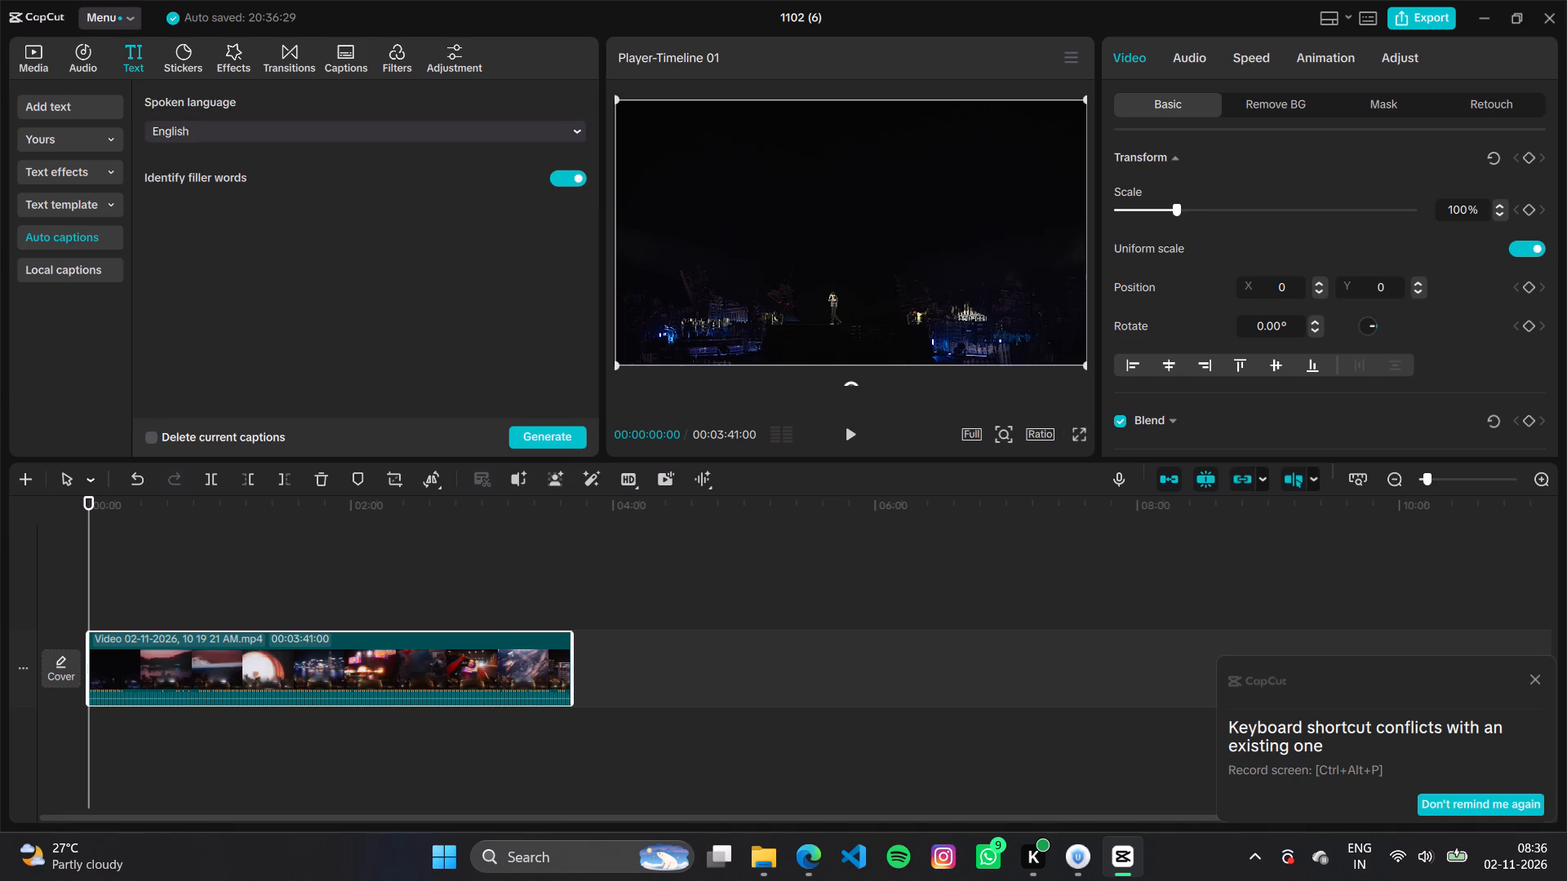
pyautogui.click(521, 423)
pyautogui.click(530, 435)
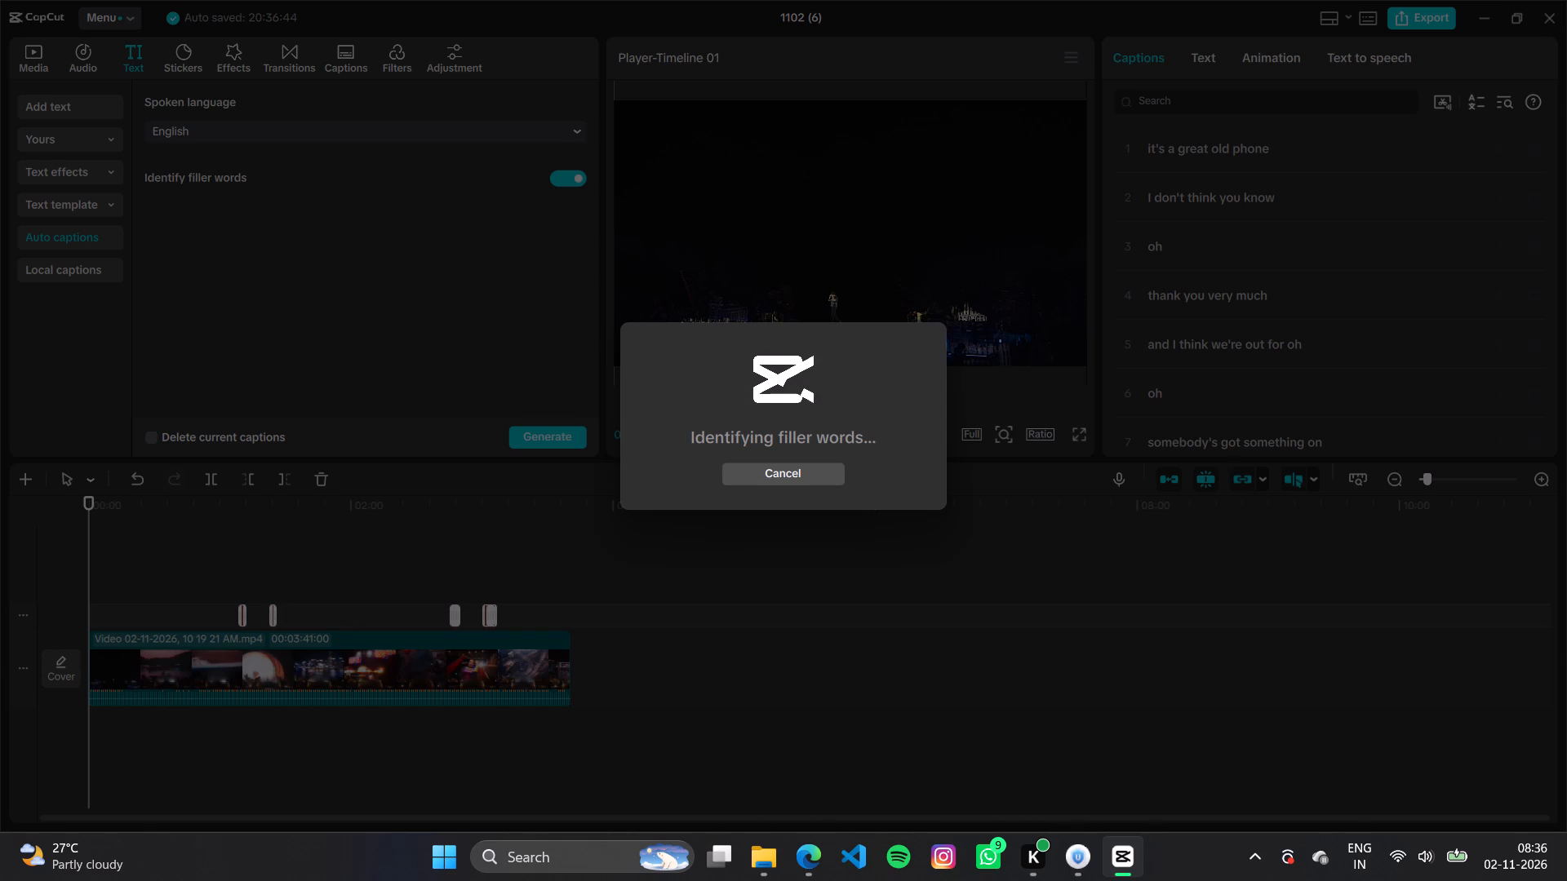
pyautogui.rightClick(511, 429)
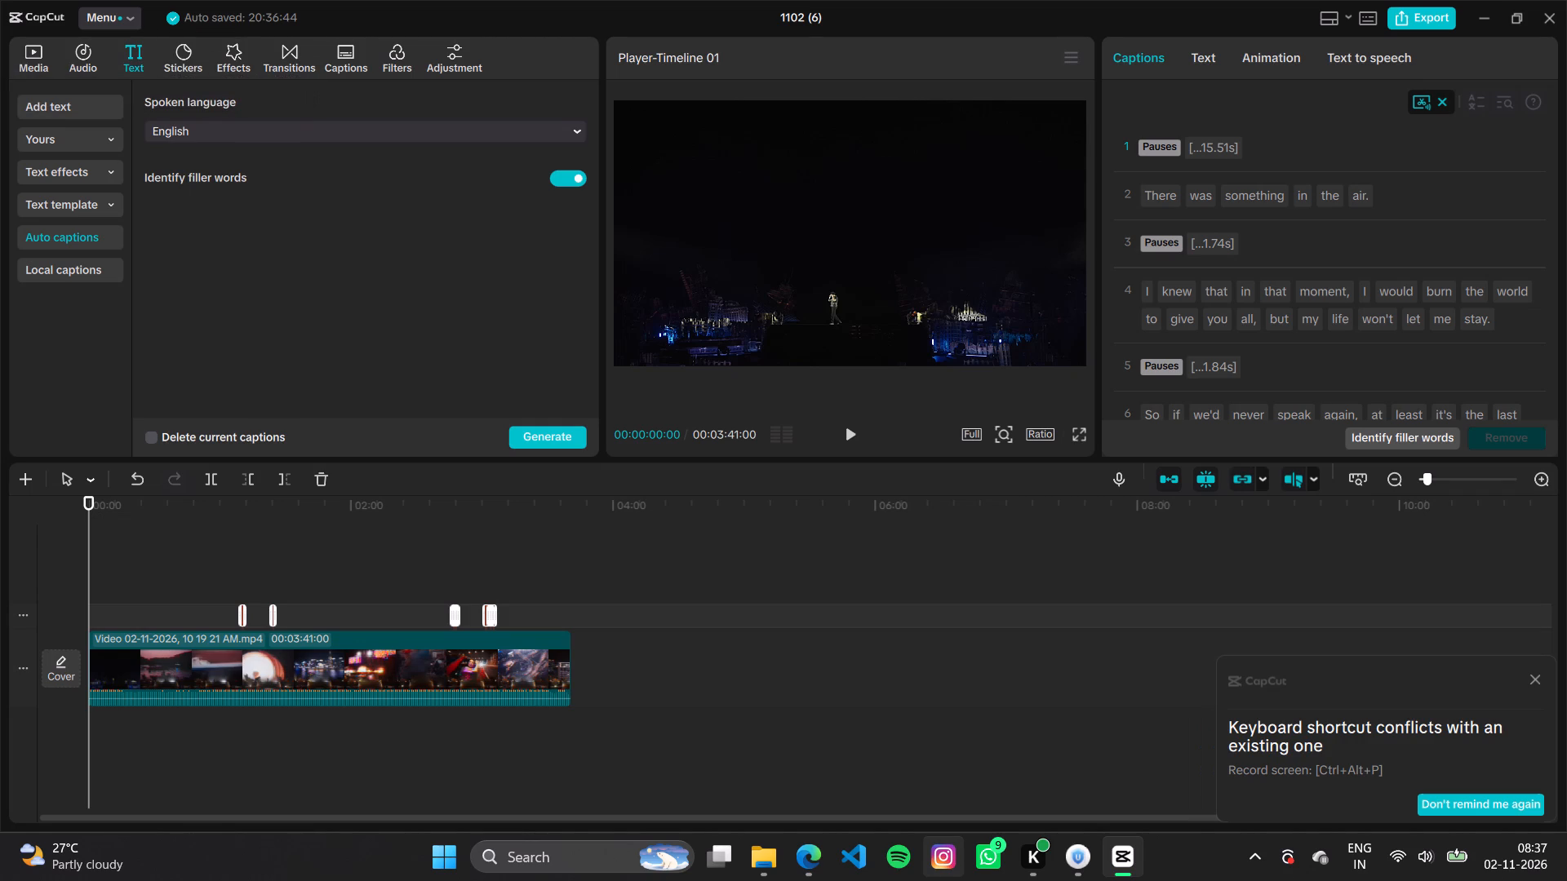
# Play the opening part of the video and check it against the filler-word transcript and the generated caption list.
pyautogui.press('space')
pyautogui.press('space')
pyautogui.click(853, 437)
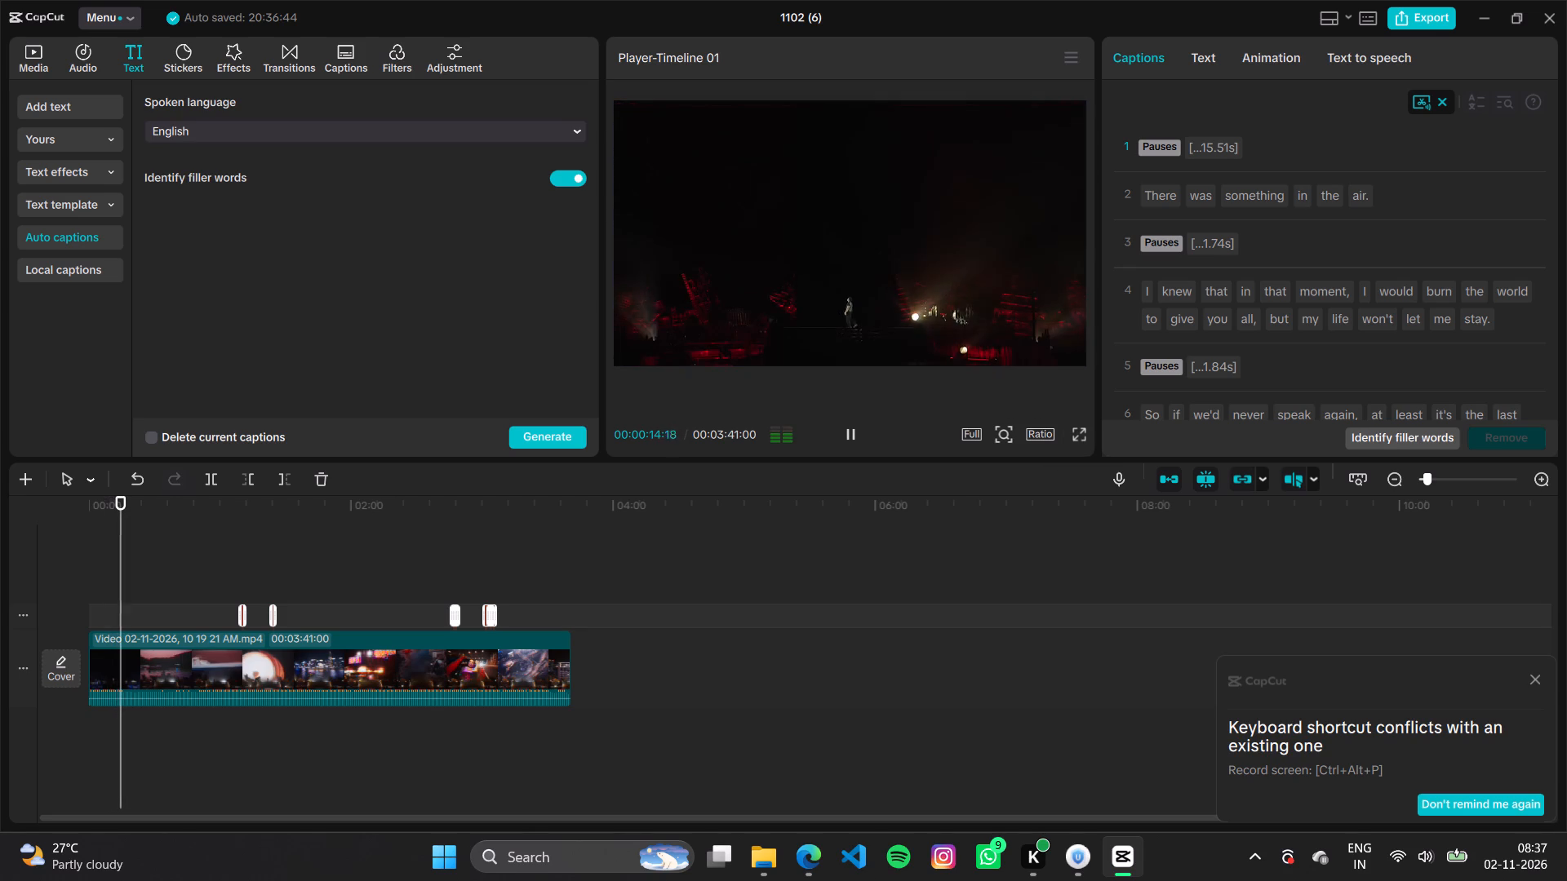
pyautogui.click(1534, 682)
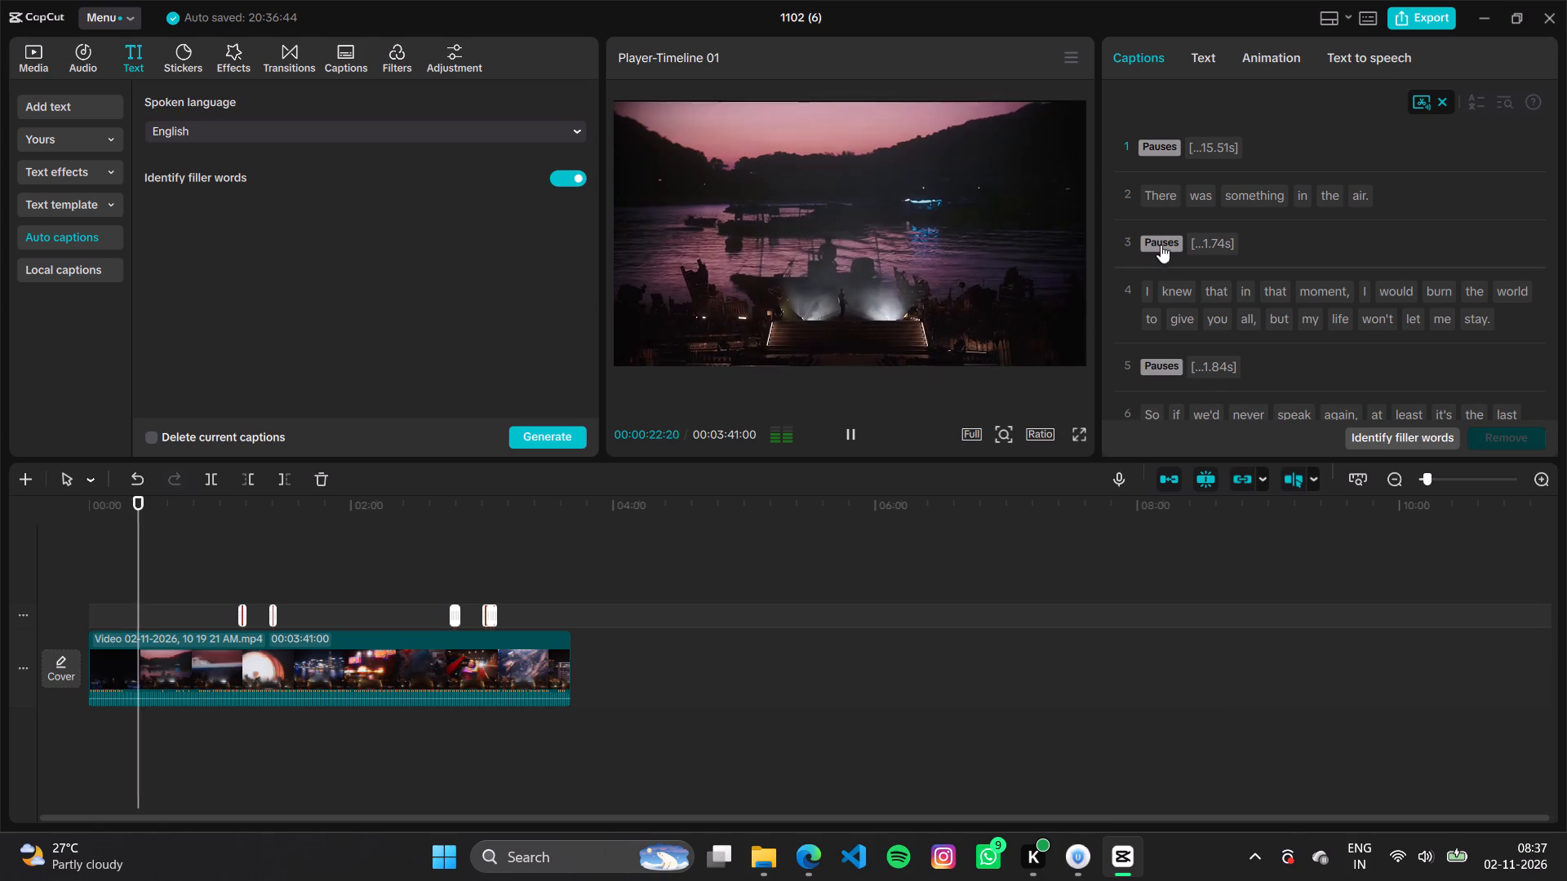
pyautogui.click(1165, 190)
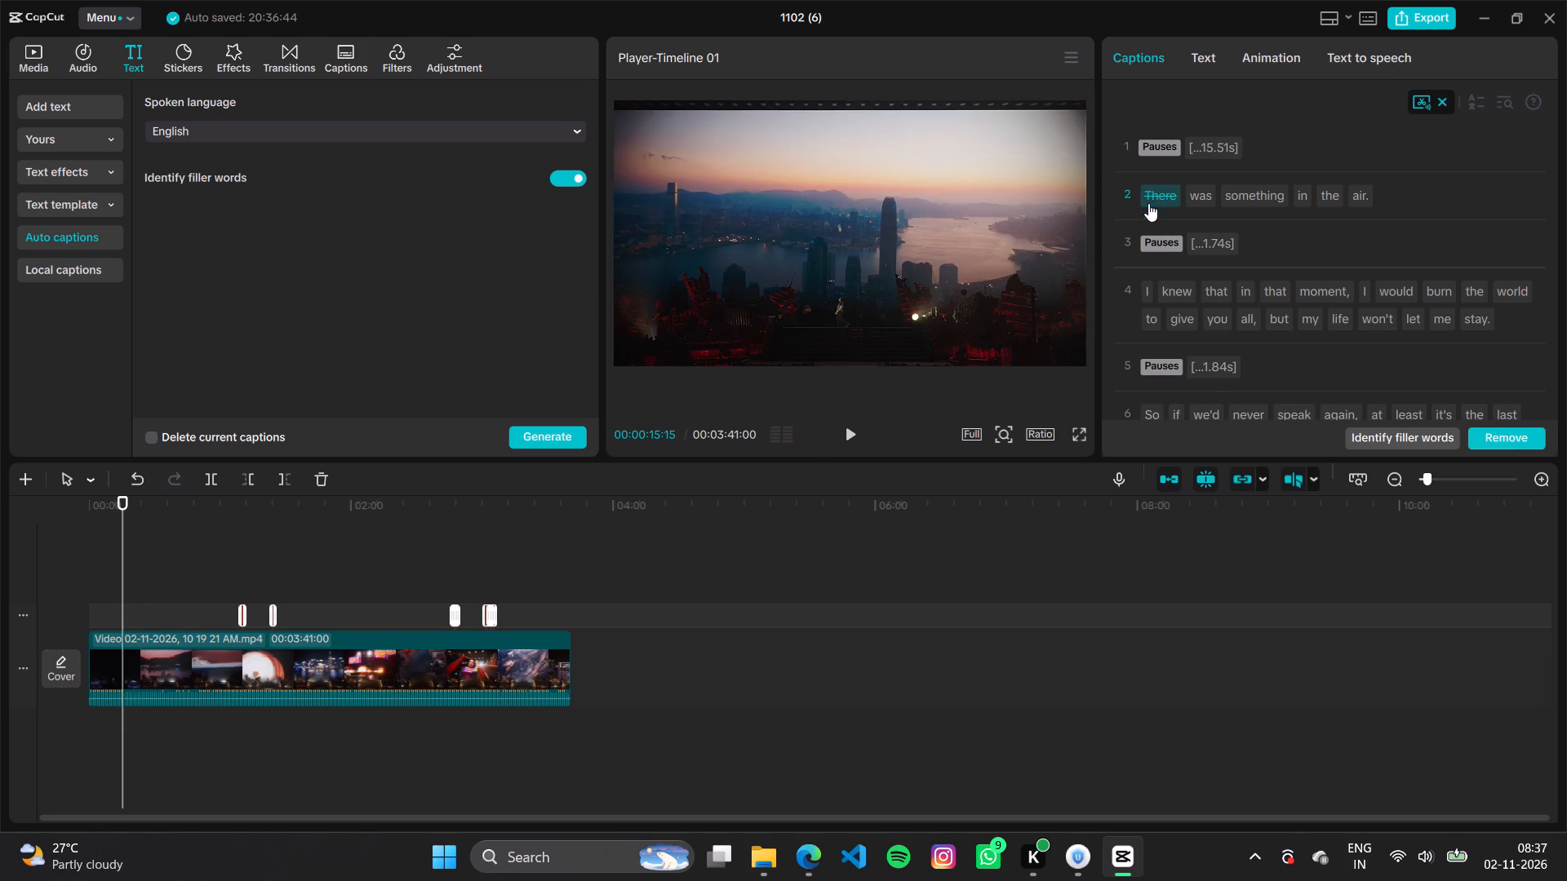
pyautogui.press('space')
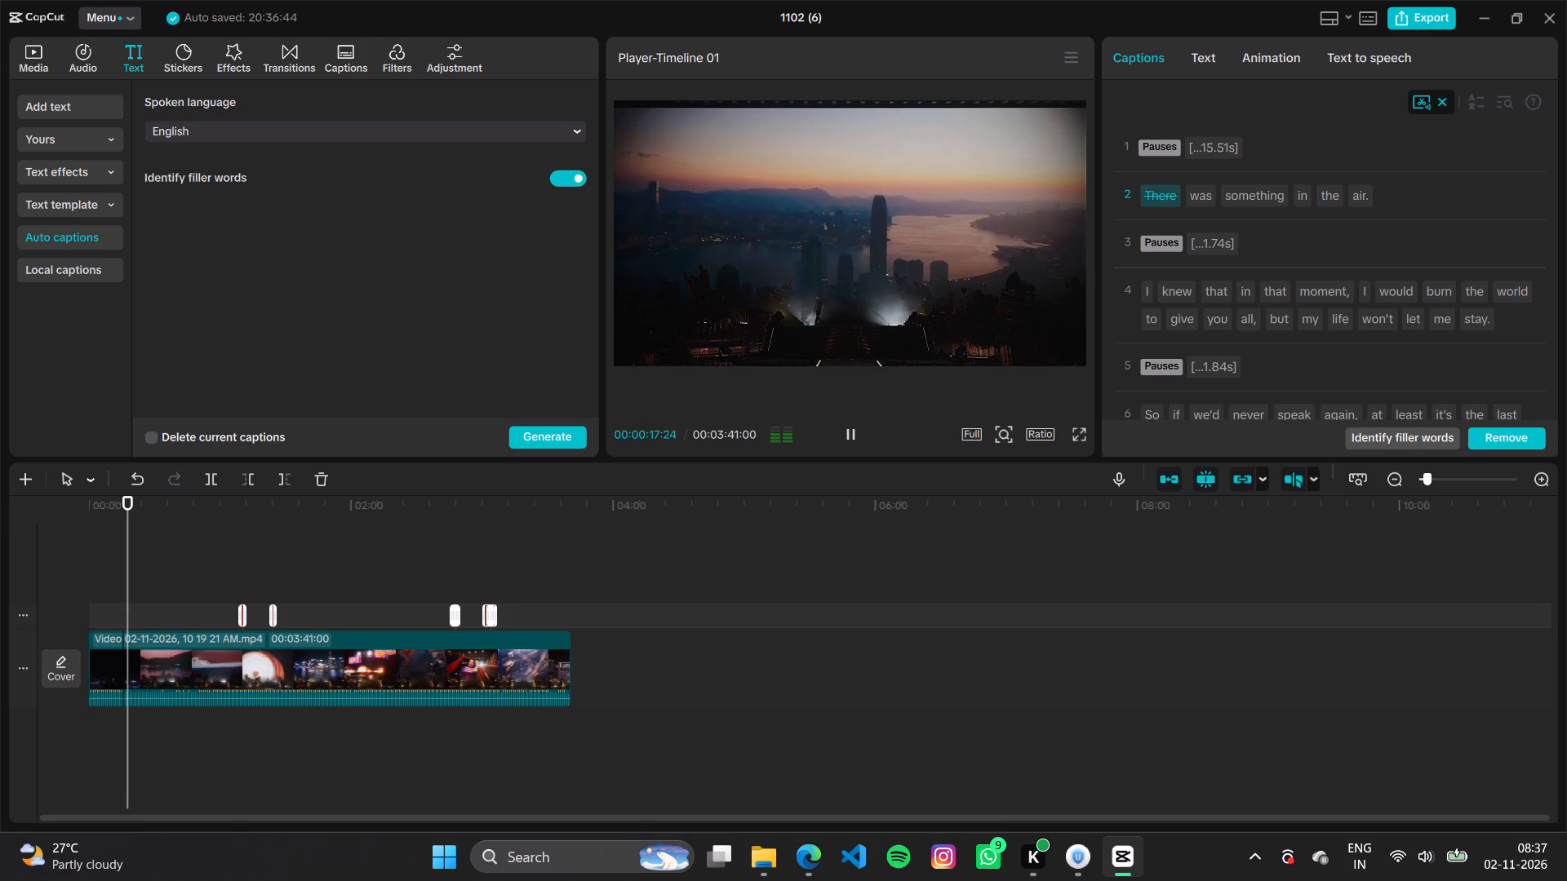
pyautogui.press('space')
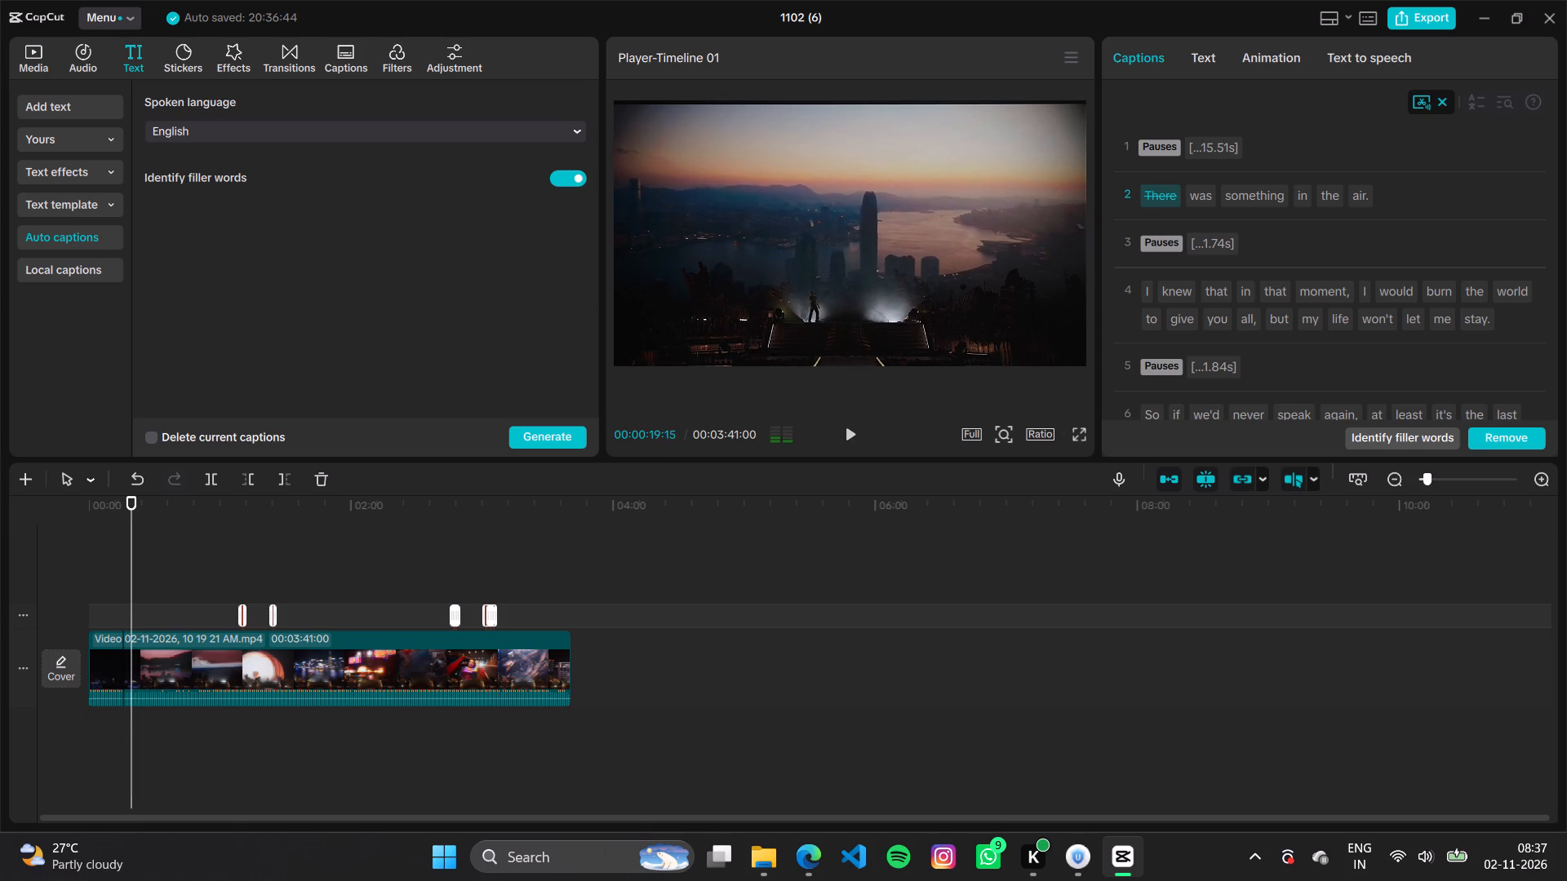
pyautogui.press('space')
pyautogui.click(1161, 196)
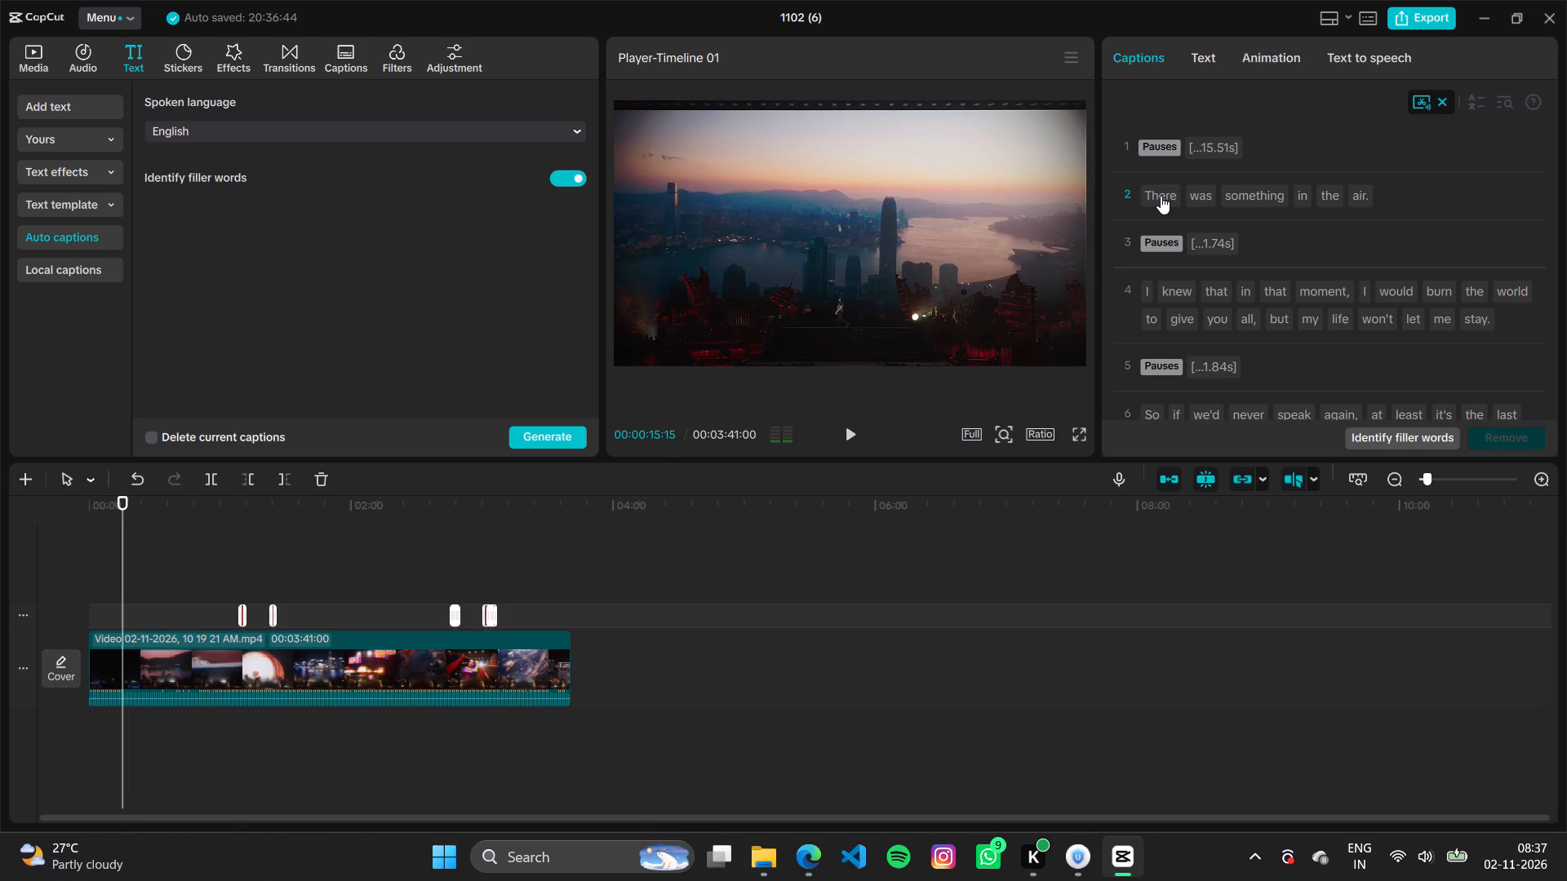
pyautogui.press('space')
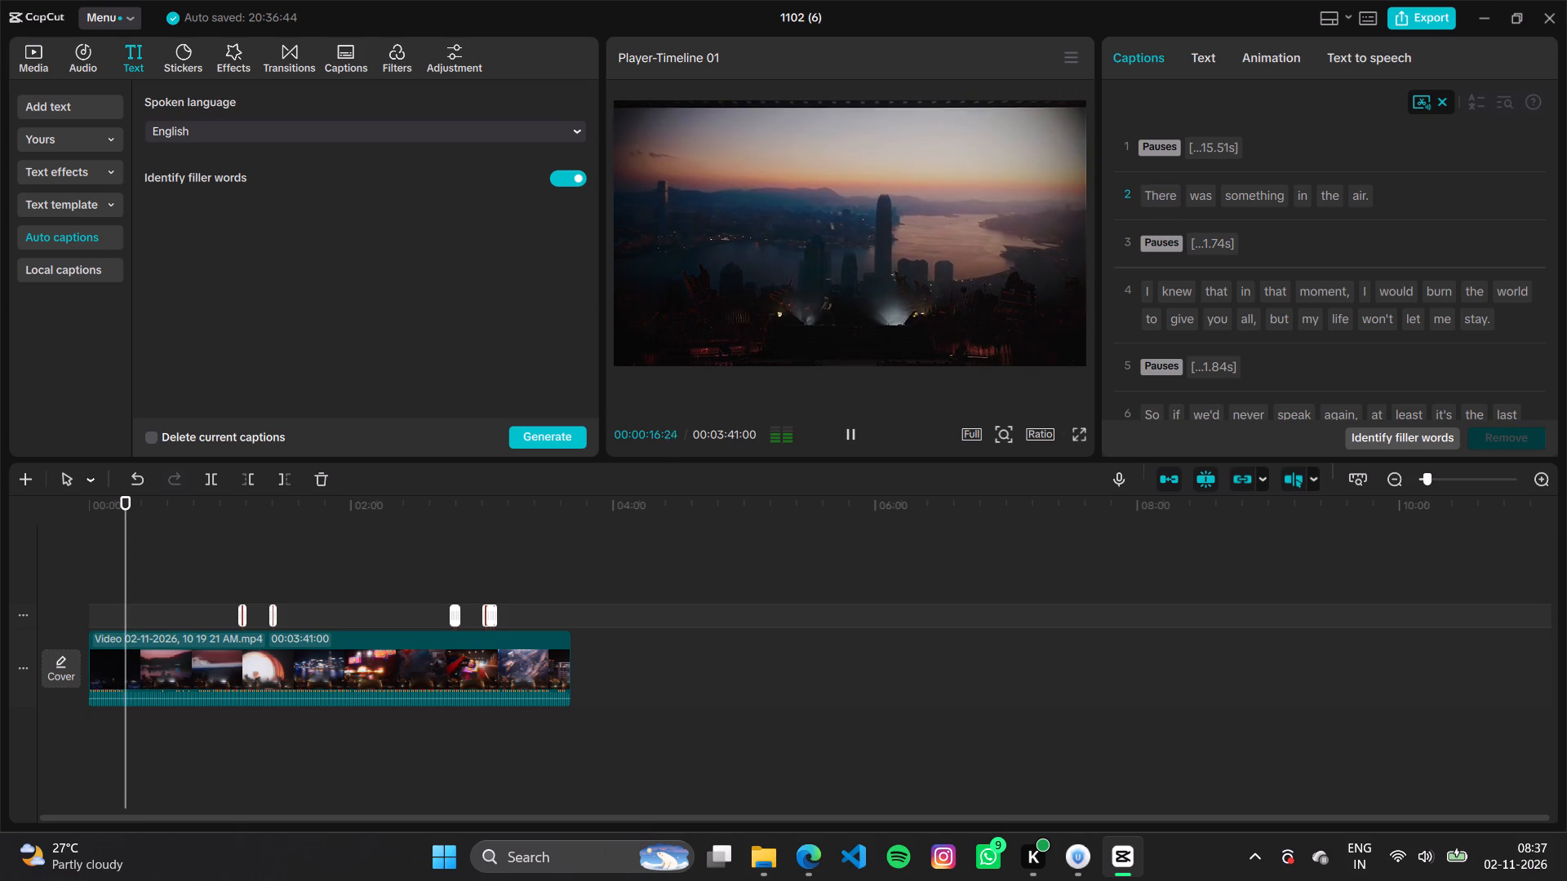
pyautogui.click(1442, 105)
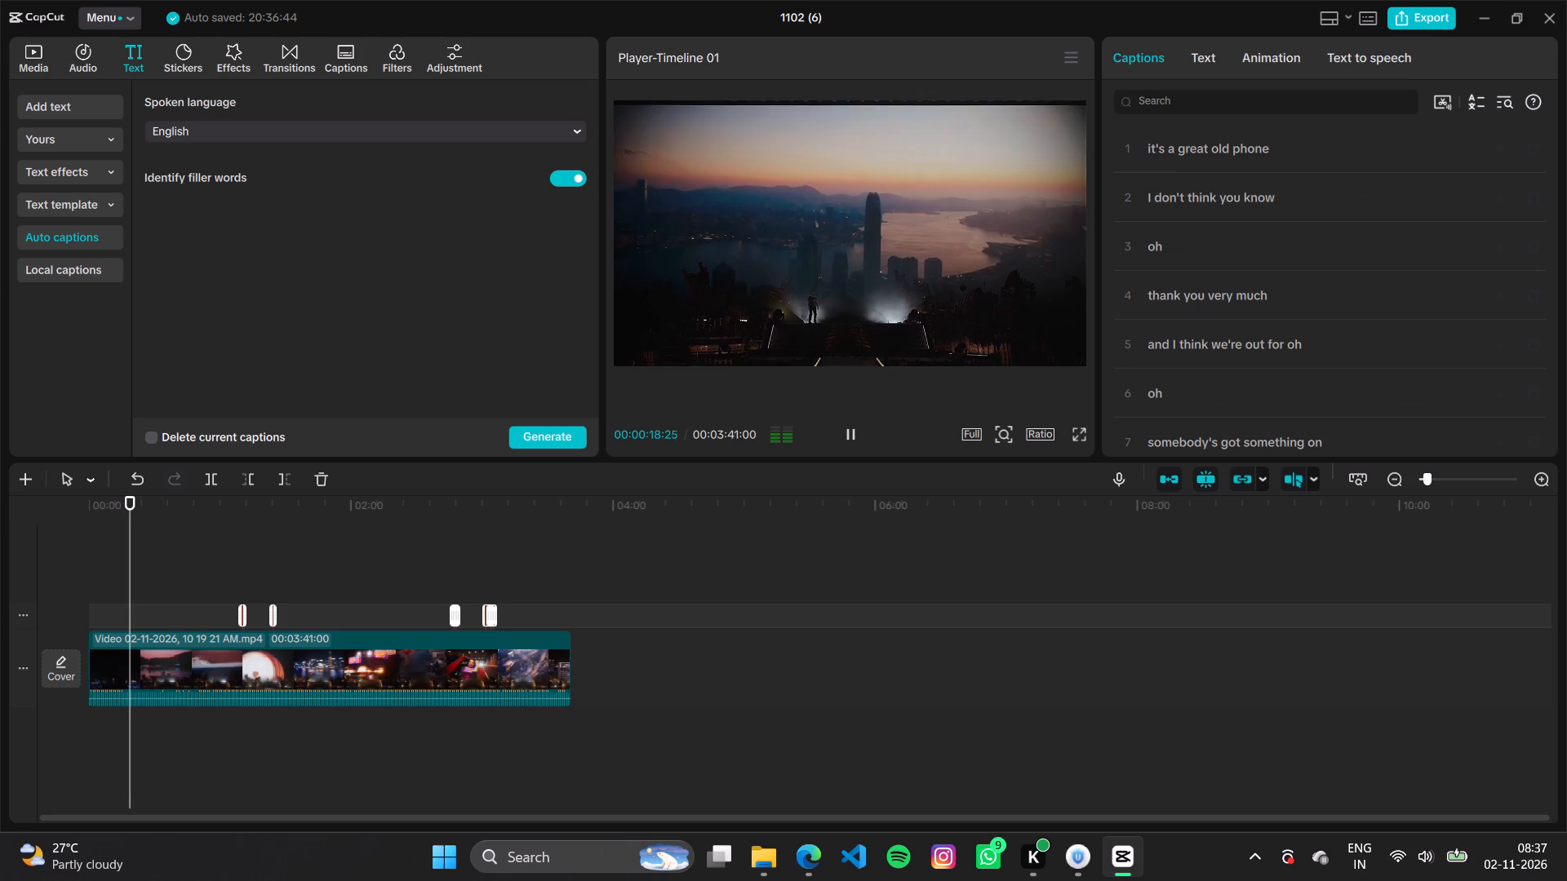
pyautogui.scroll(6, 1224, 161)
pyautogui.scroll(-4, 1224, 161)
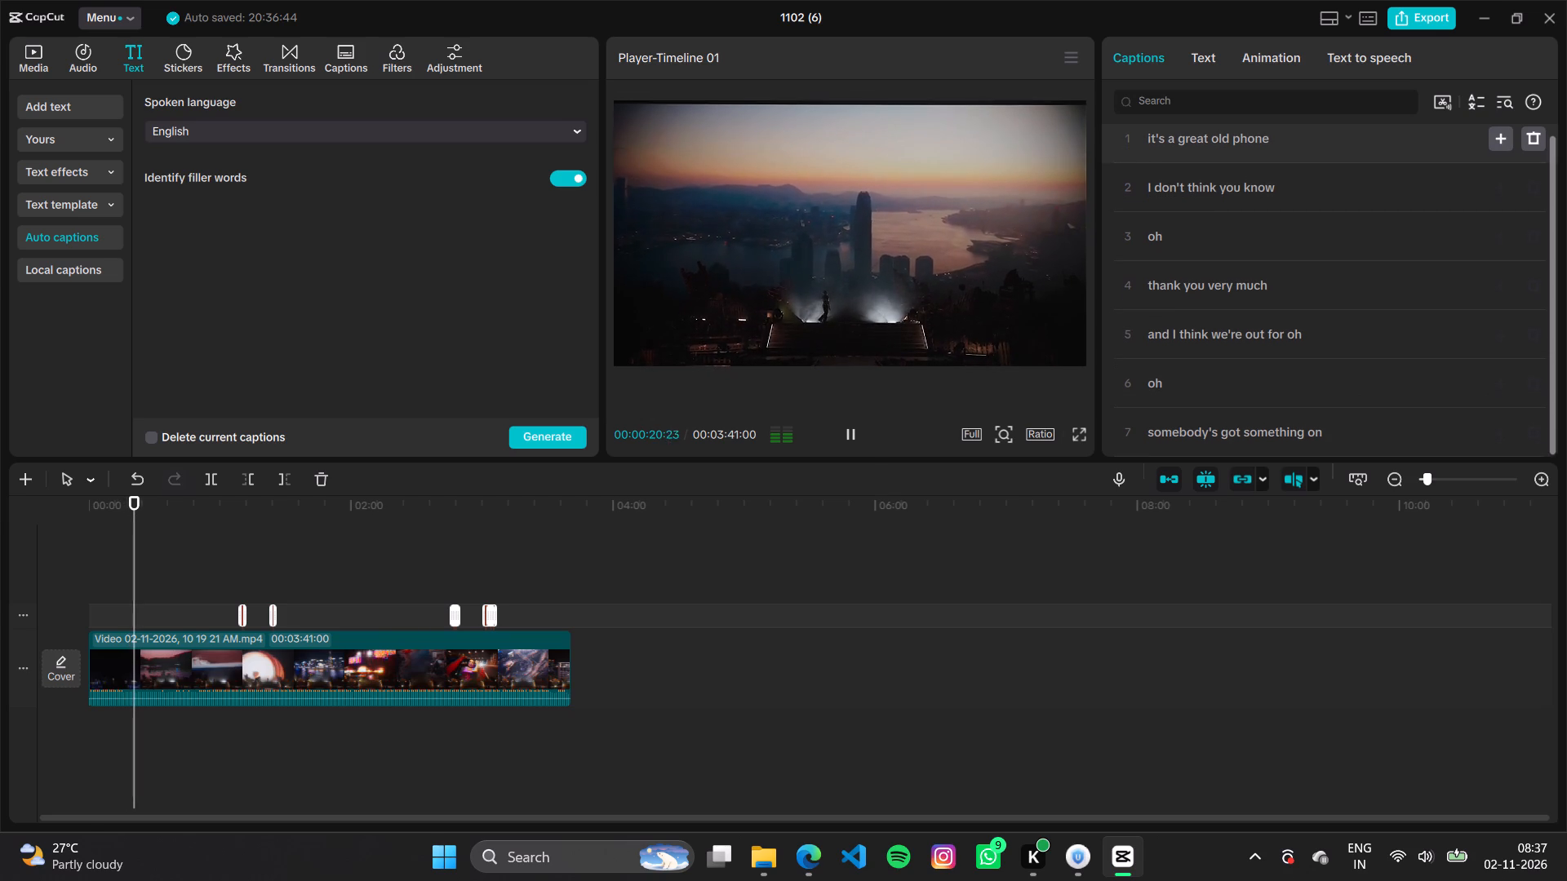
pyautogui.scroll(4, 1224, 161)
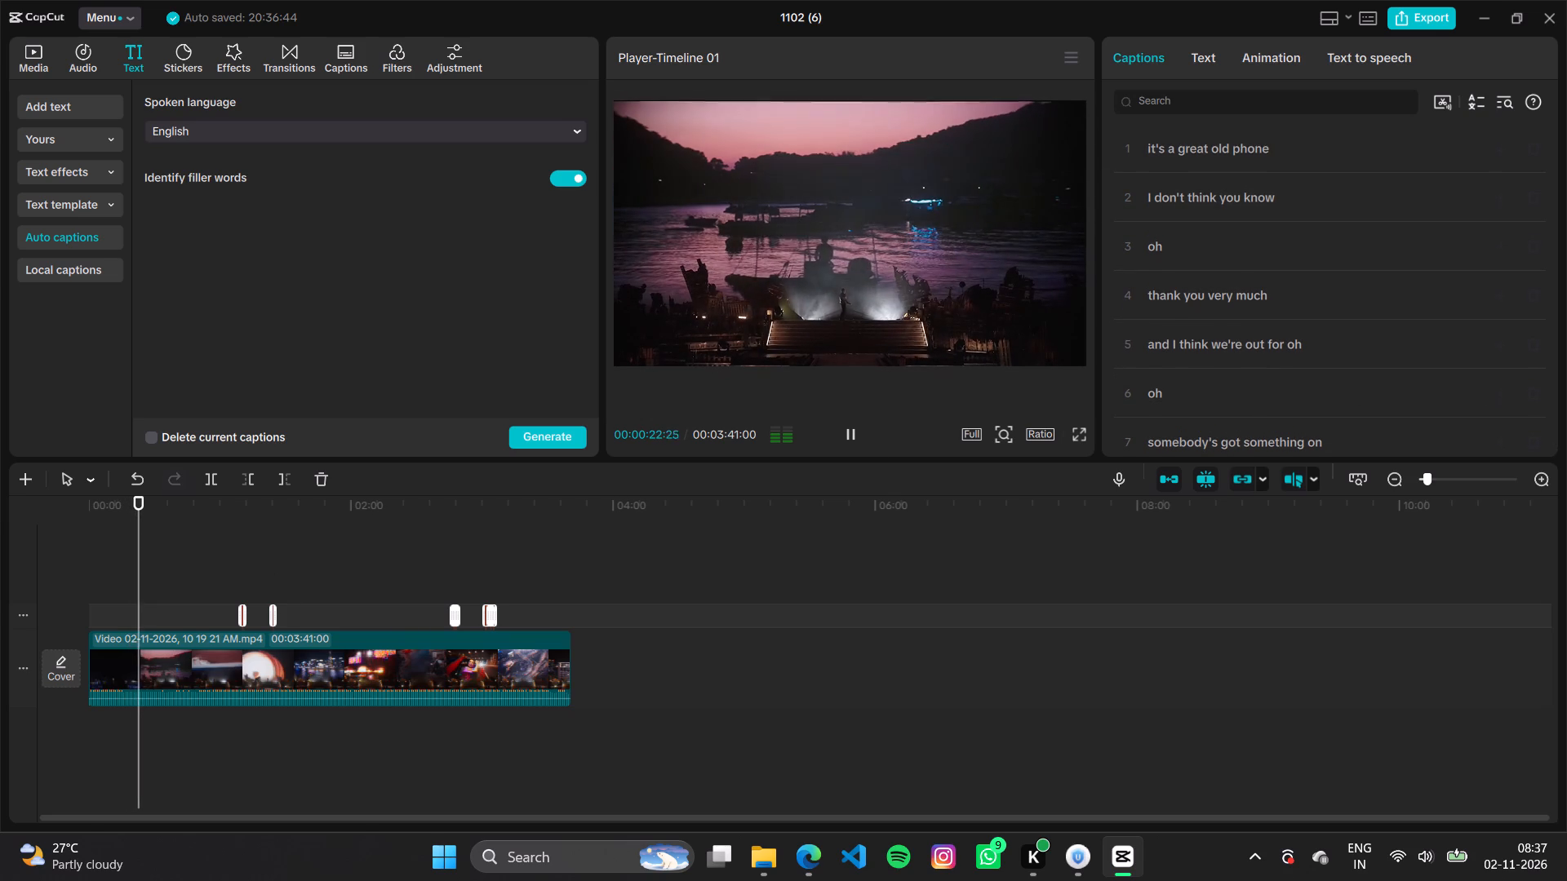
# Select all the generated caption clips above the video on the timeline.
pyautogui.click(238, 580)
pyautogui.moveTo(517, 601); pyautogui.dragTo(469, 601)
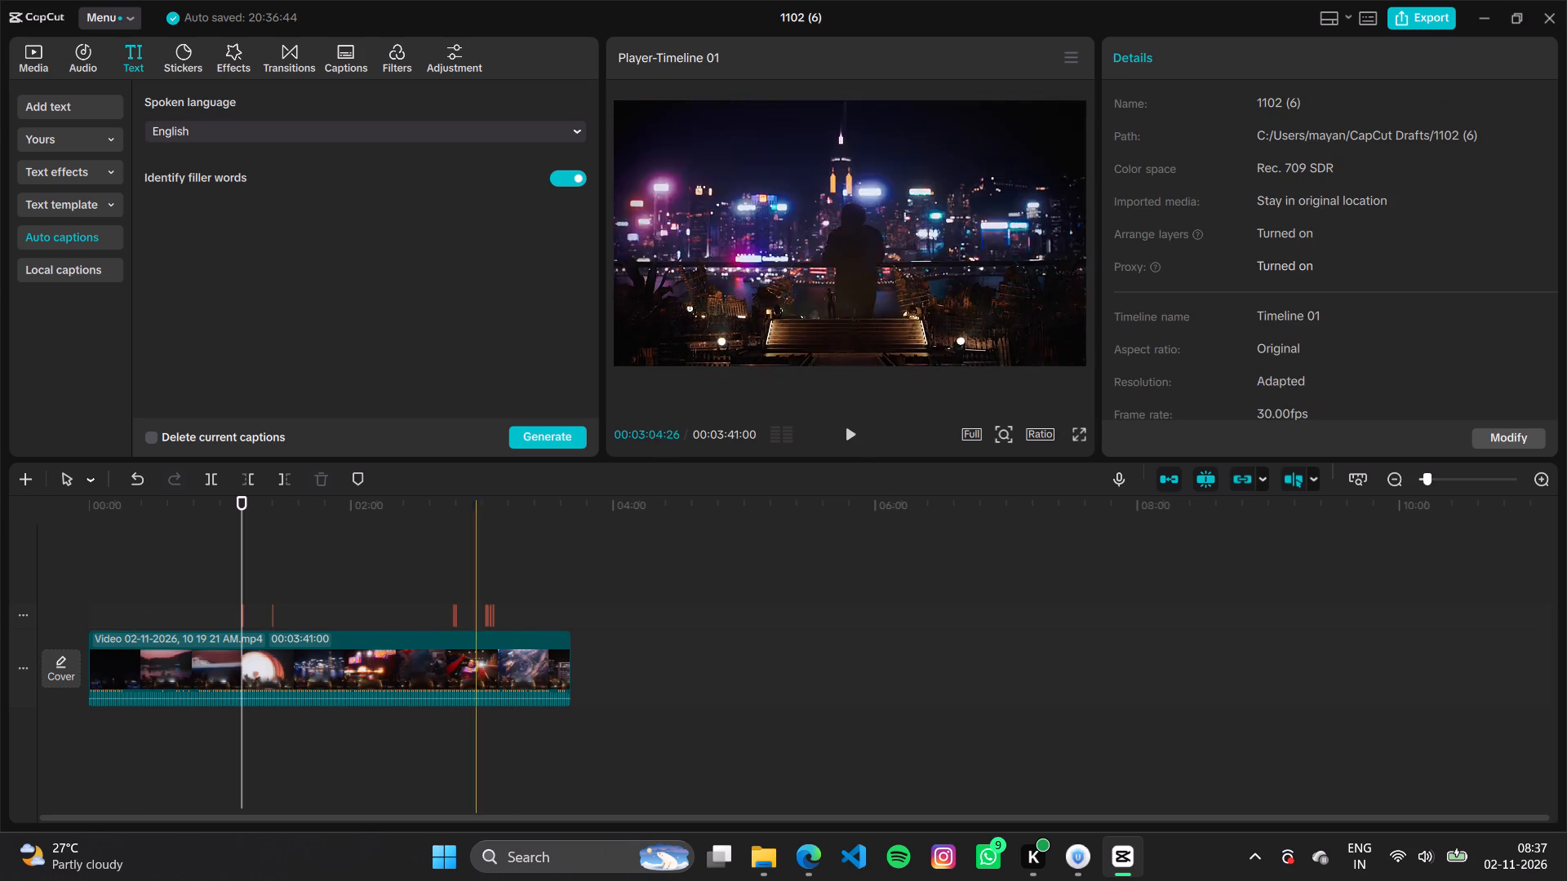
pyautogui.moveTo(469, 601); pyautogui.dragTo(204, 604)
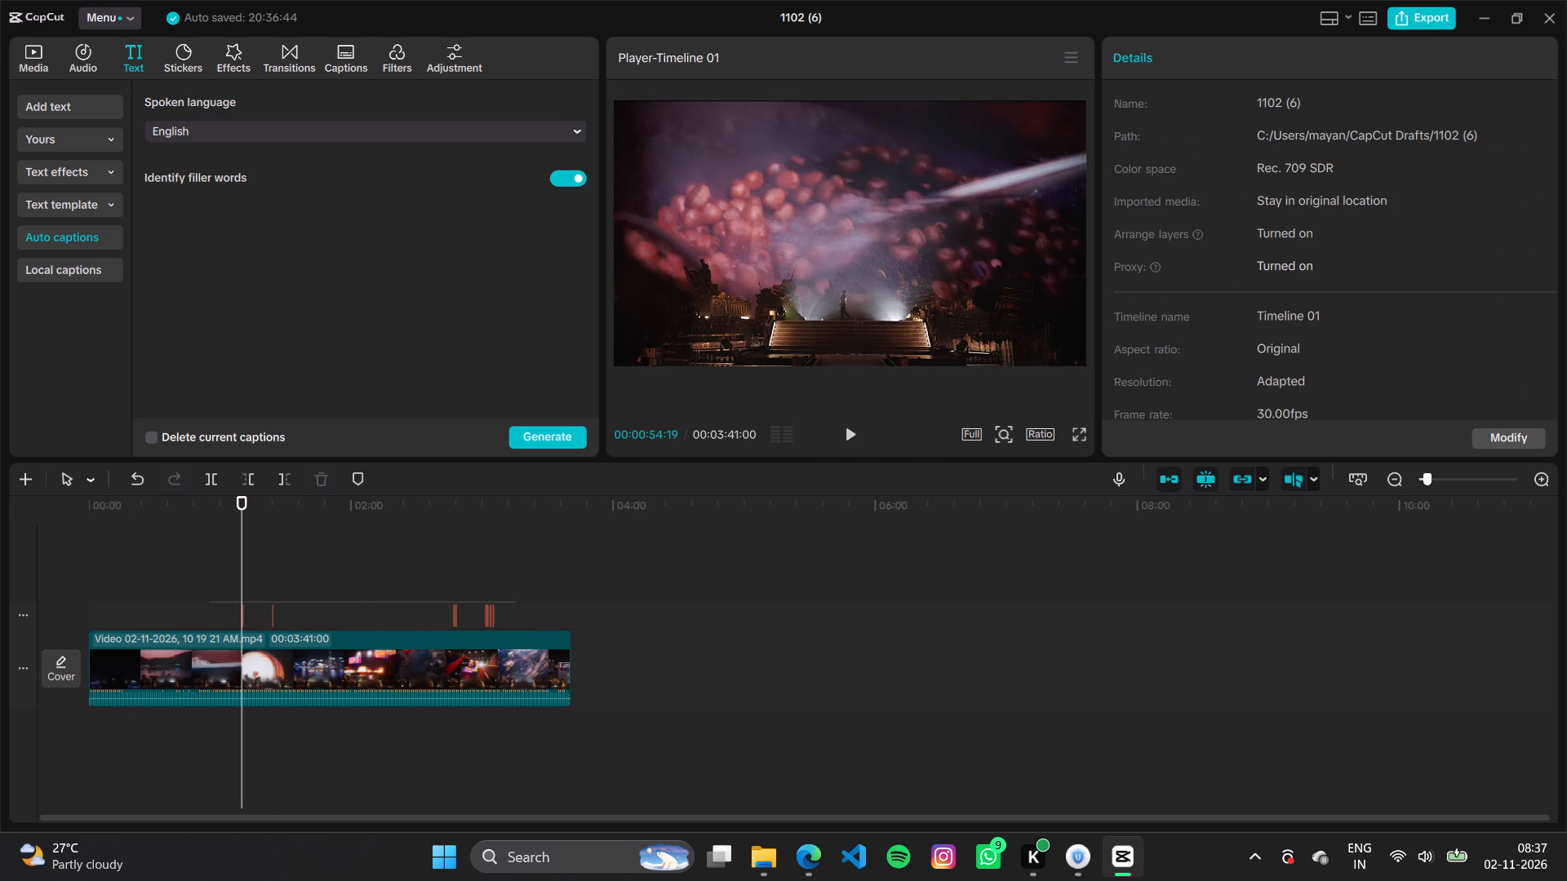
# Play the video for a few seconds from the first caption, "it's a great old phone", to check it against the audio.
pyautogui.moveTo(204, 604); pyautogui.dragTo(204, 604)
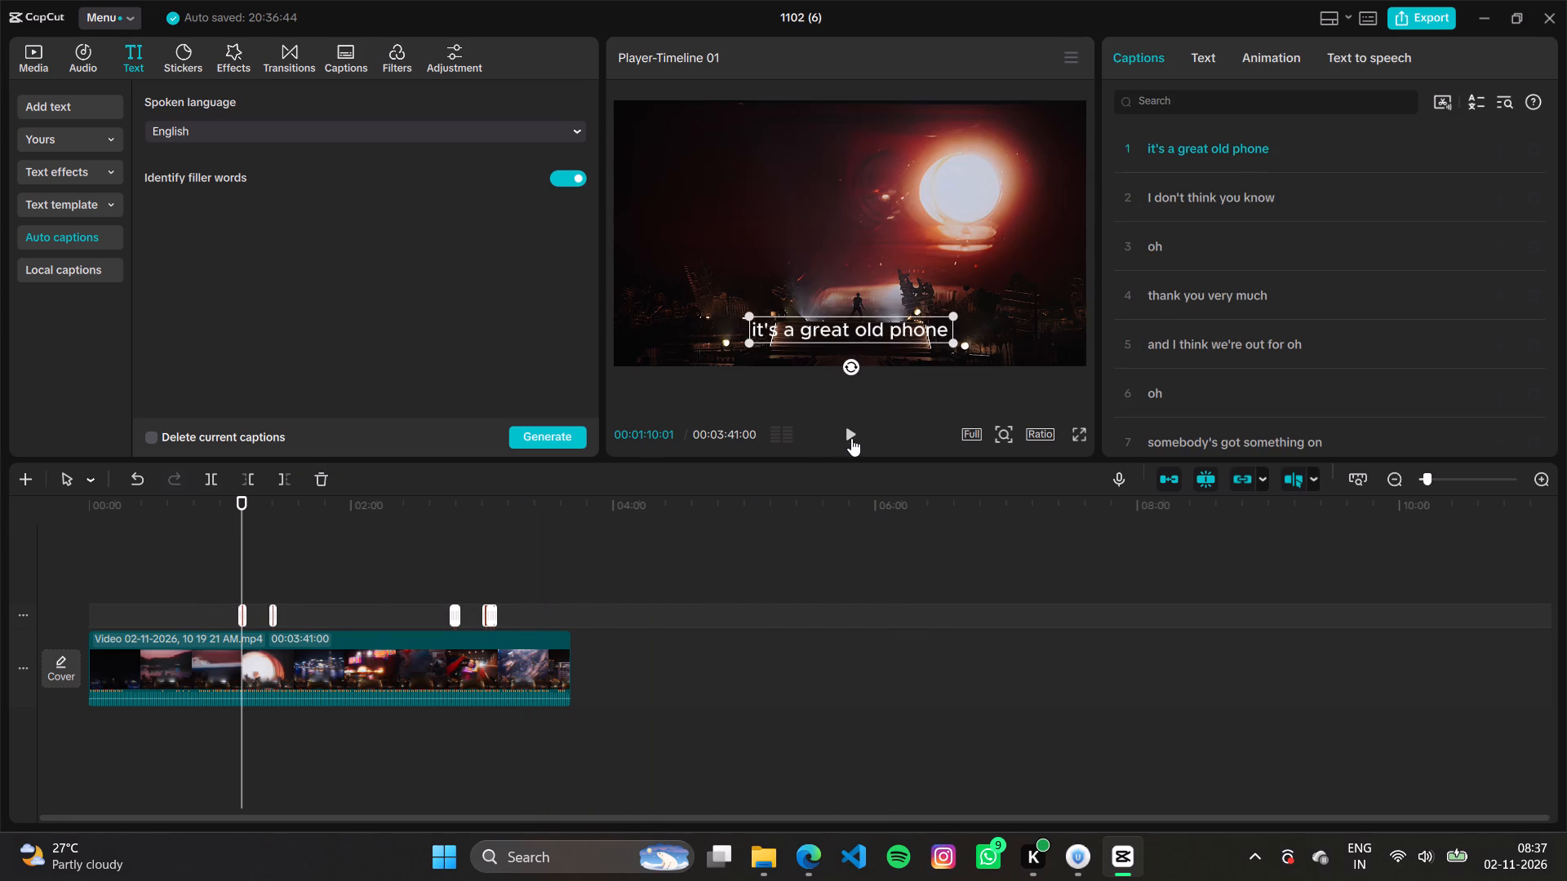
pyautogui.click(848, 438)
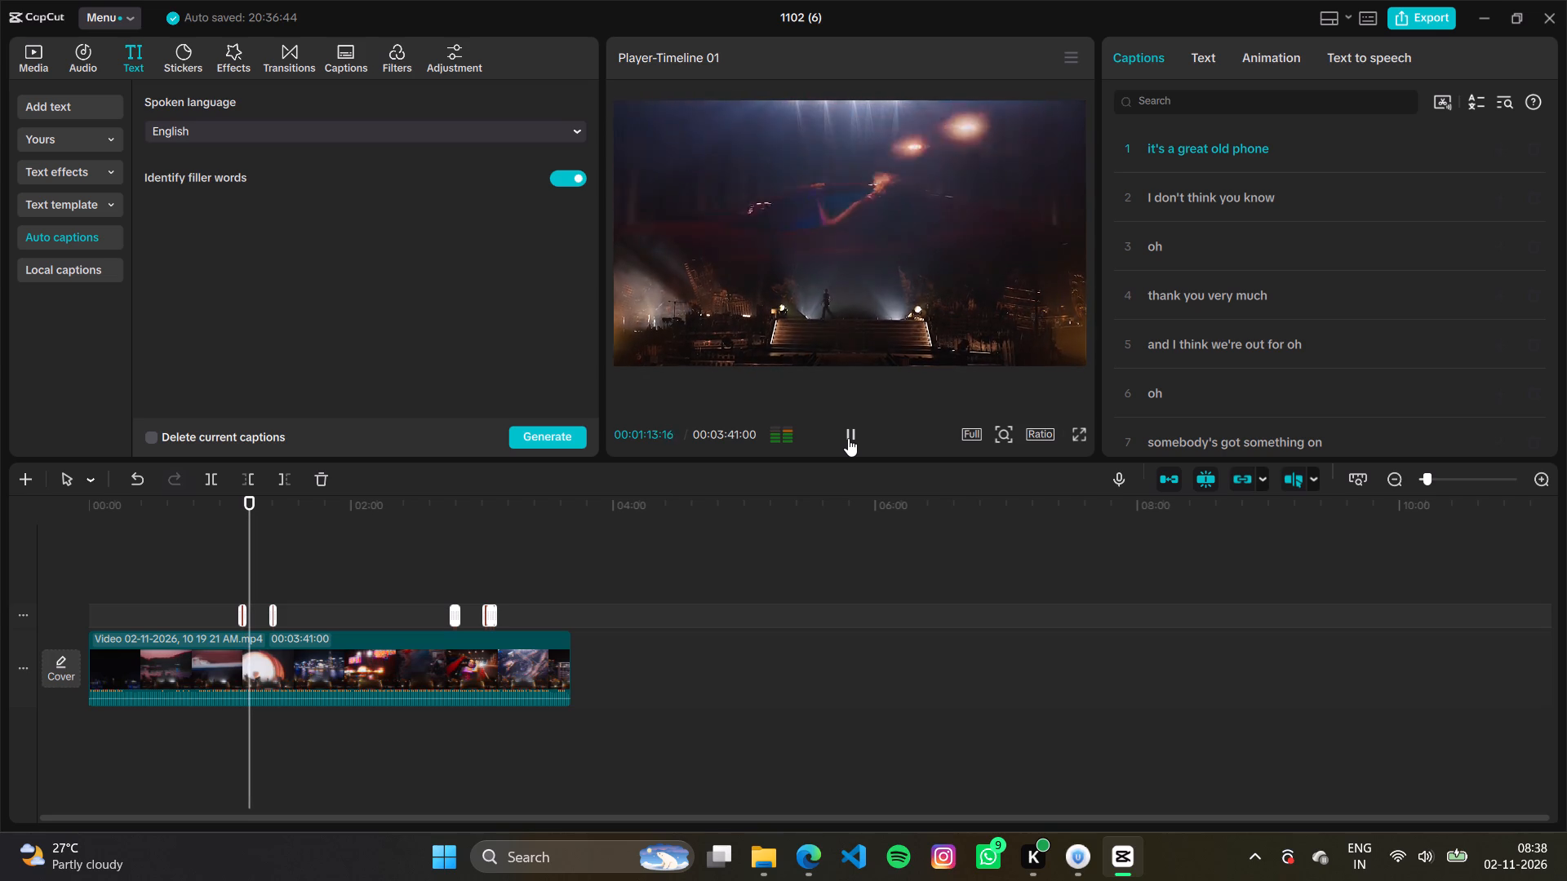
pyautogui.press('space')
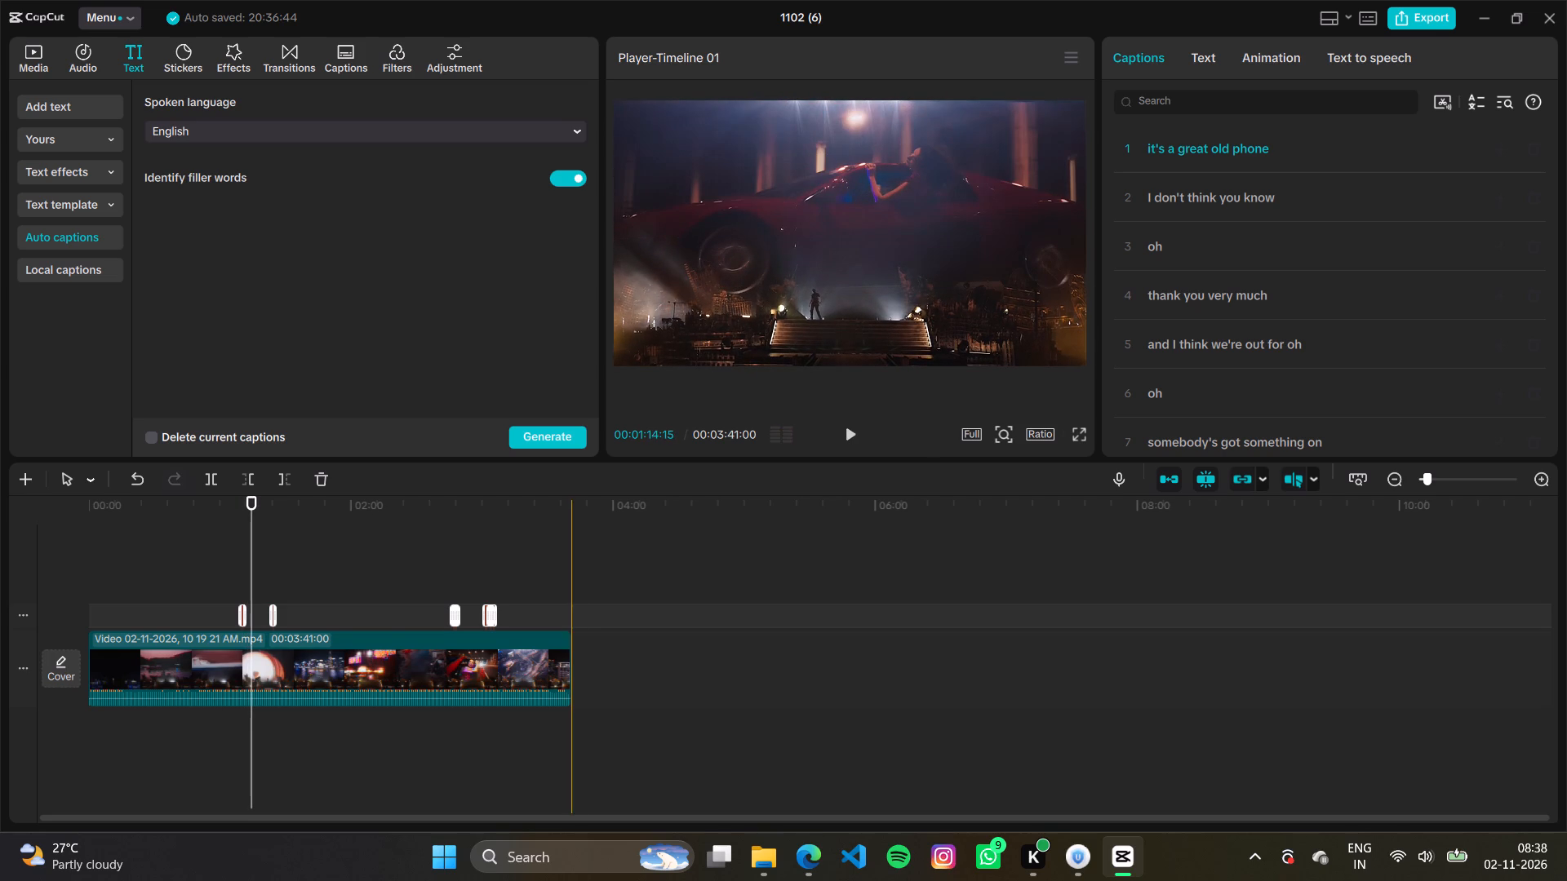
# Delete all the generated caption clips above the video on the timeline.
pyautogui.moveTo(515, 602); pyautogui.dragTo(196, 610)
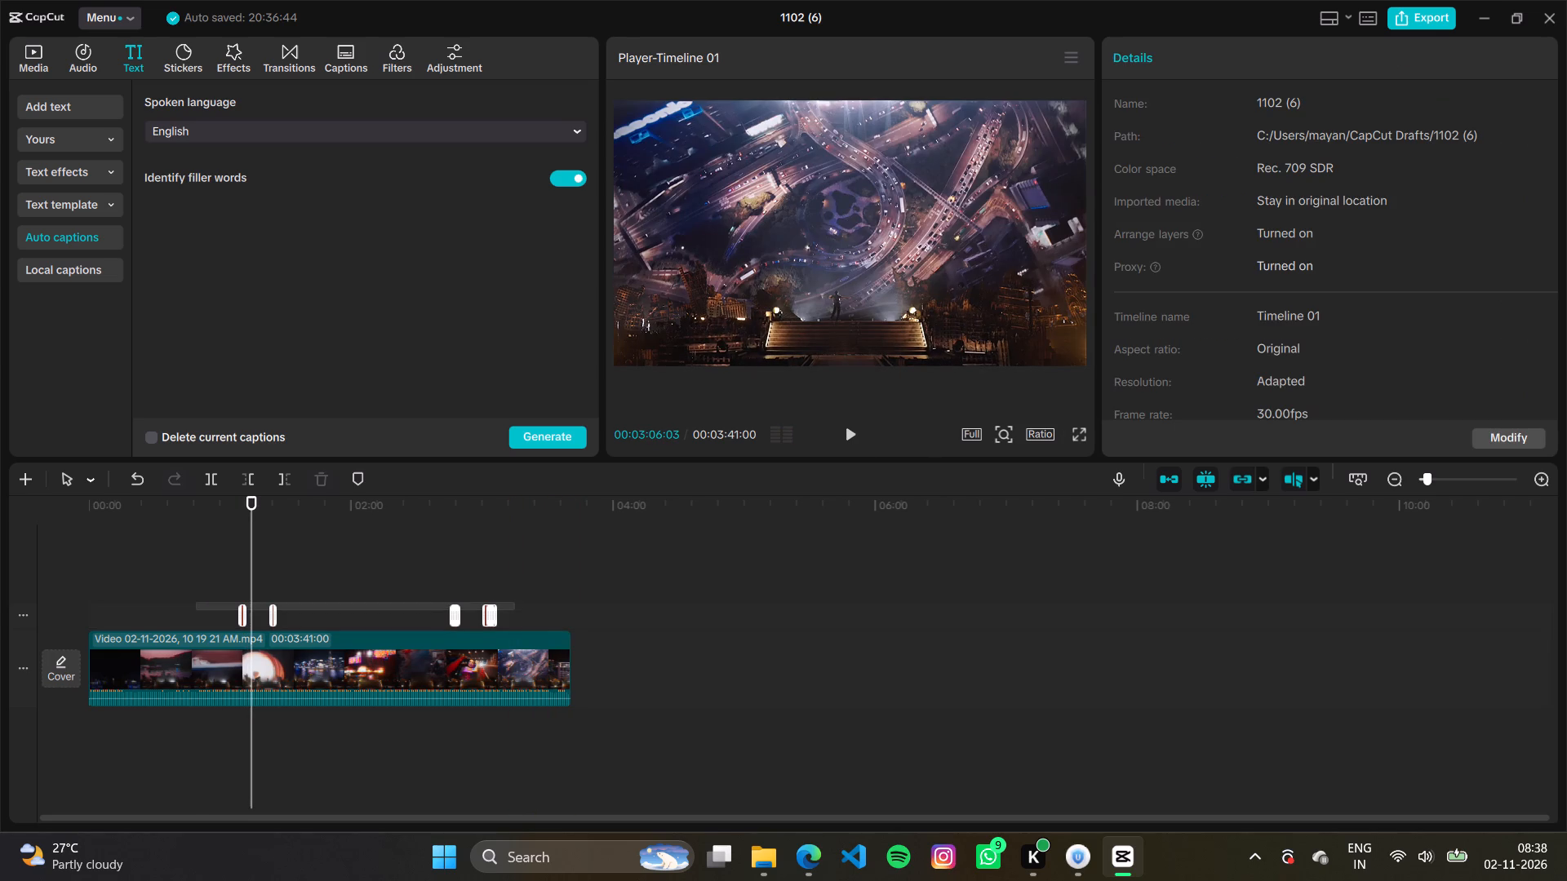
pyautogui.press('BackSpace')
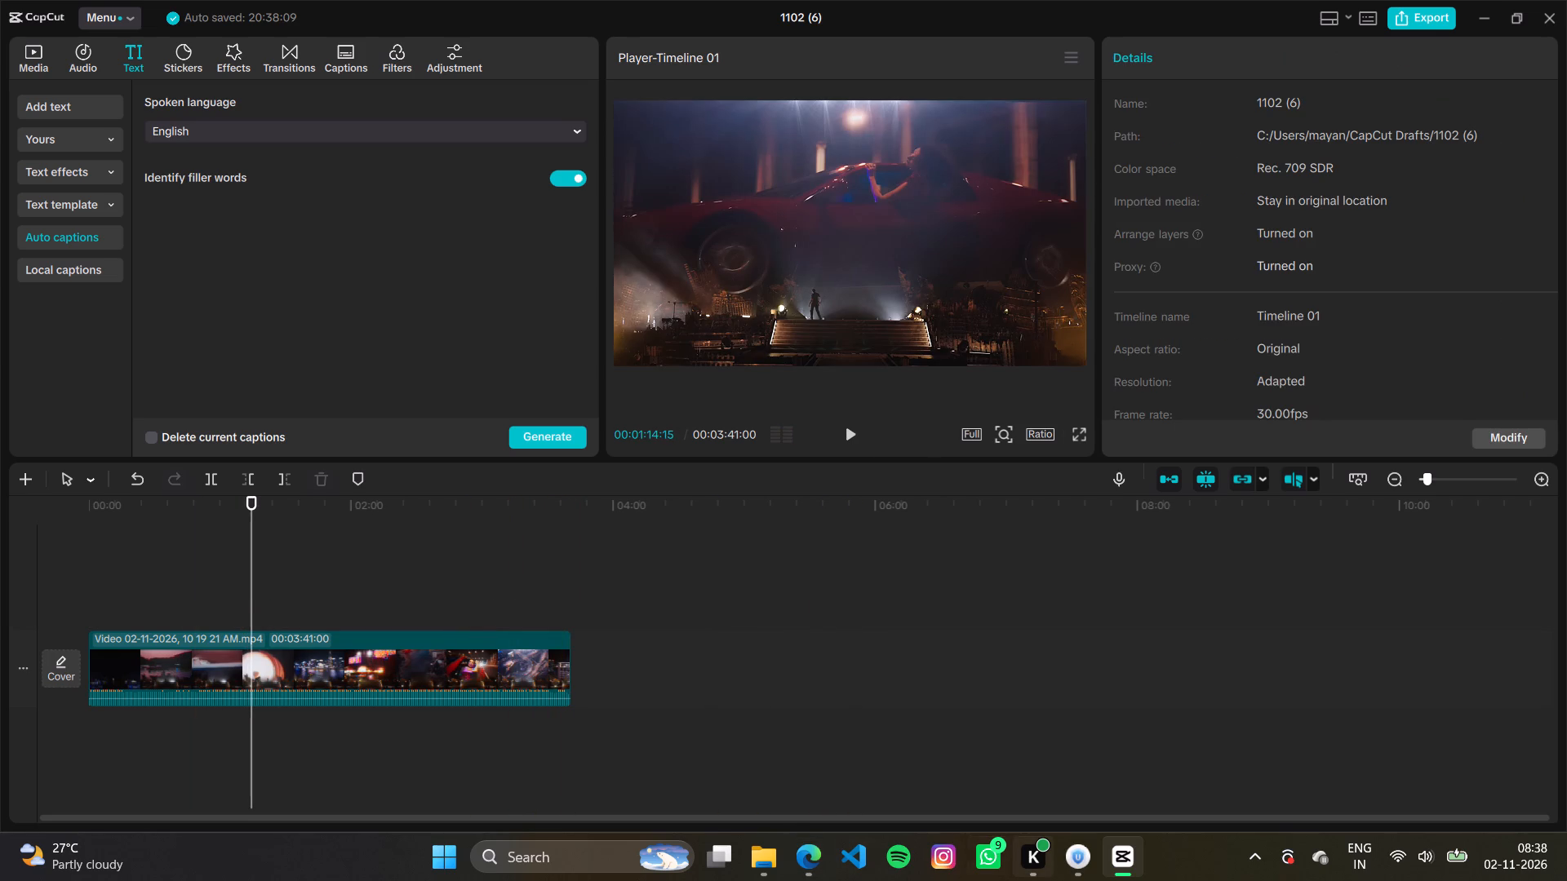
# Switch to WhatsApp.
pyautogui.click(992, 854)
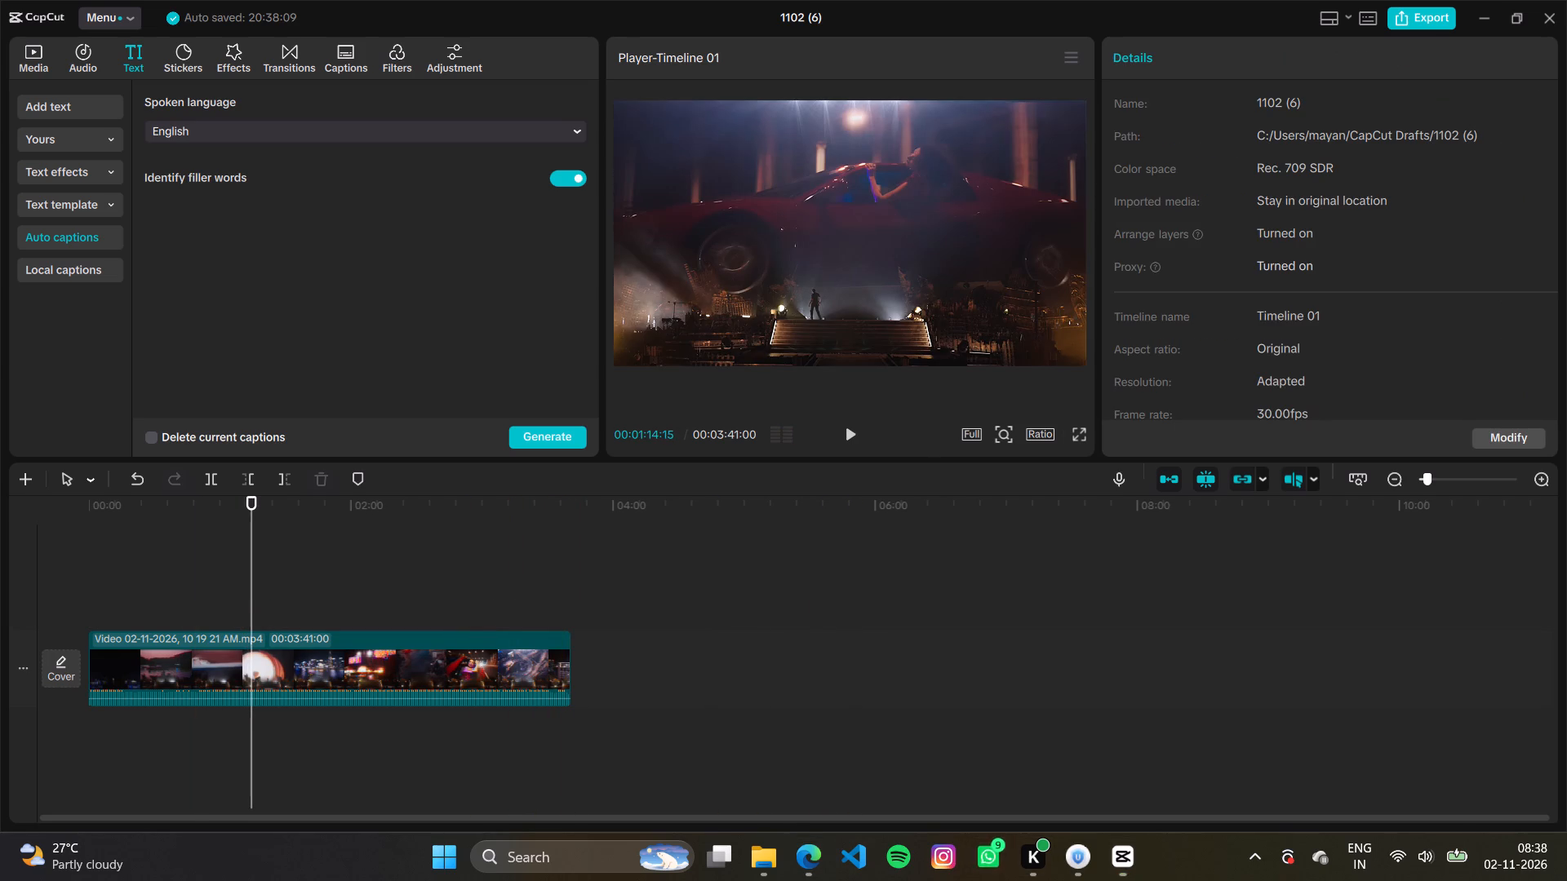
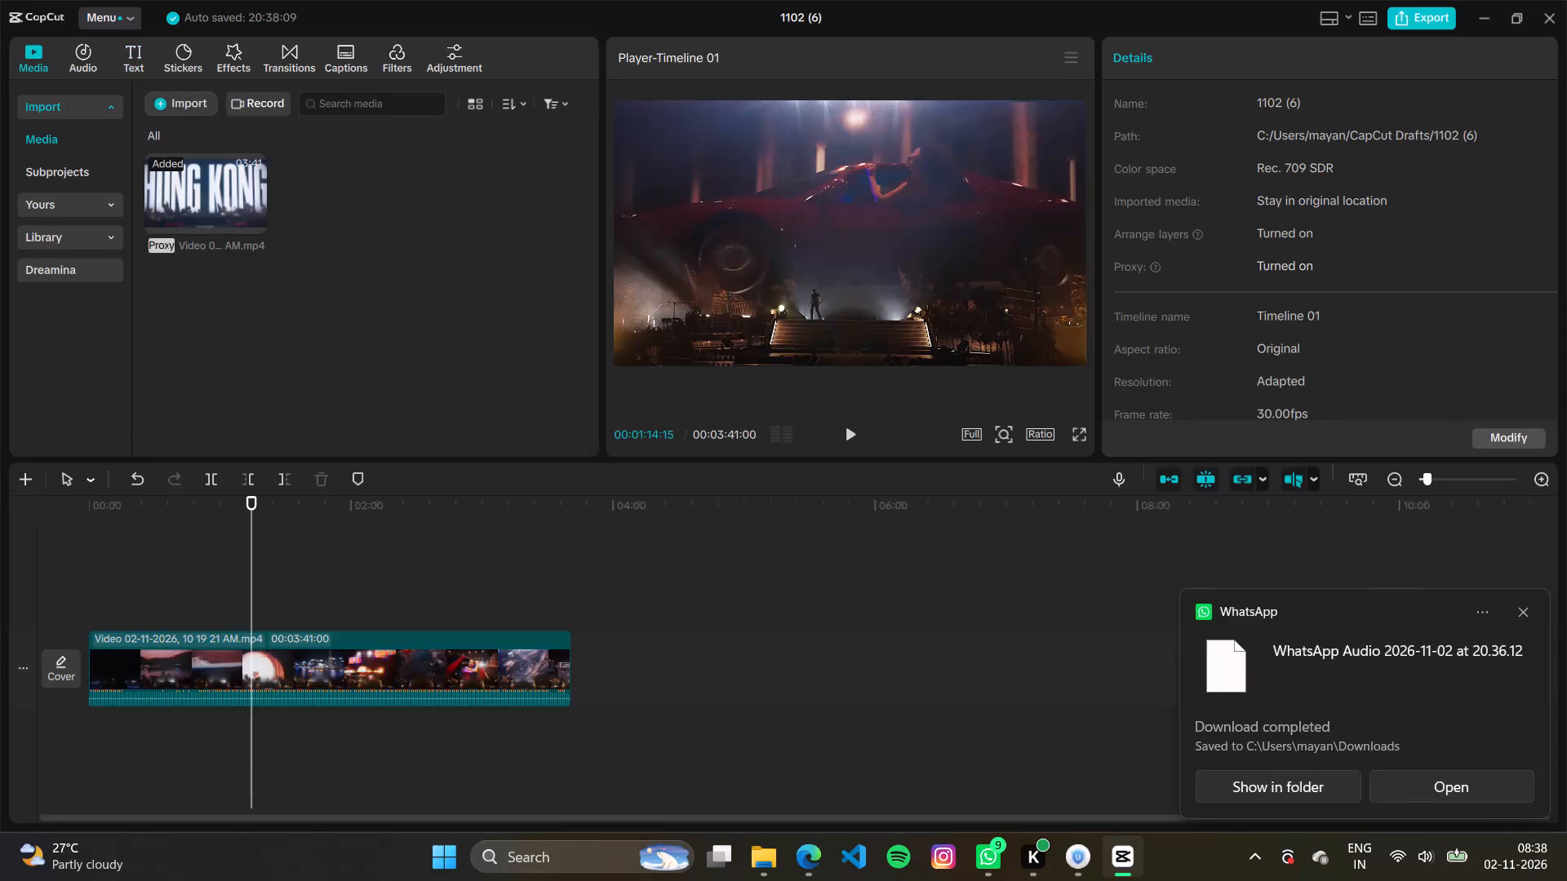
# Import the downloaded file "WhatsApp Audio 2026-11-02 at 20.36.12.mpeg" and add it to the timeline below the video.
pyautogui.click(150, 110)
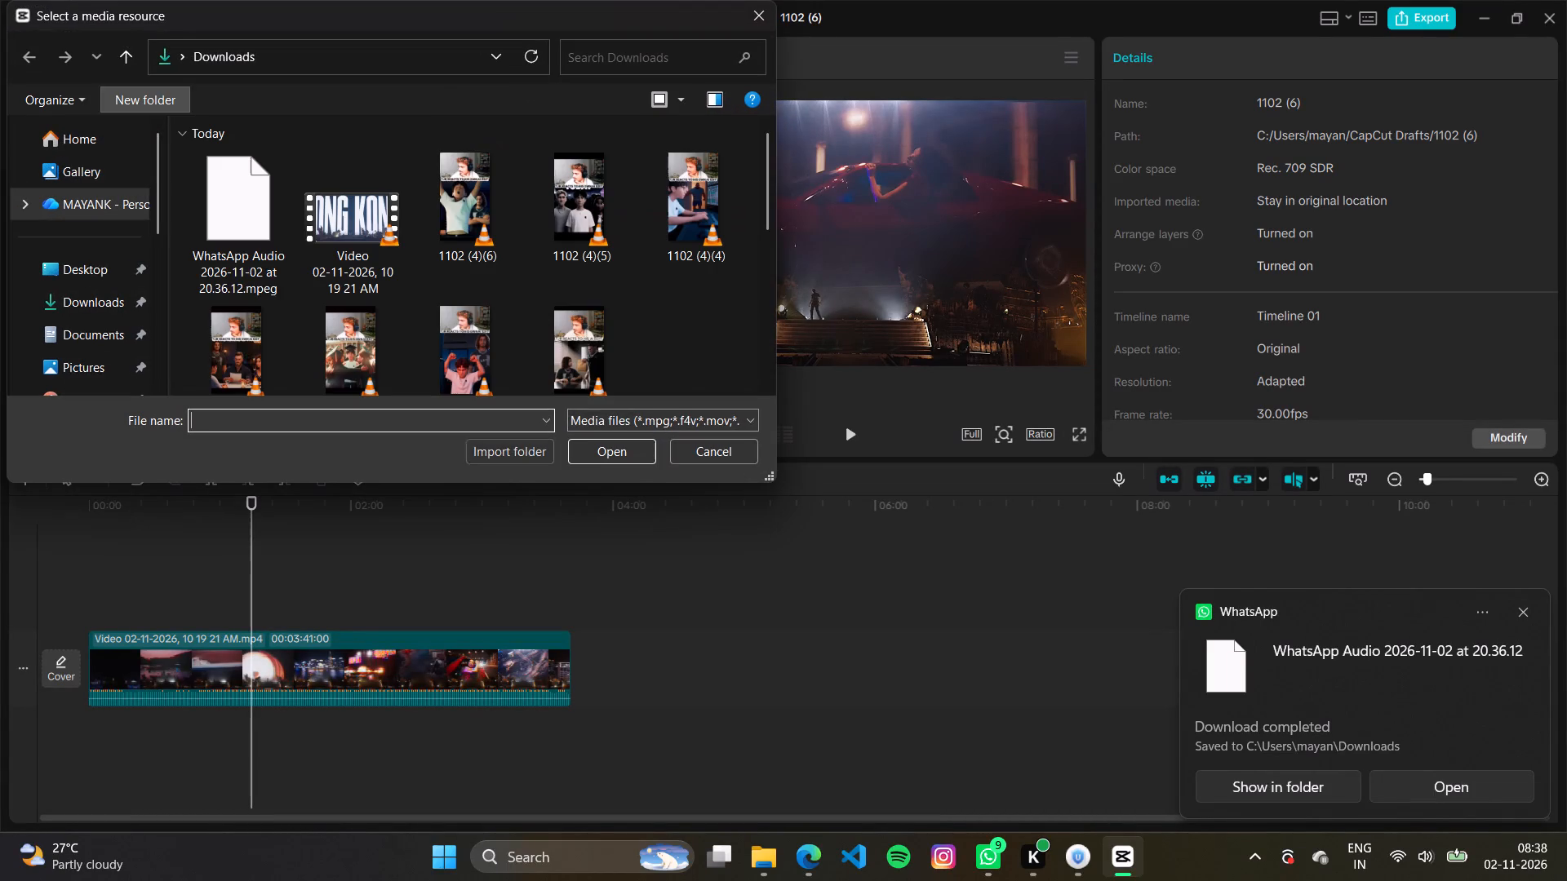
pyautogui.click(228, 194)
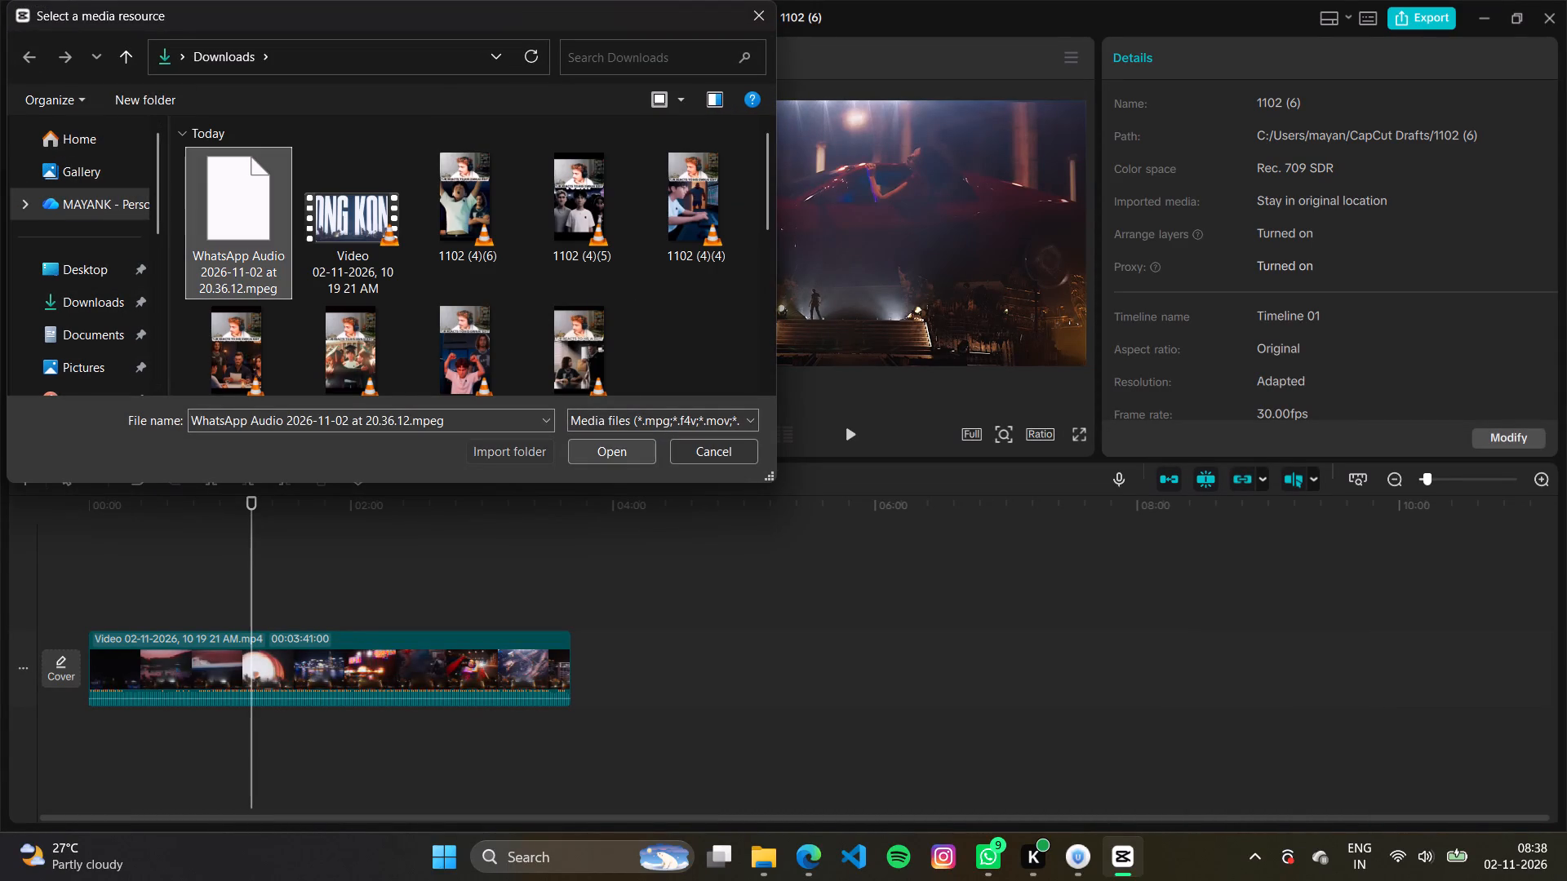
pyautogui.click(609, 456)
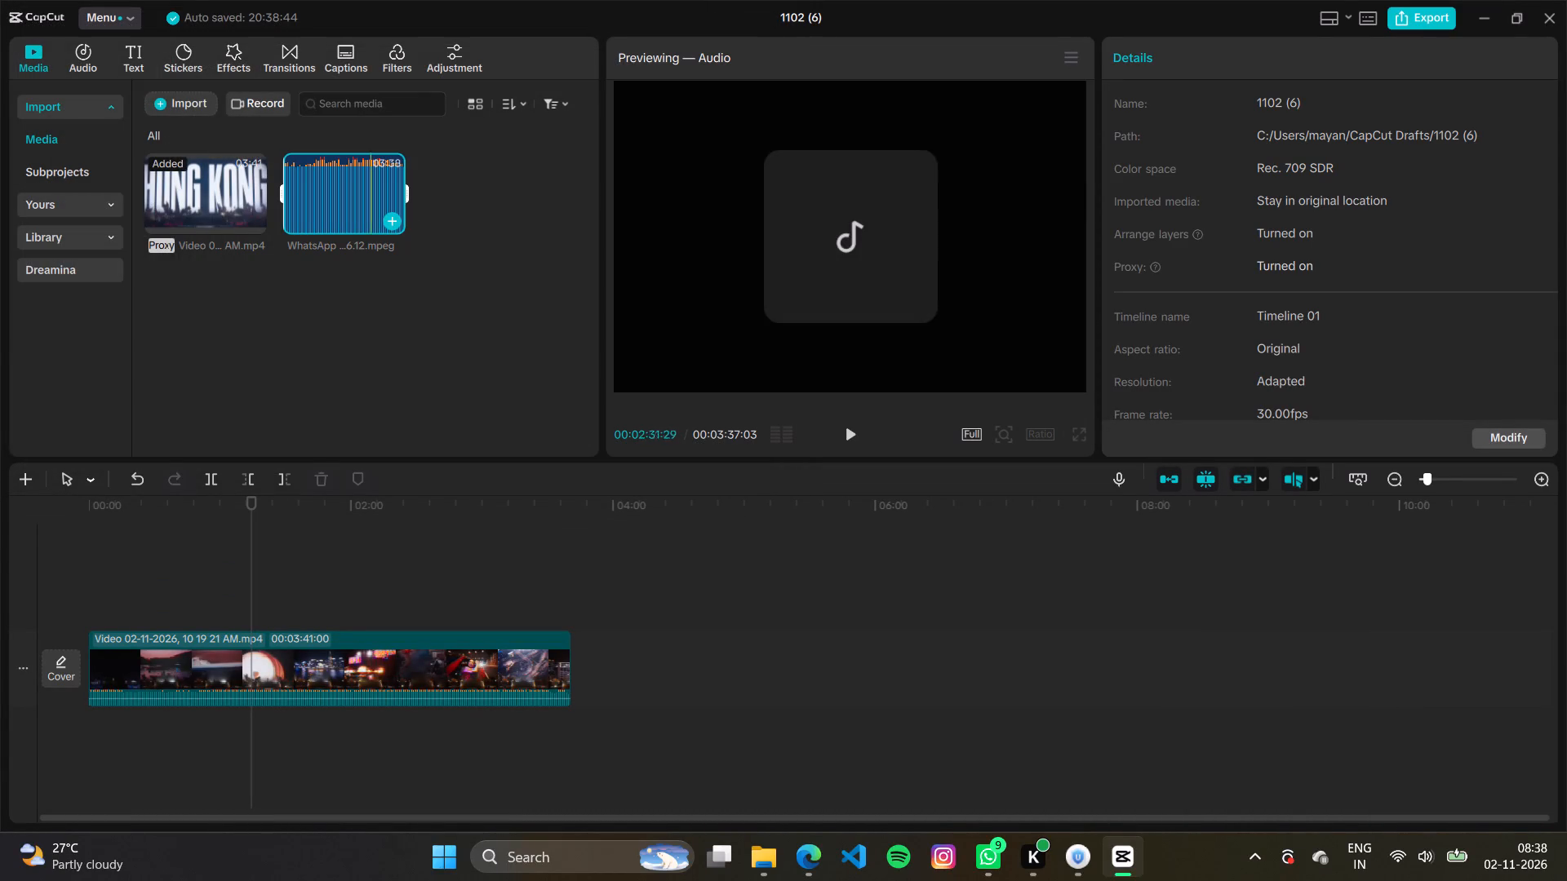
pyautogui.click(393, 223)
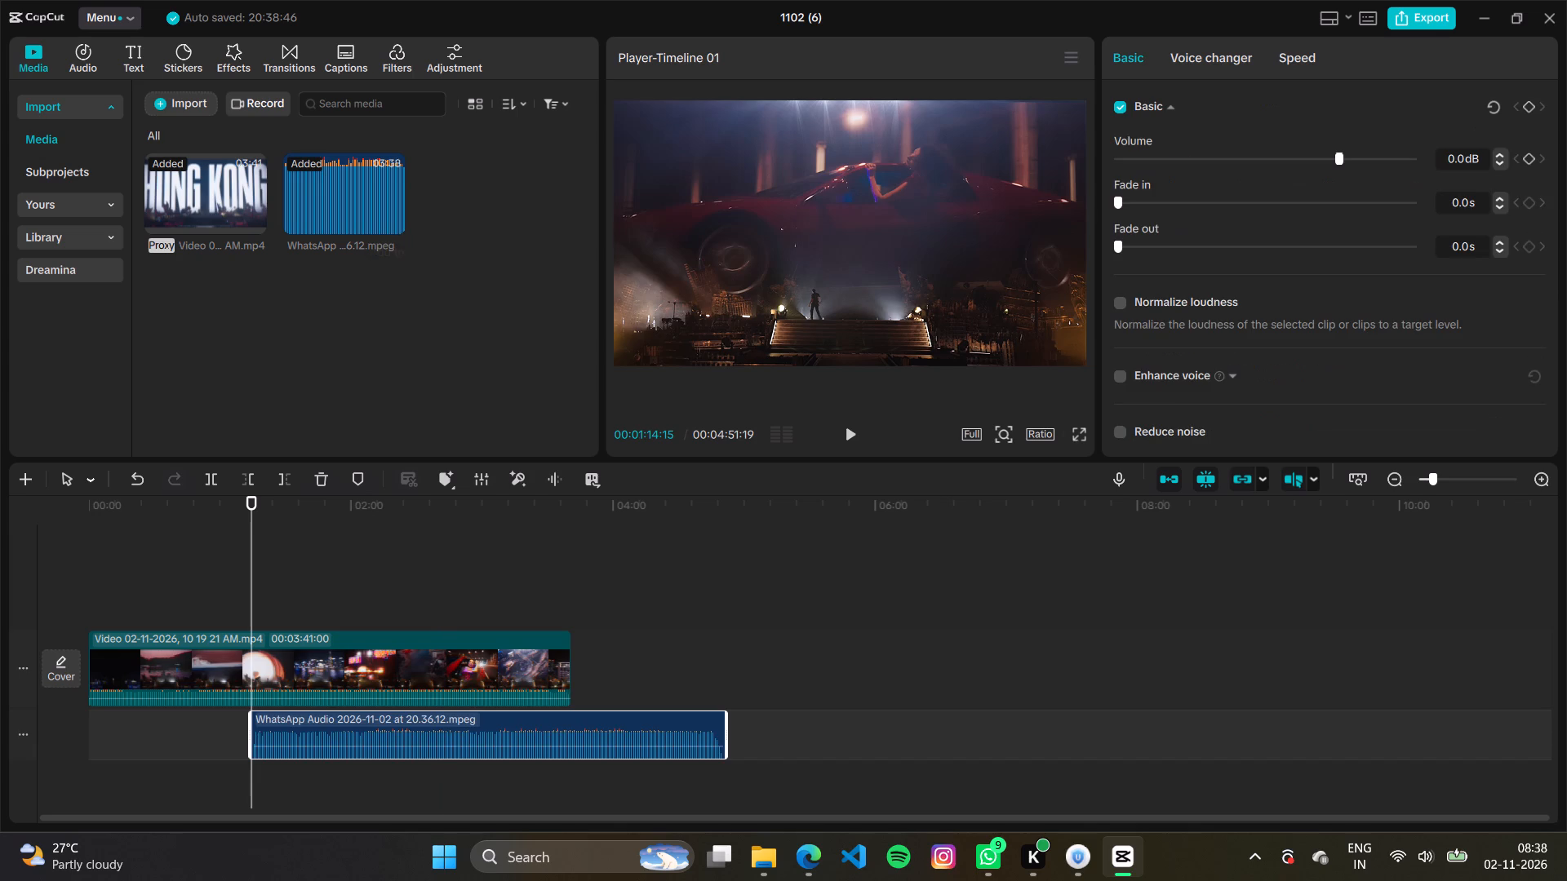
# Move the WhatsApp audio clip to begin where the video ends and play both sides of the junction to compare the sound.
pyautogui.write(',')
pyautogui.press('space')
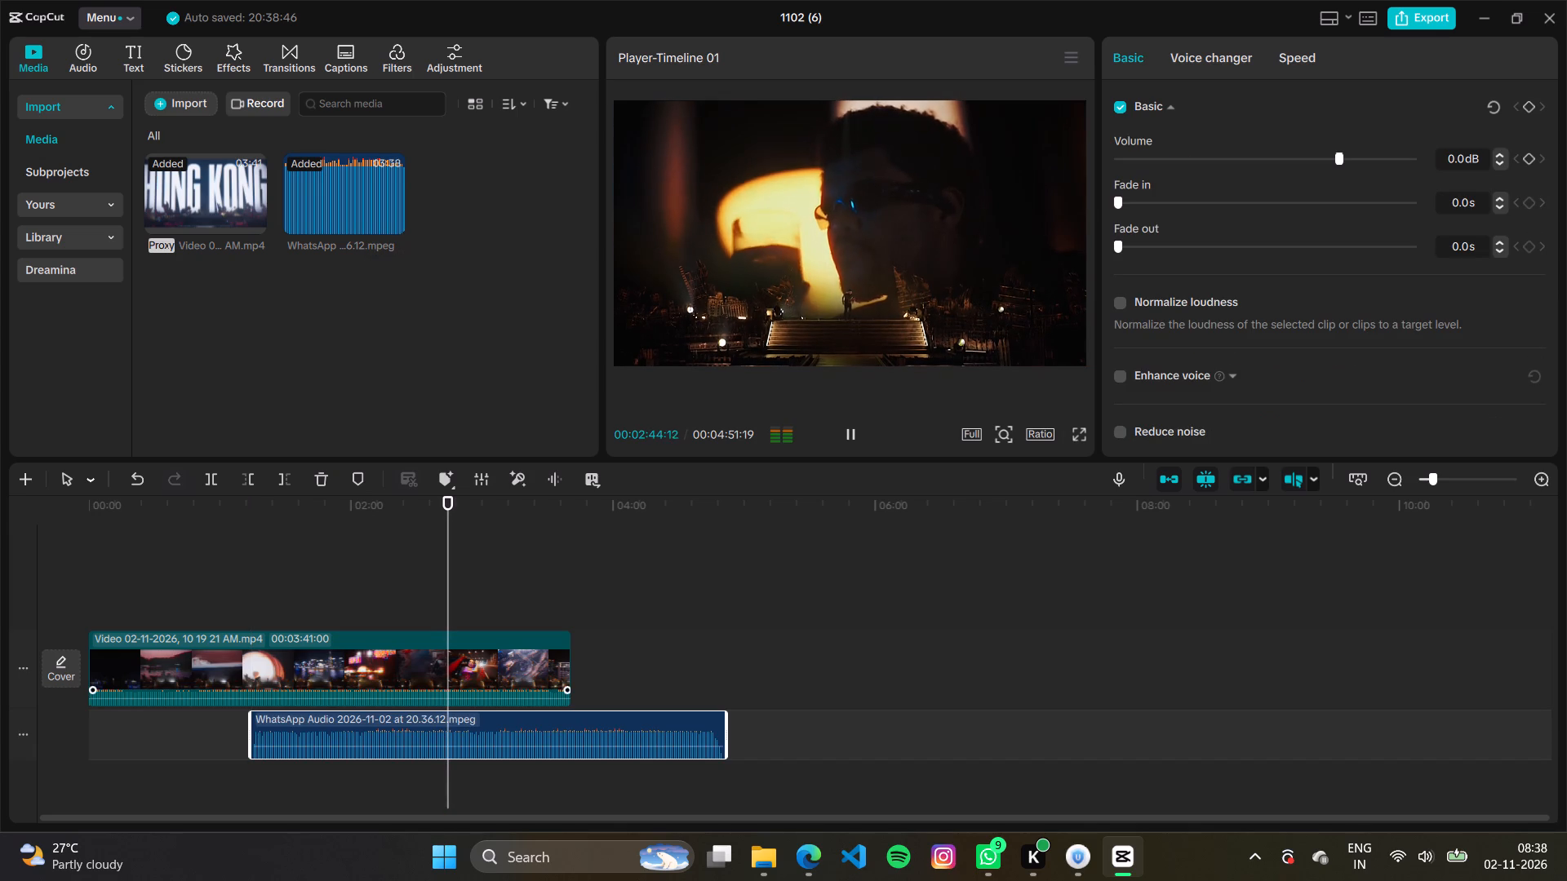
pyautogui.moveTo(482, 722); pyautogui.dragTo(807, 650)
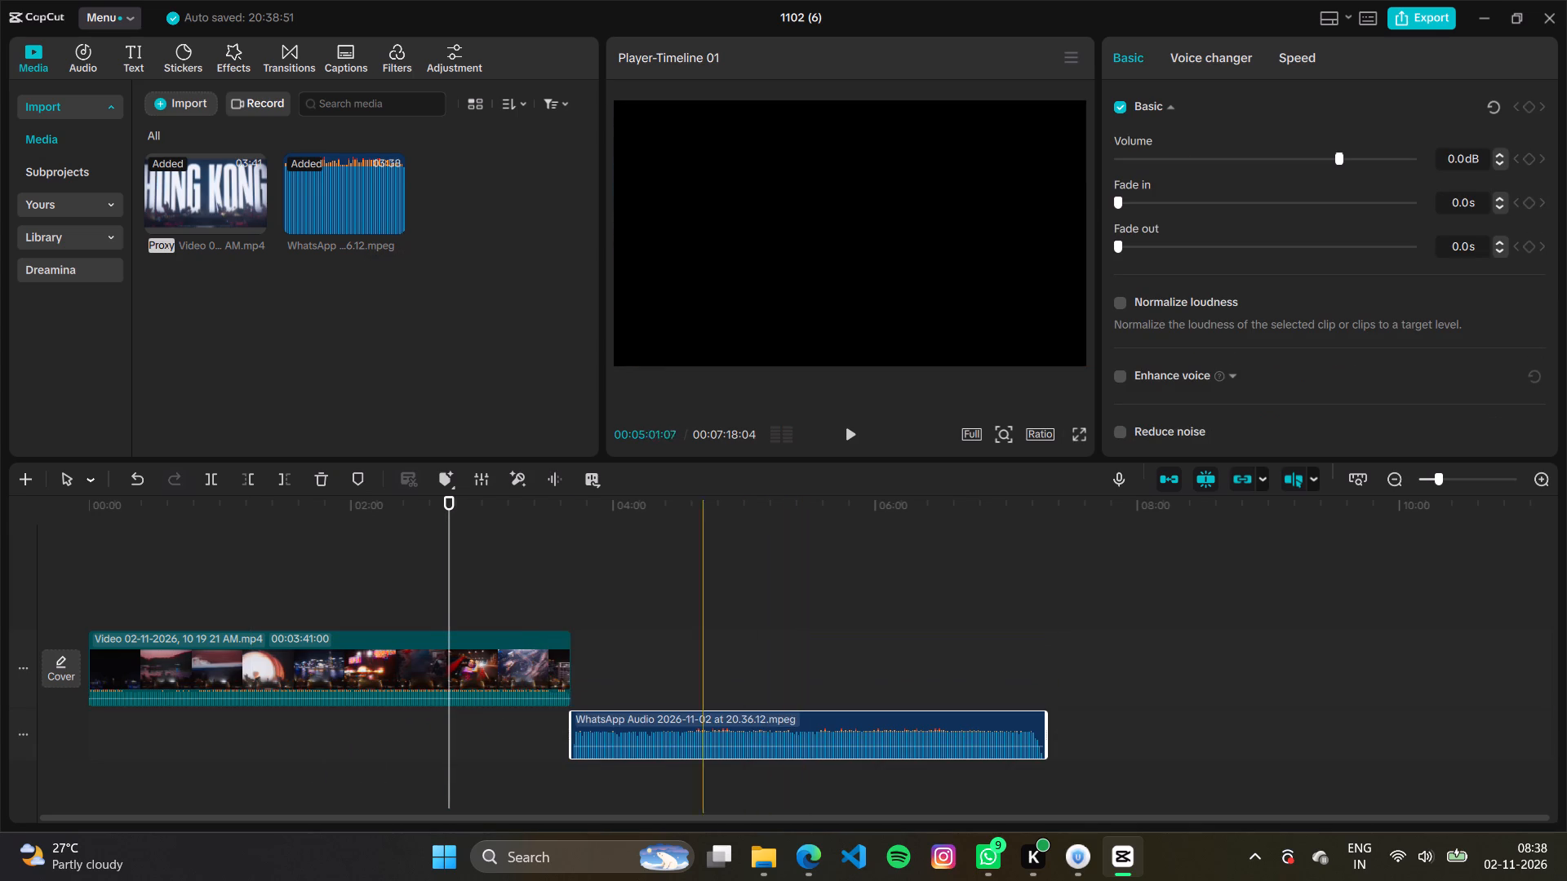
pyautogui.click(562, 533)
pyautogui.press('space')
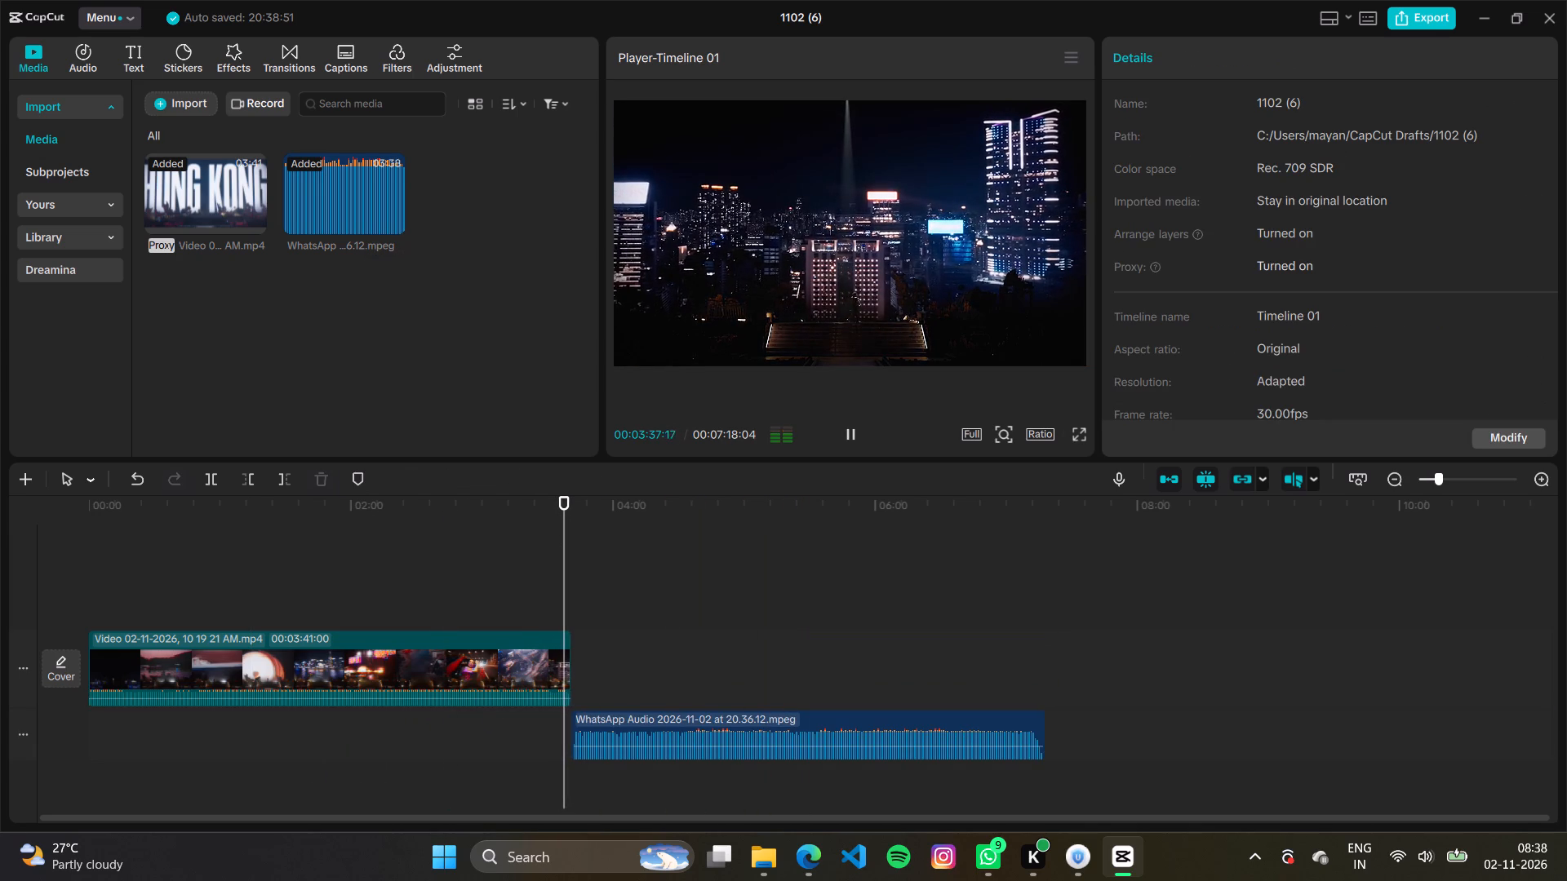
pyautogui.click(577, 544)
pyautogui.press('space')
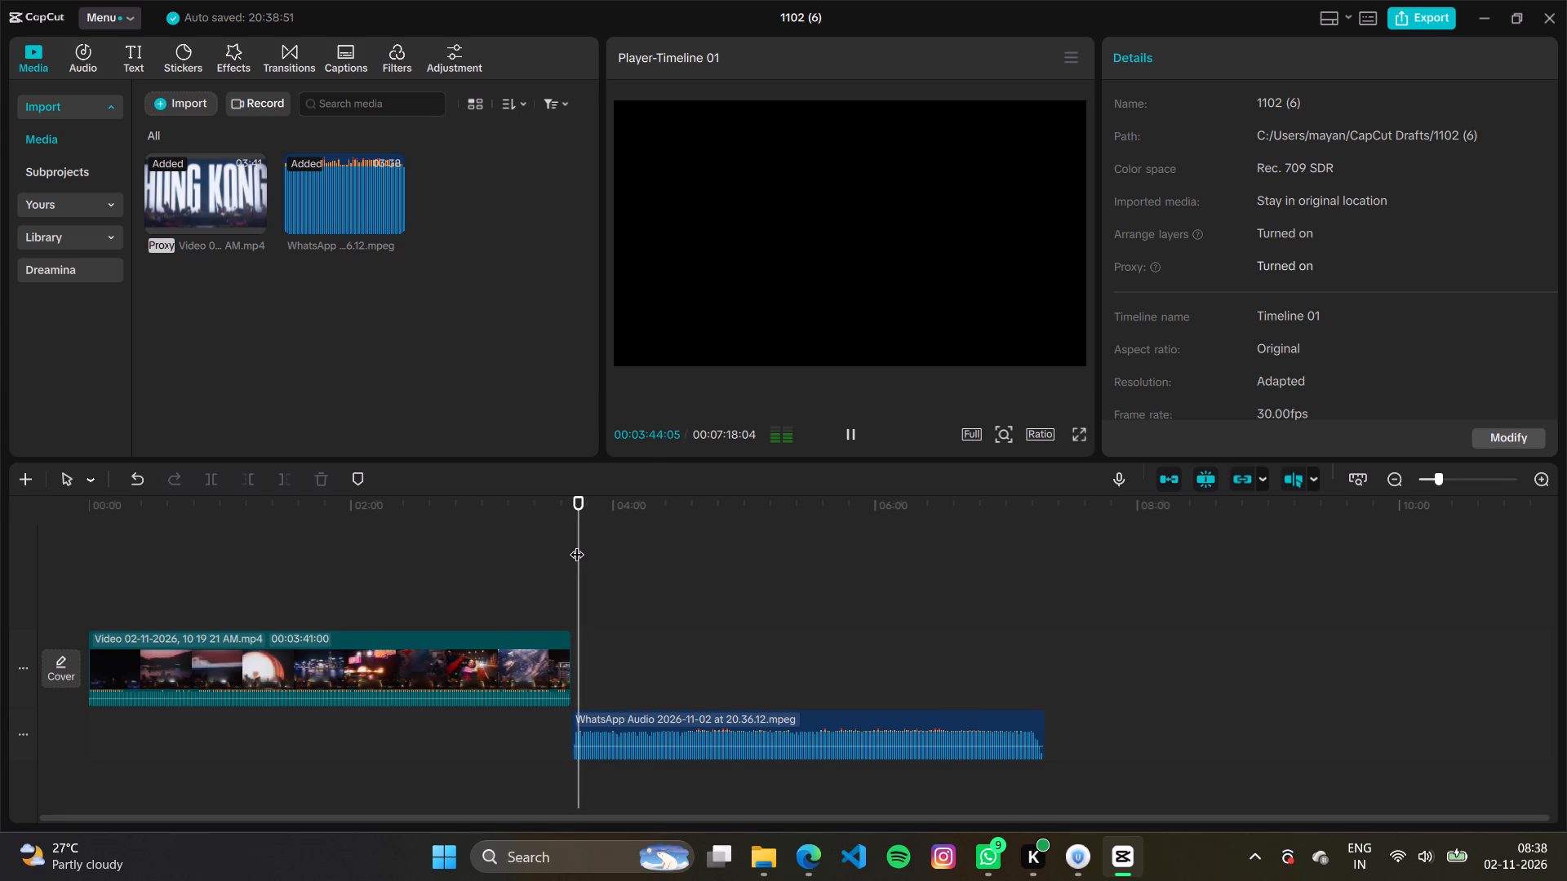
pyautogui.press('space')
# Move the WhatsApp audio clip to the timeline start, aligned beneath the video, and play the opening seconds.
pyautogui.moveTo(644, 737); pyautogui.dragTo(194, 719)
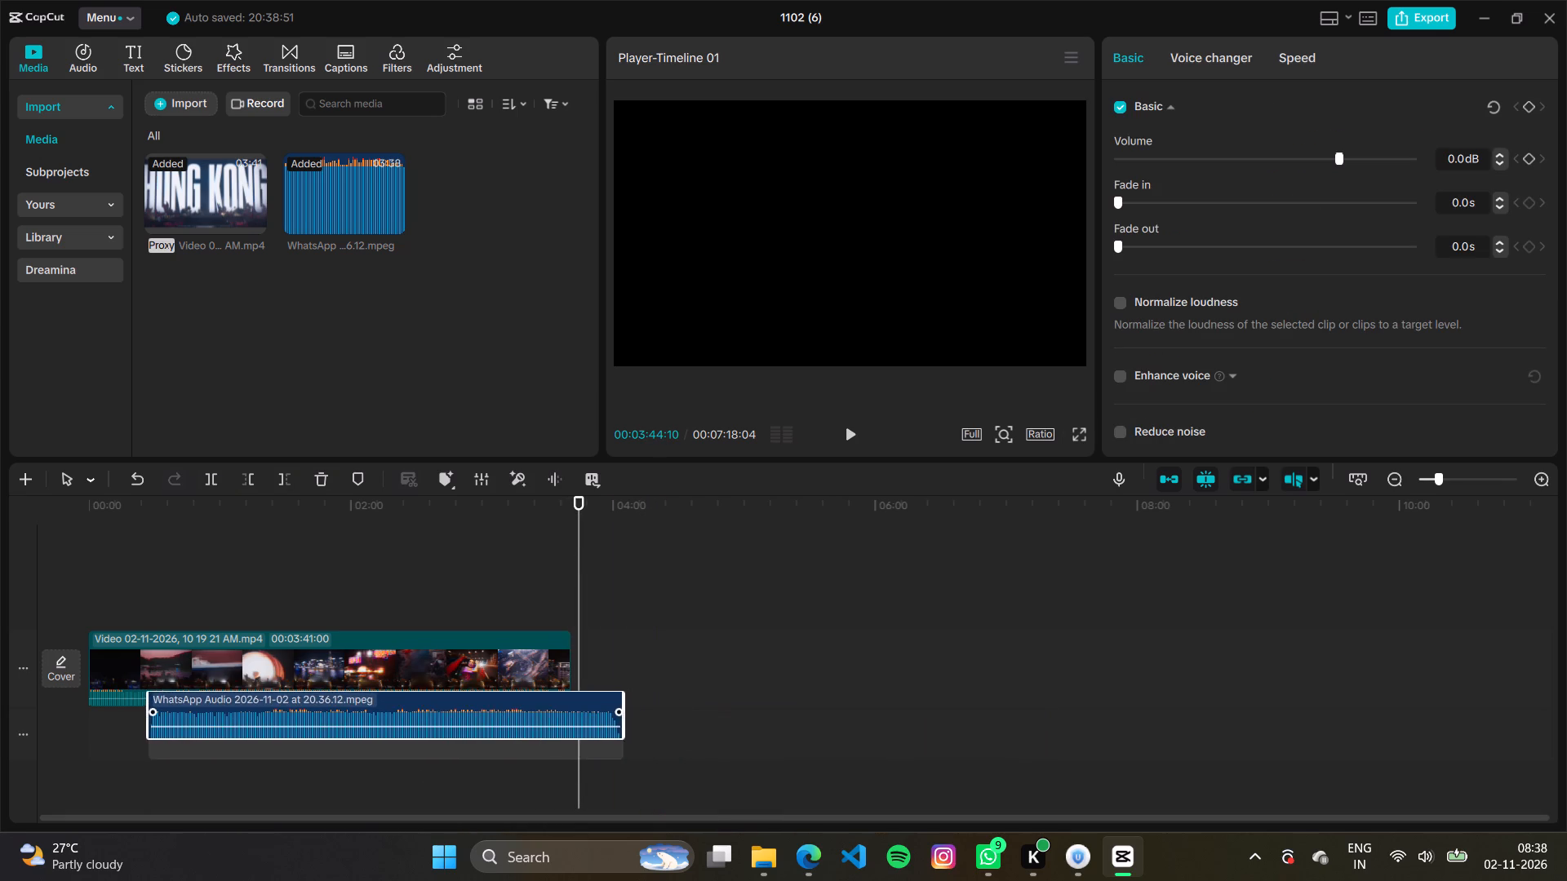
pyautogui.moveTo(194, 719); pyautogui.dragTo(156, 731)
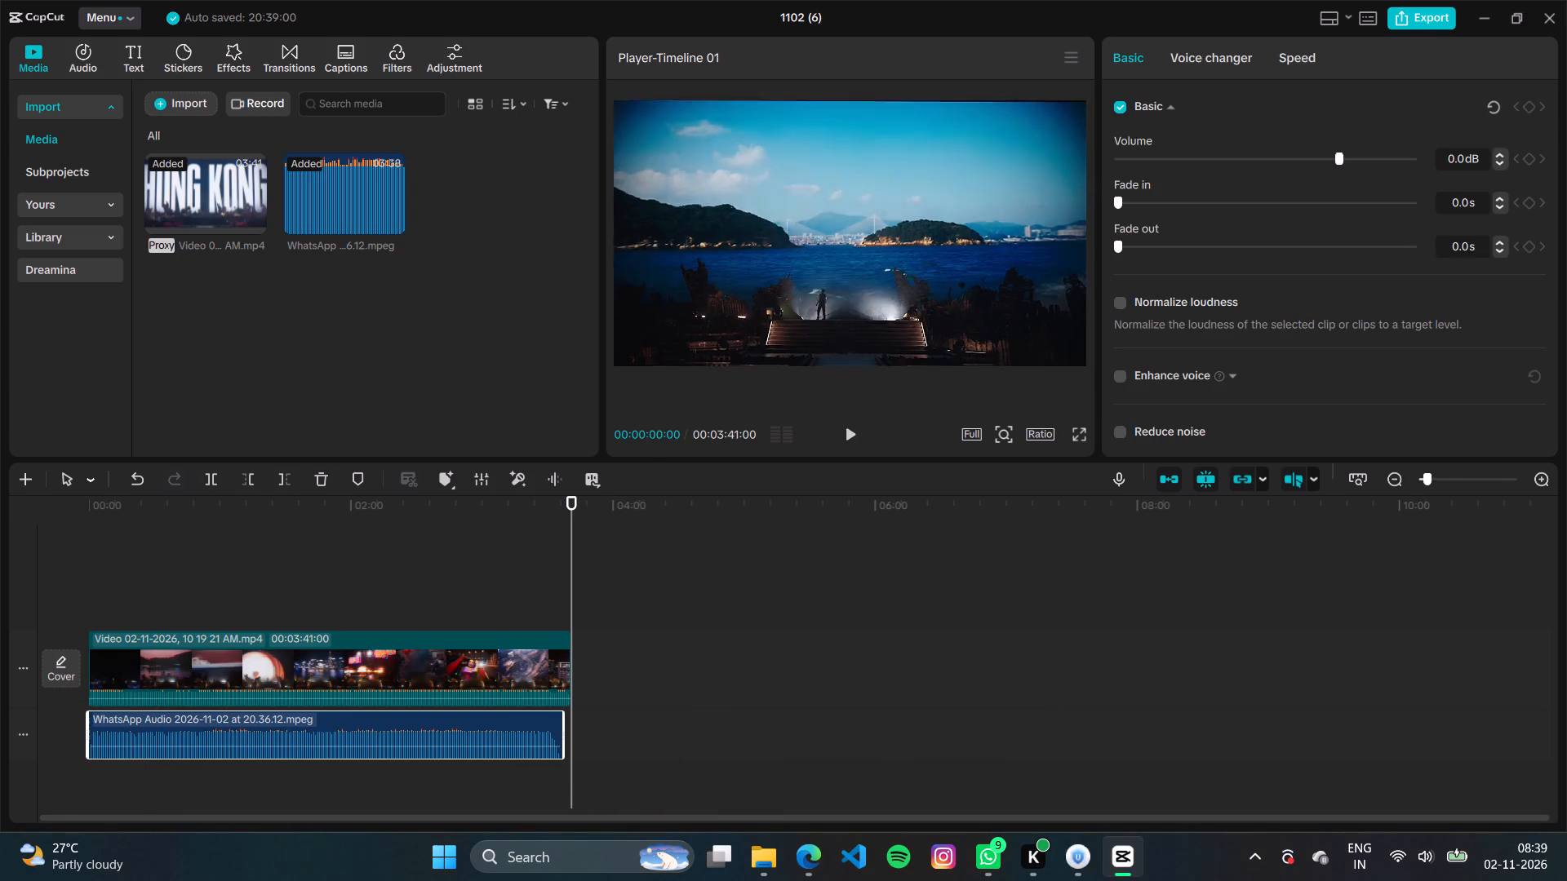
pyautogui.click(109, 545)
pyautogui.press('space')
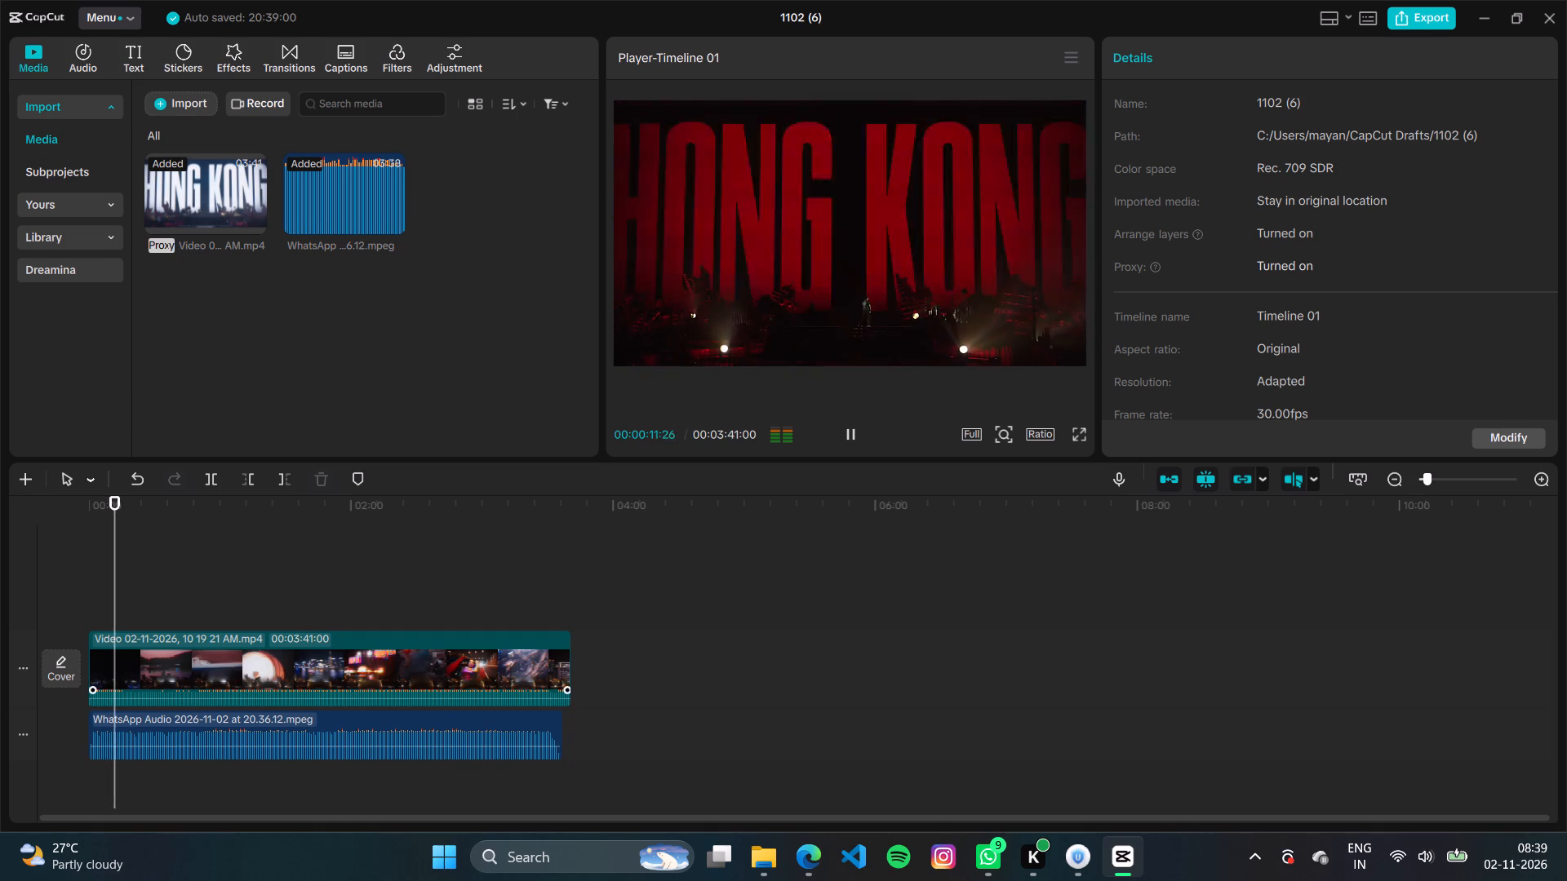
# Select the Hong Kong video clip and open its track's lock, hide and mute options.
pyautogui.click(175, 662)
pyautogui.click(19, 668)
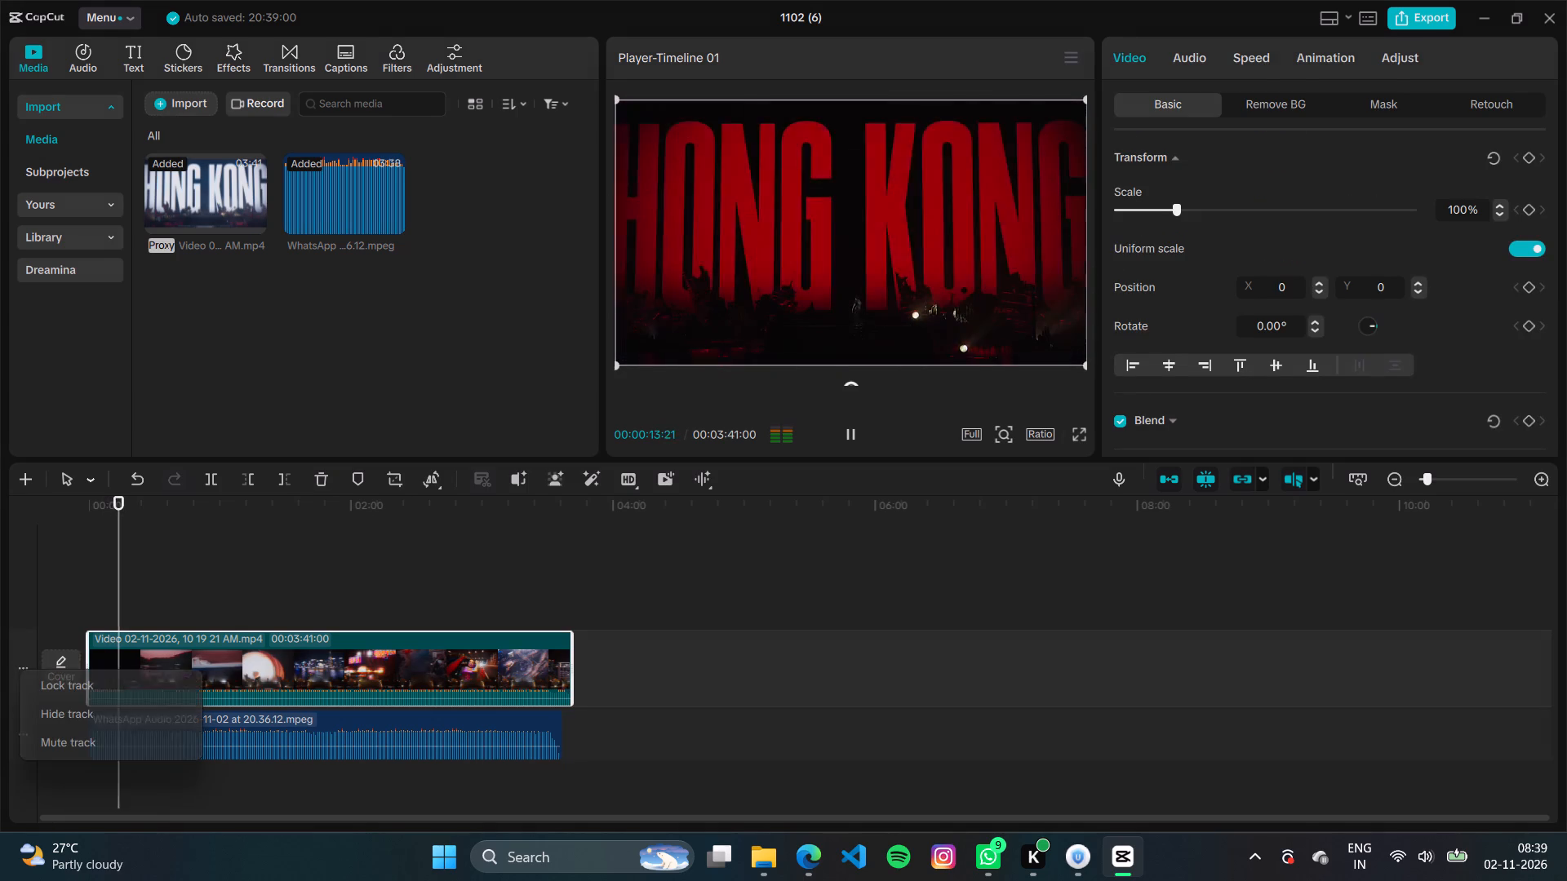
# Mute the video track on the timeline.
pyautogui.click(81, 745)
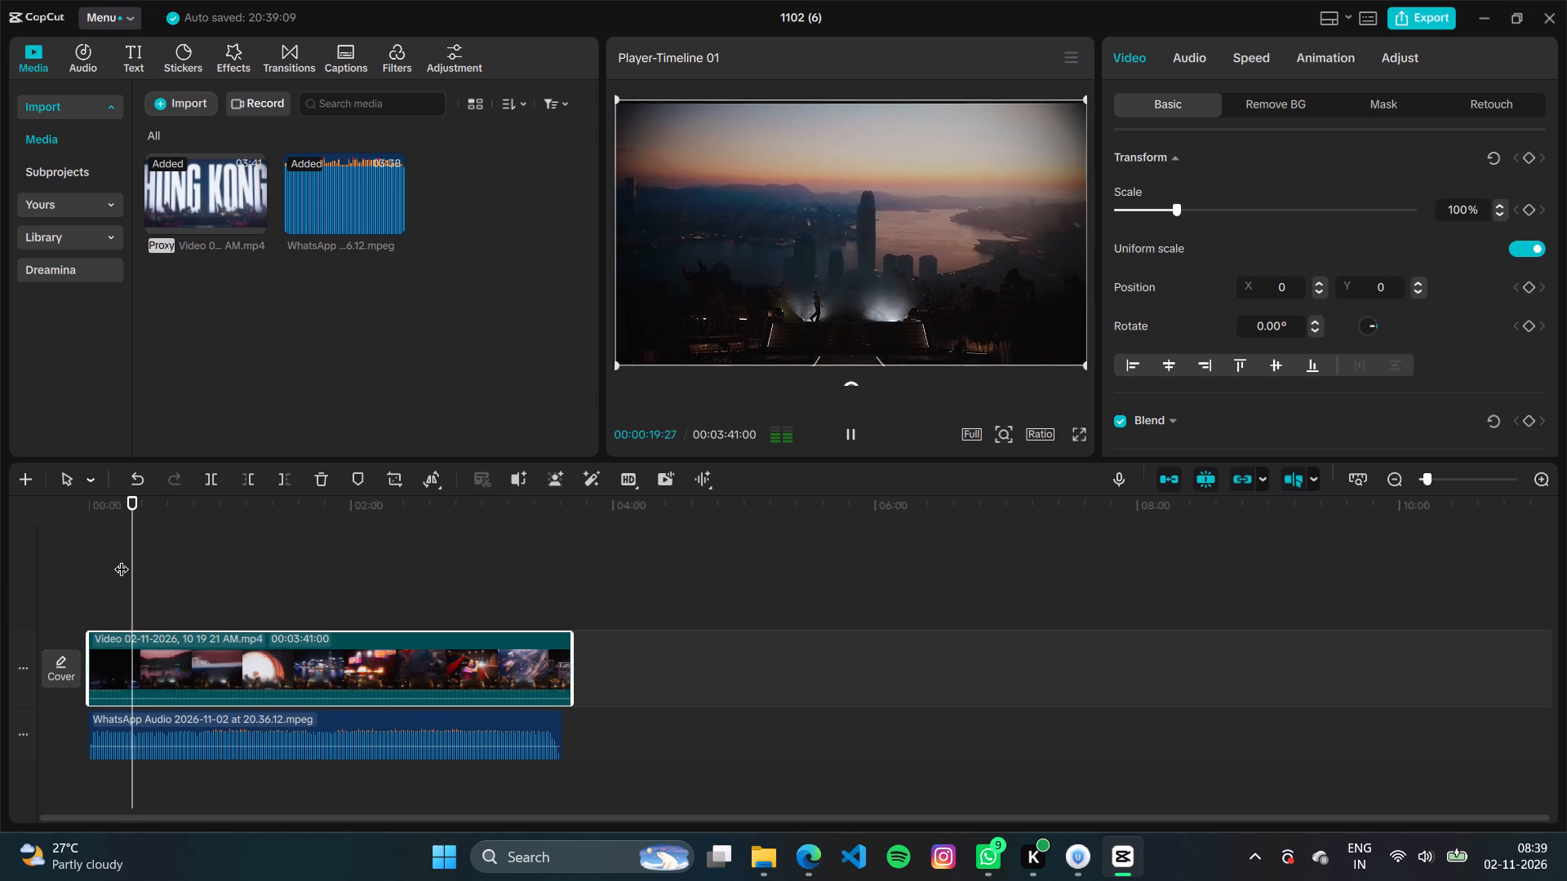
# Trim the end of the video clip to the end of the WhatsApp audio clip, giving a duration of 00:03:37:04.
pyautogui.click(362, 730)
pyautogui.click(362, 730)
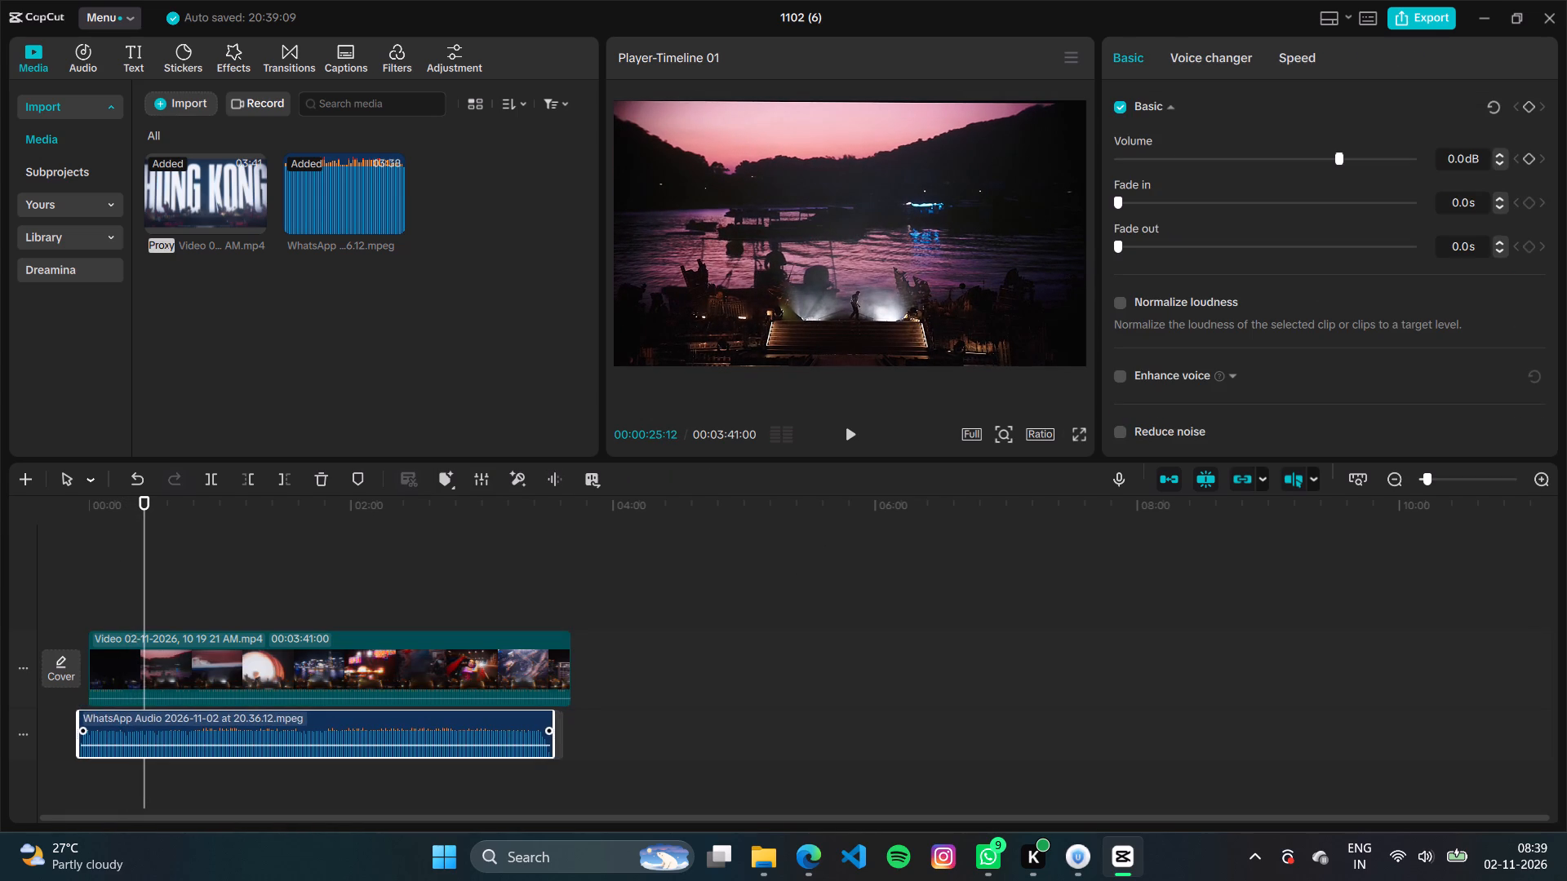
pyautogui.click(567, 669)
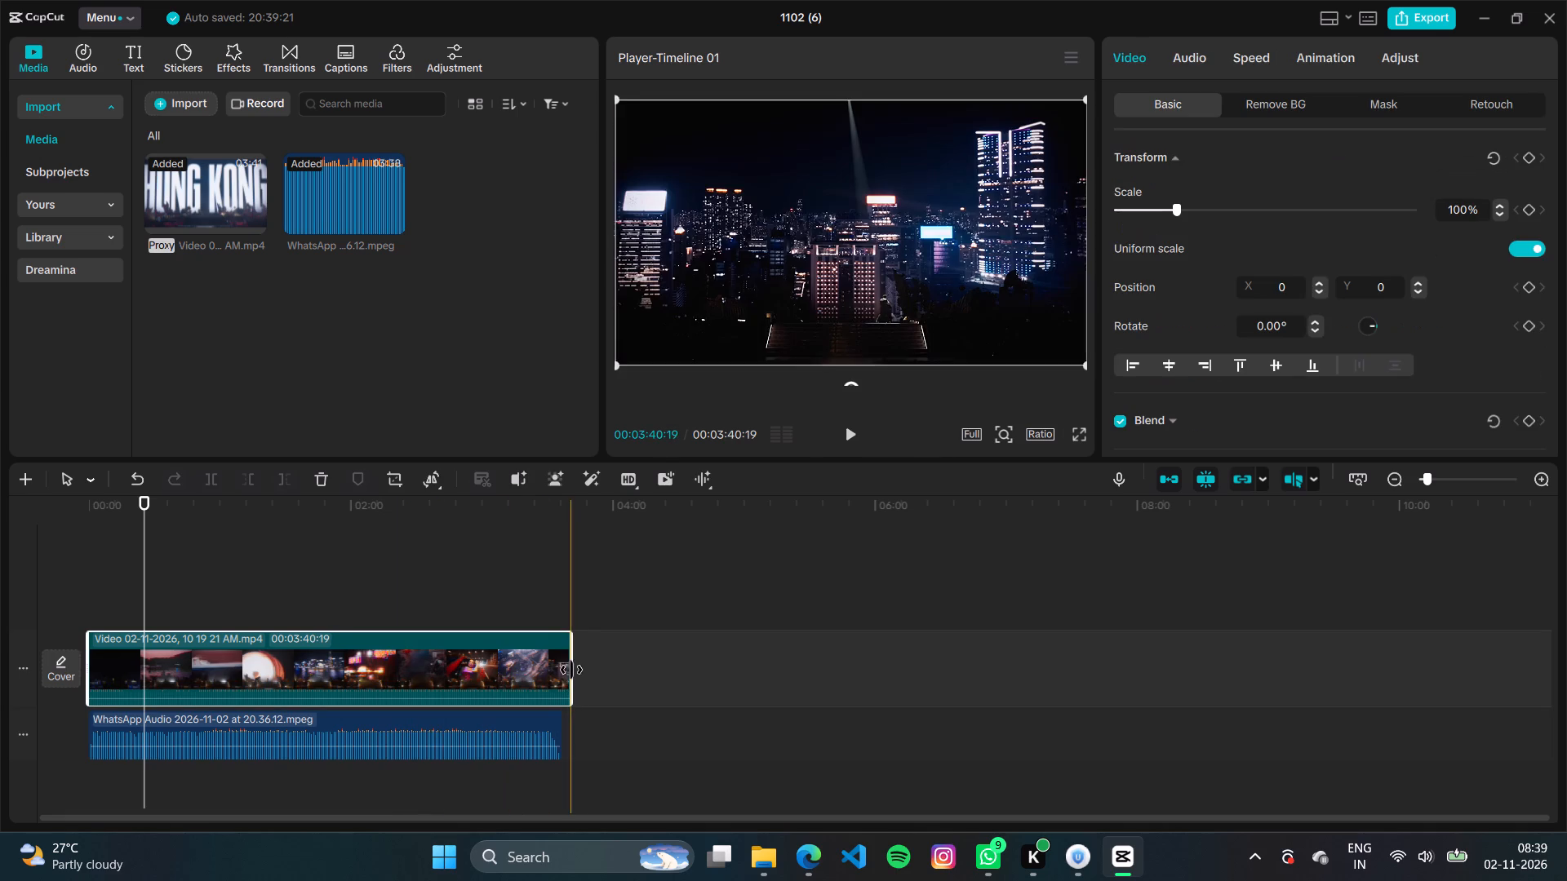
pyautogui.moveTo(570, 669); pyautogui.dragTo(560, 672)
pyautogui.click(290, 556)
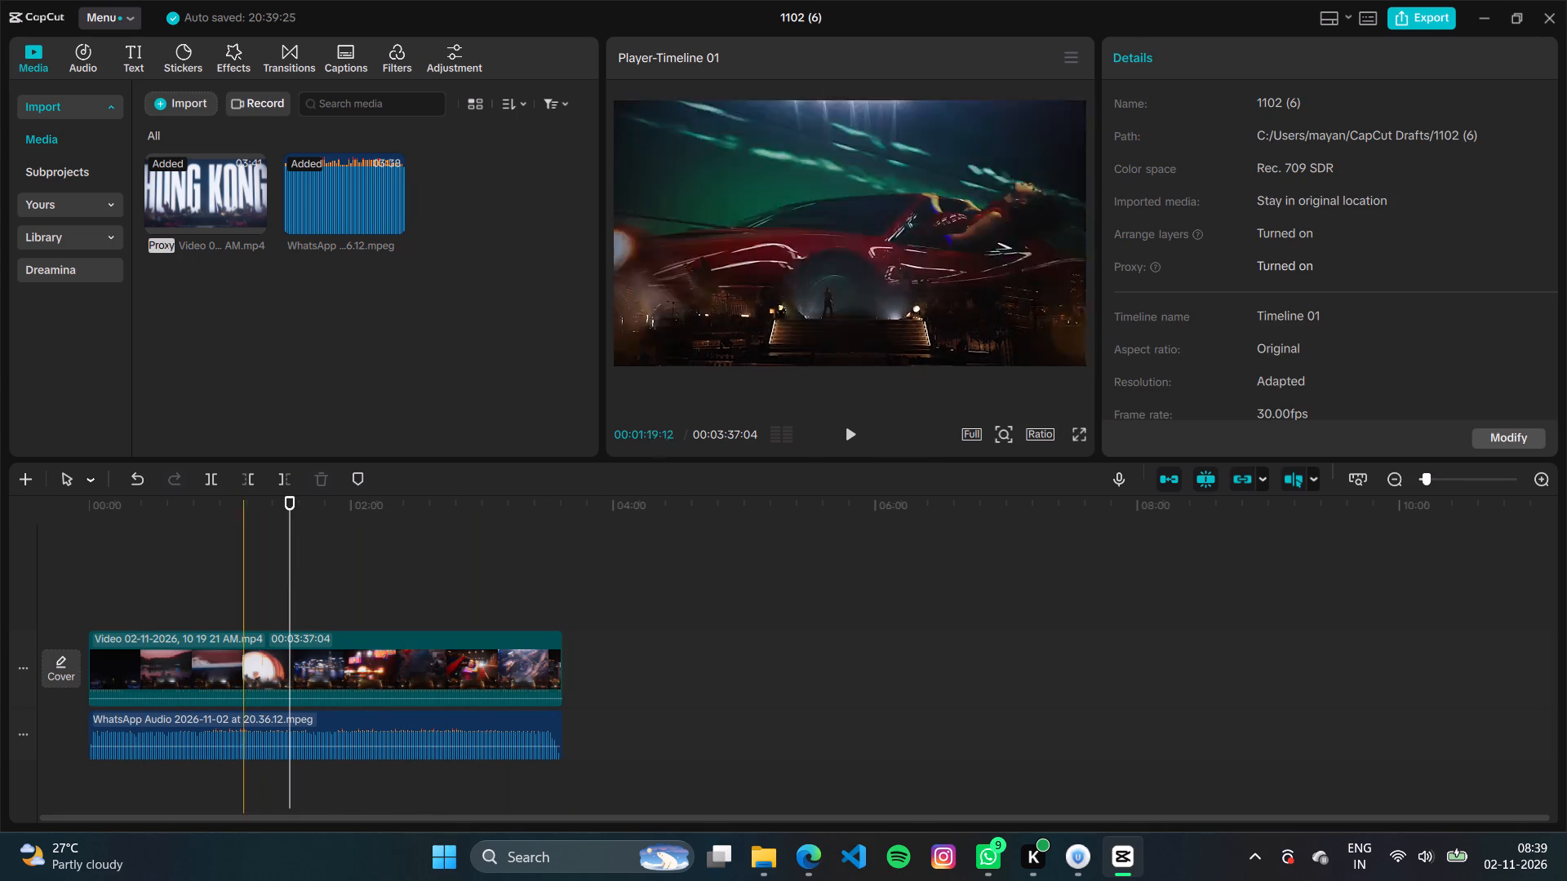
# Generate automatic captions for the selected WhatsApp audio clip, with English as the spoken language and filler-word identification on.
pyautogui.click(268, 733)
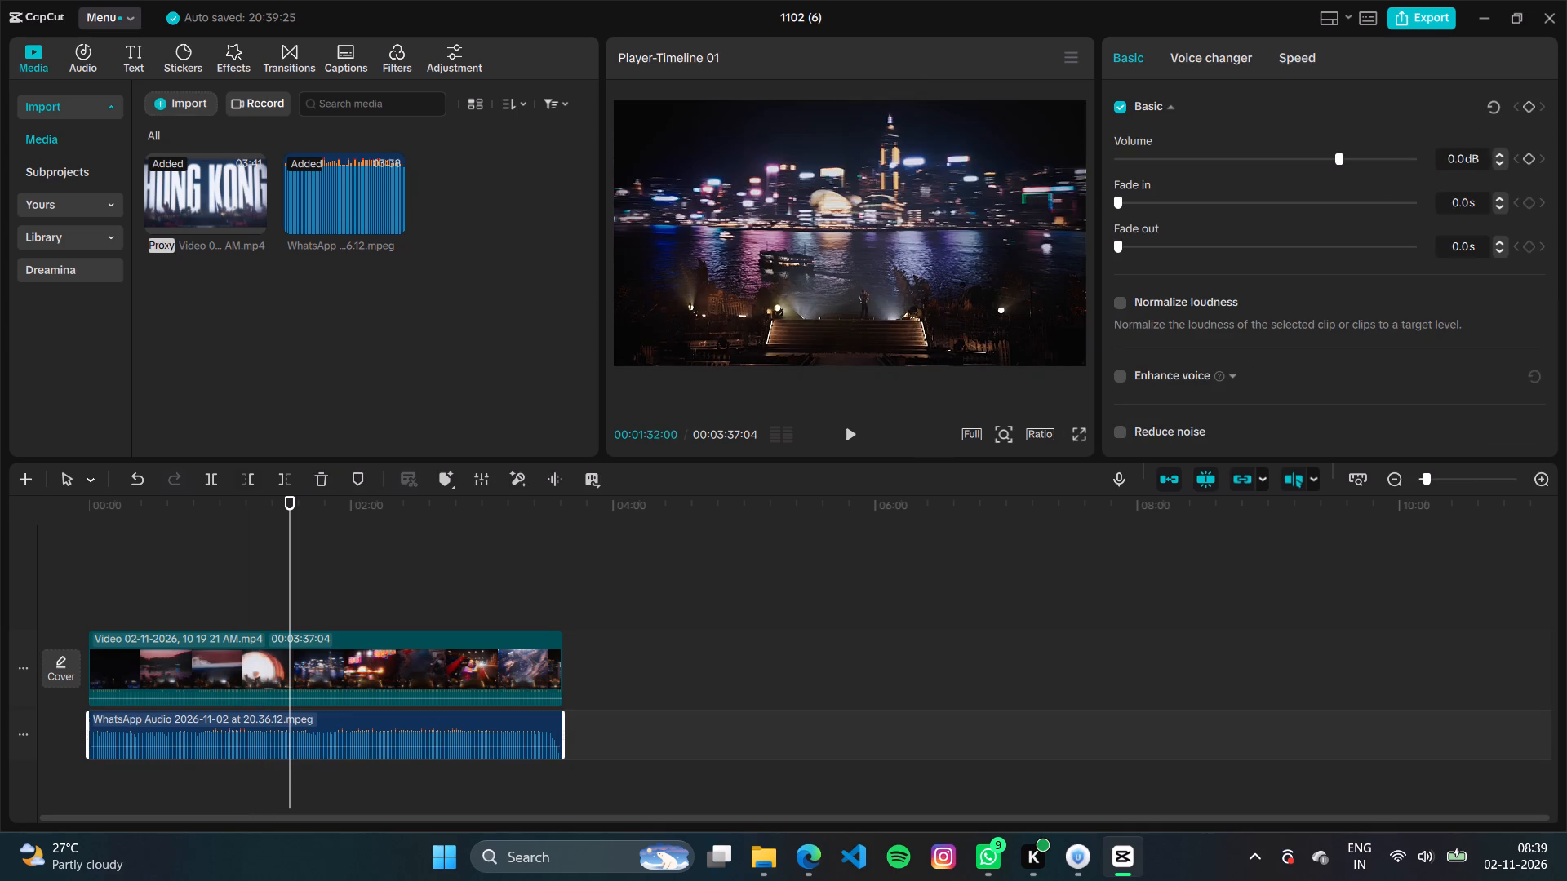
pyautogui.rightClick(316, 736)
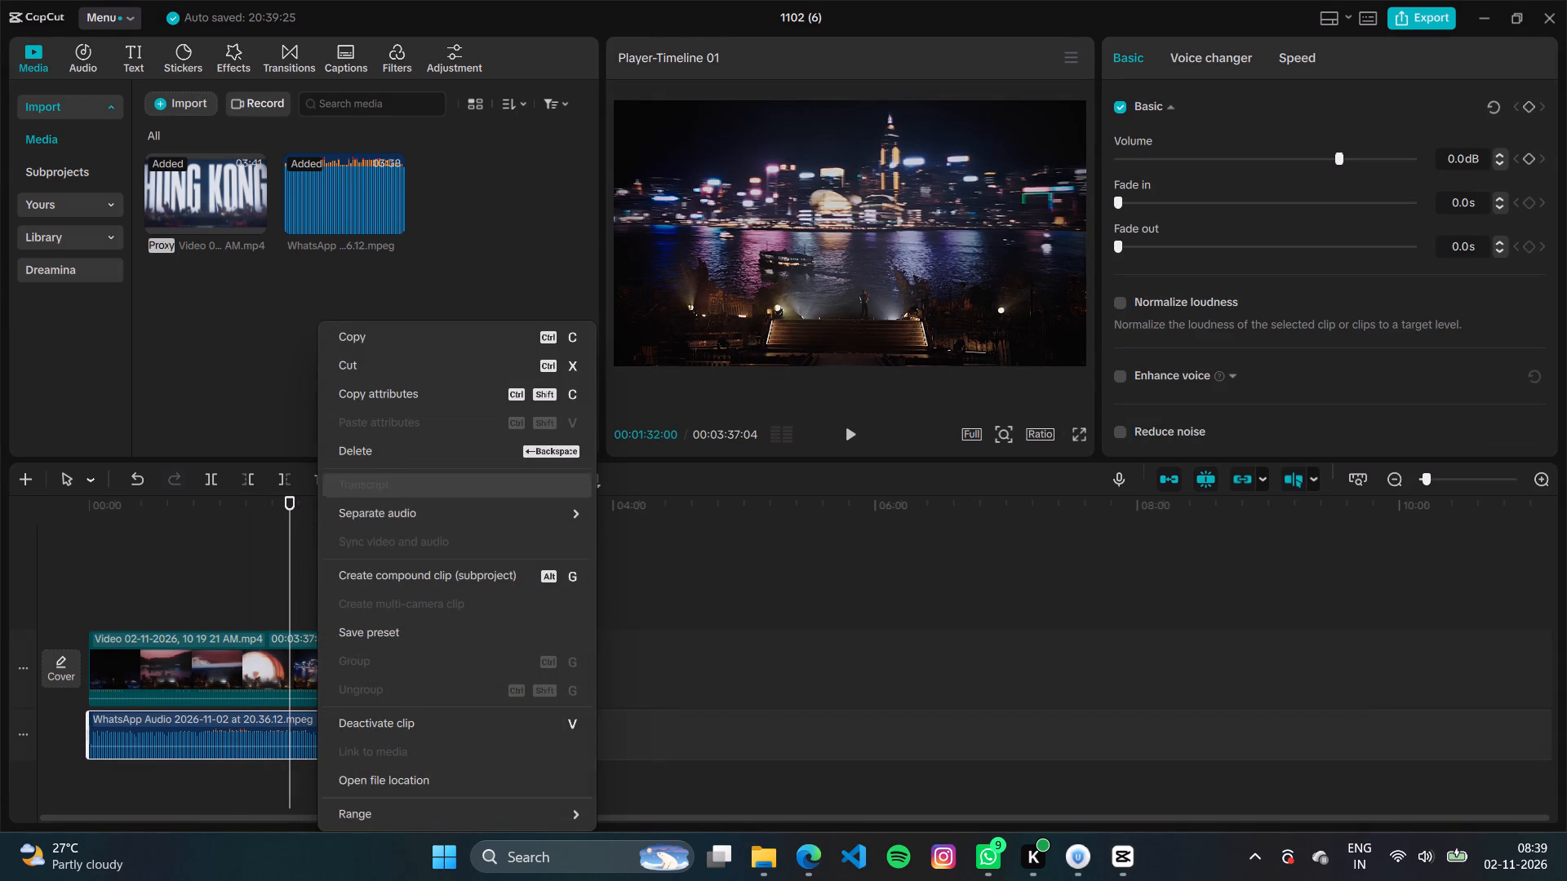
pyautogui.click(254, 577)
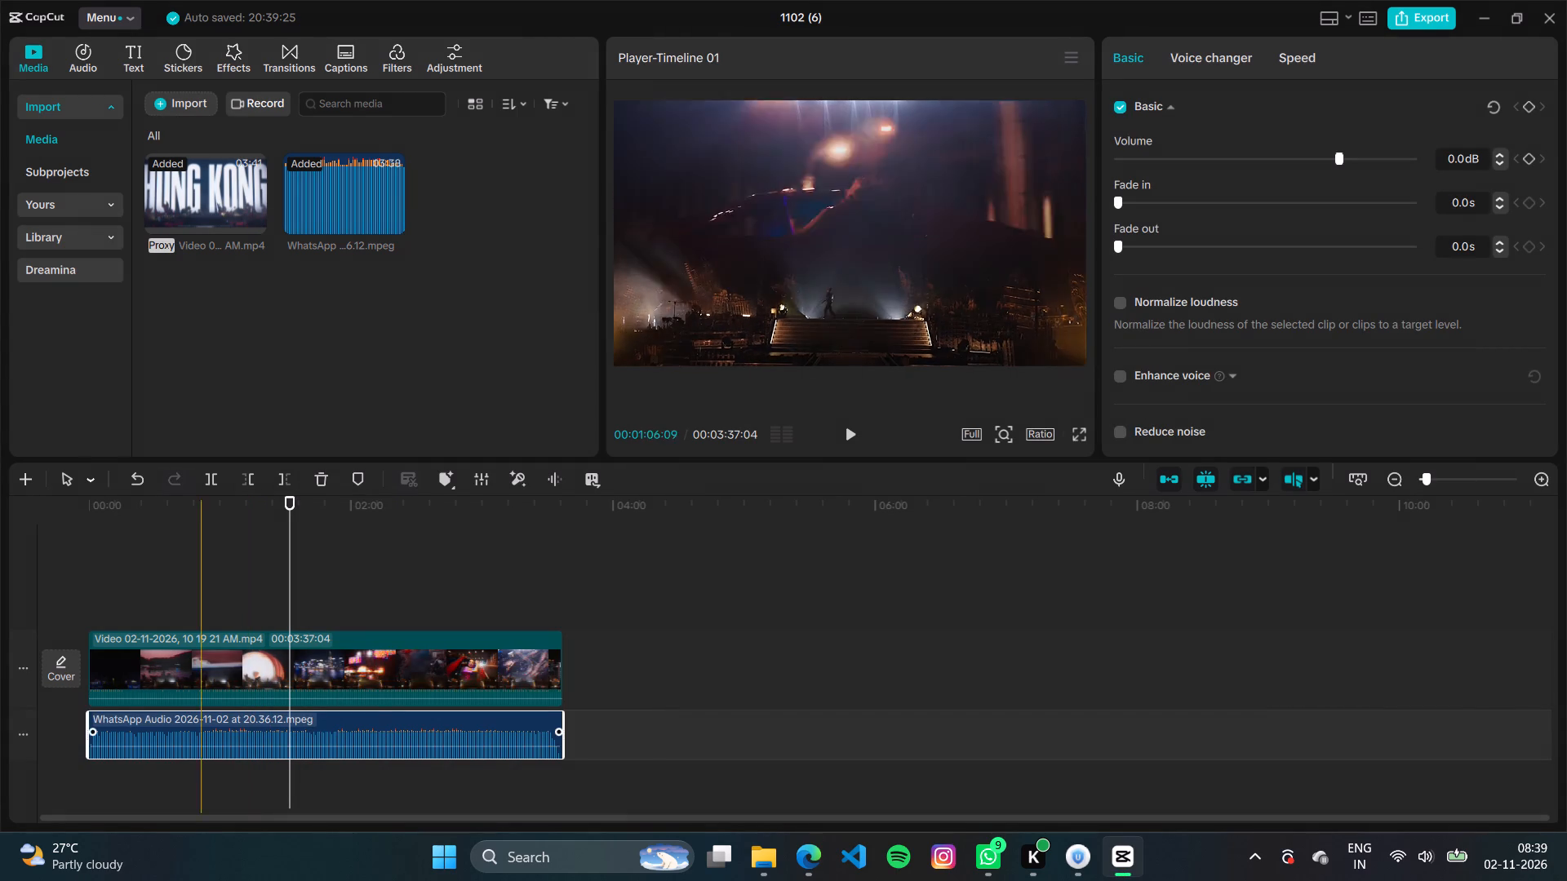
pyautogui.click(135, 57)
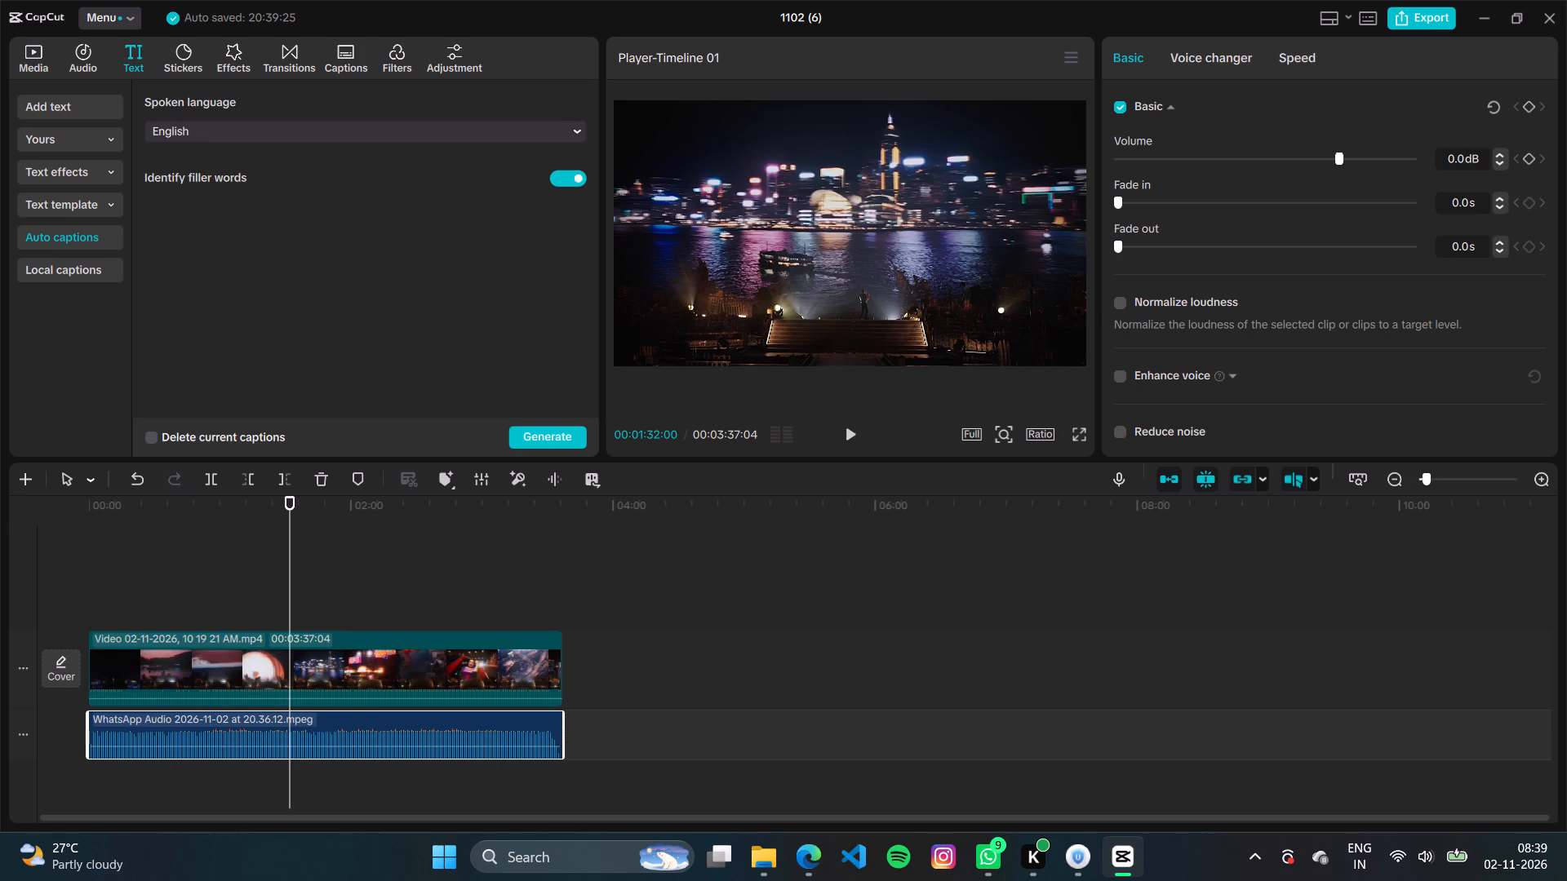
pyautogui.click(562, 437)
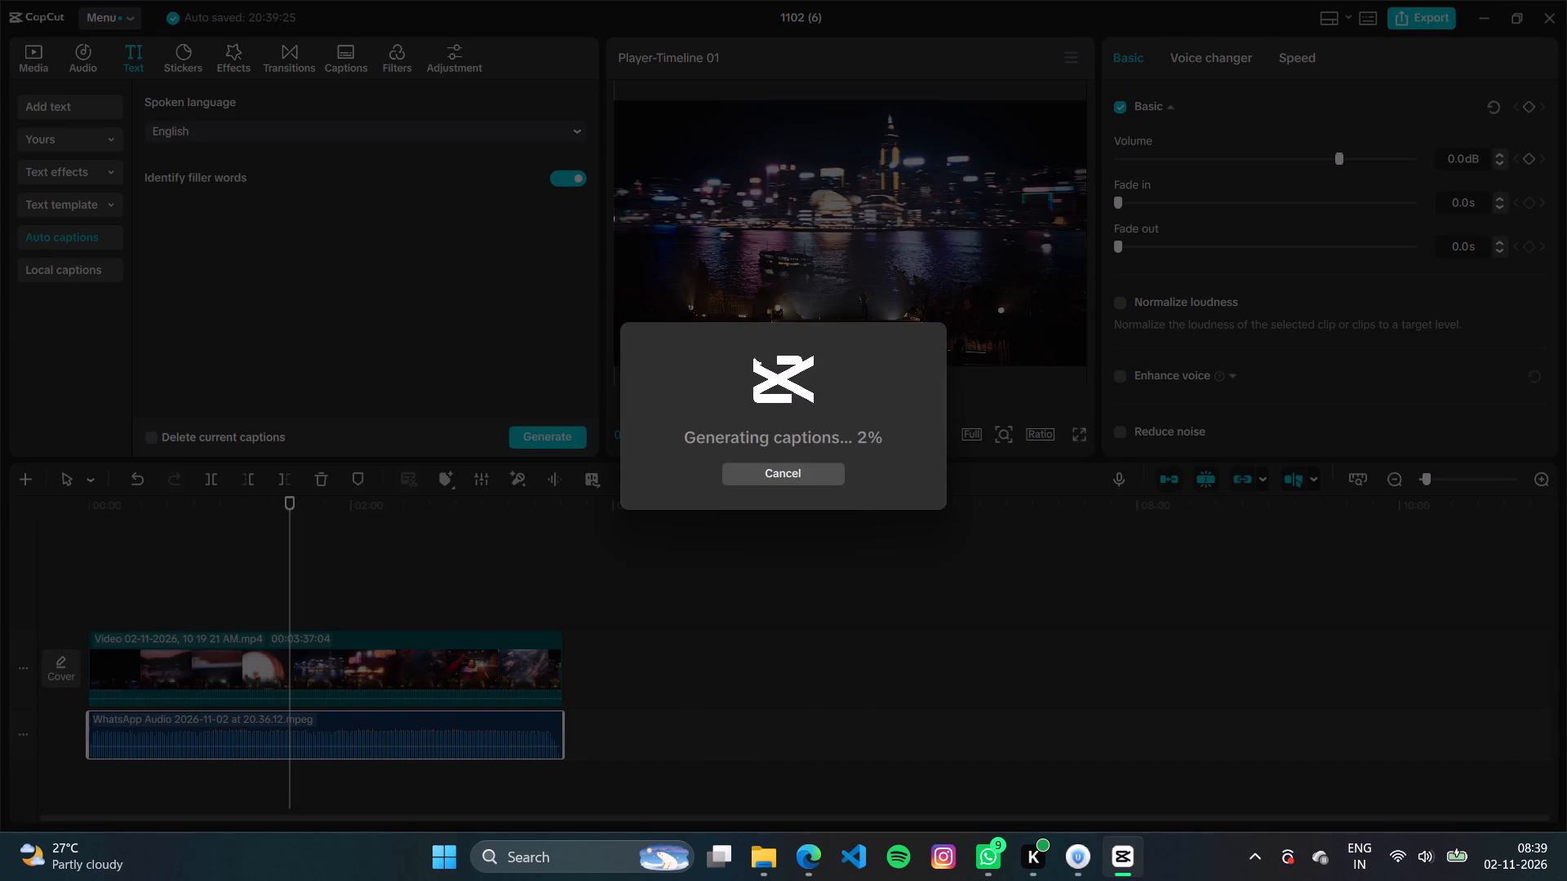
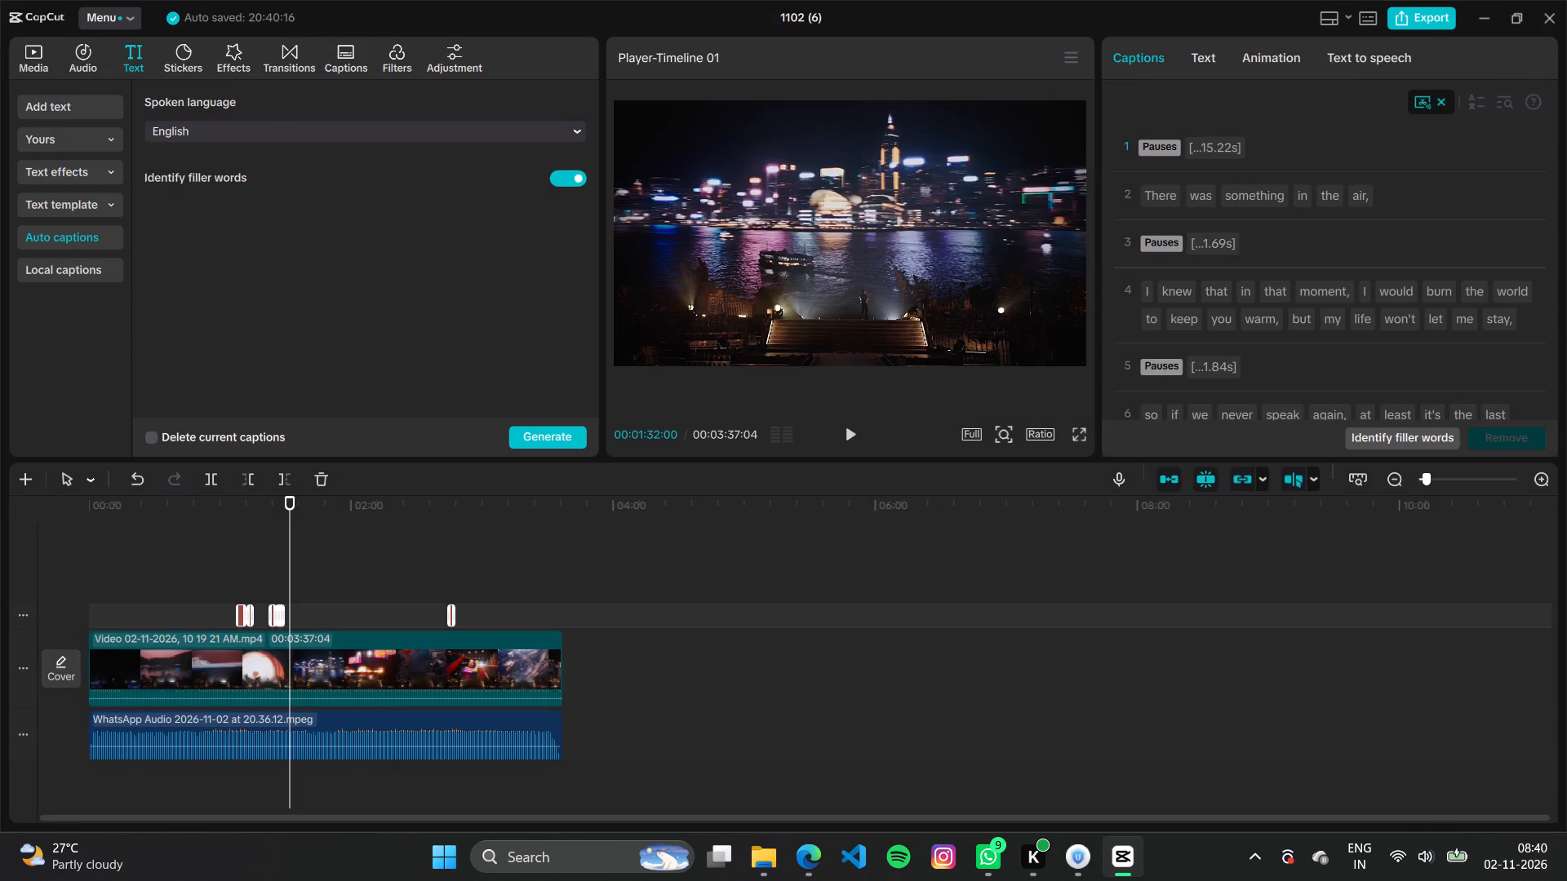
# Run filler-word identification on the generated English captions.
pyautogui.click(1390, 431)
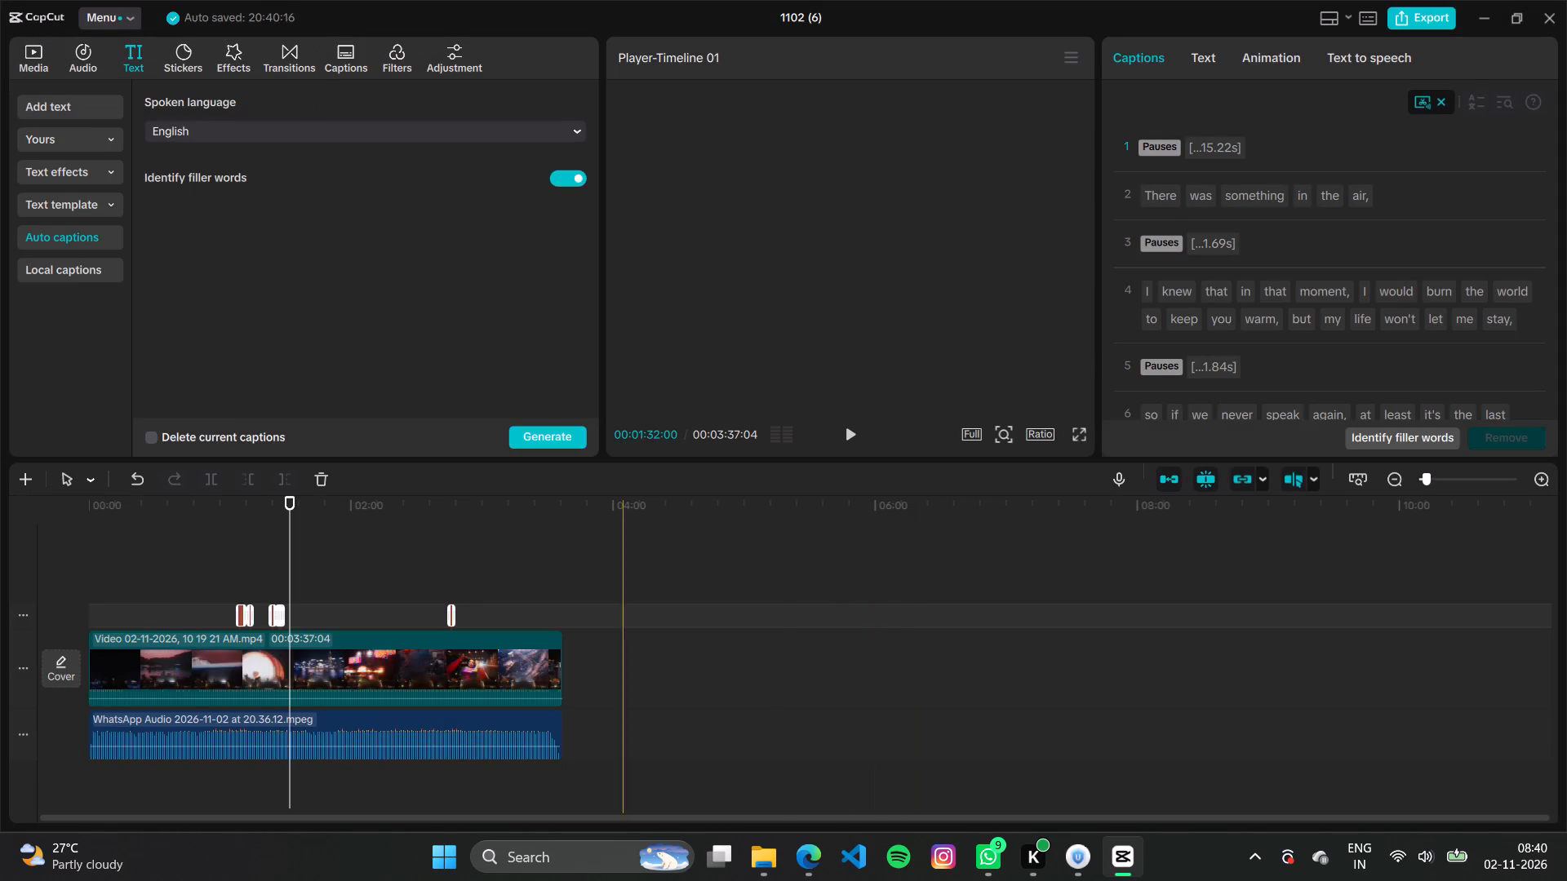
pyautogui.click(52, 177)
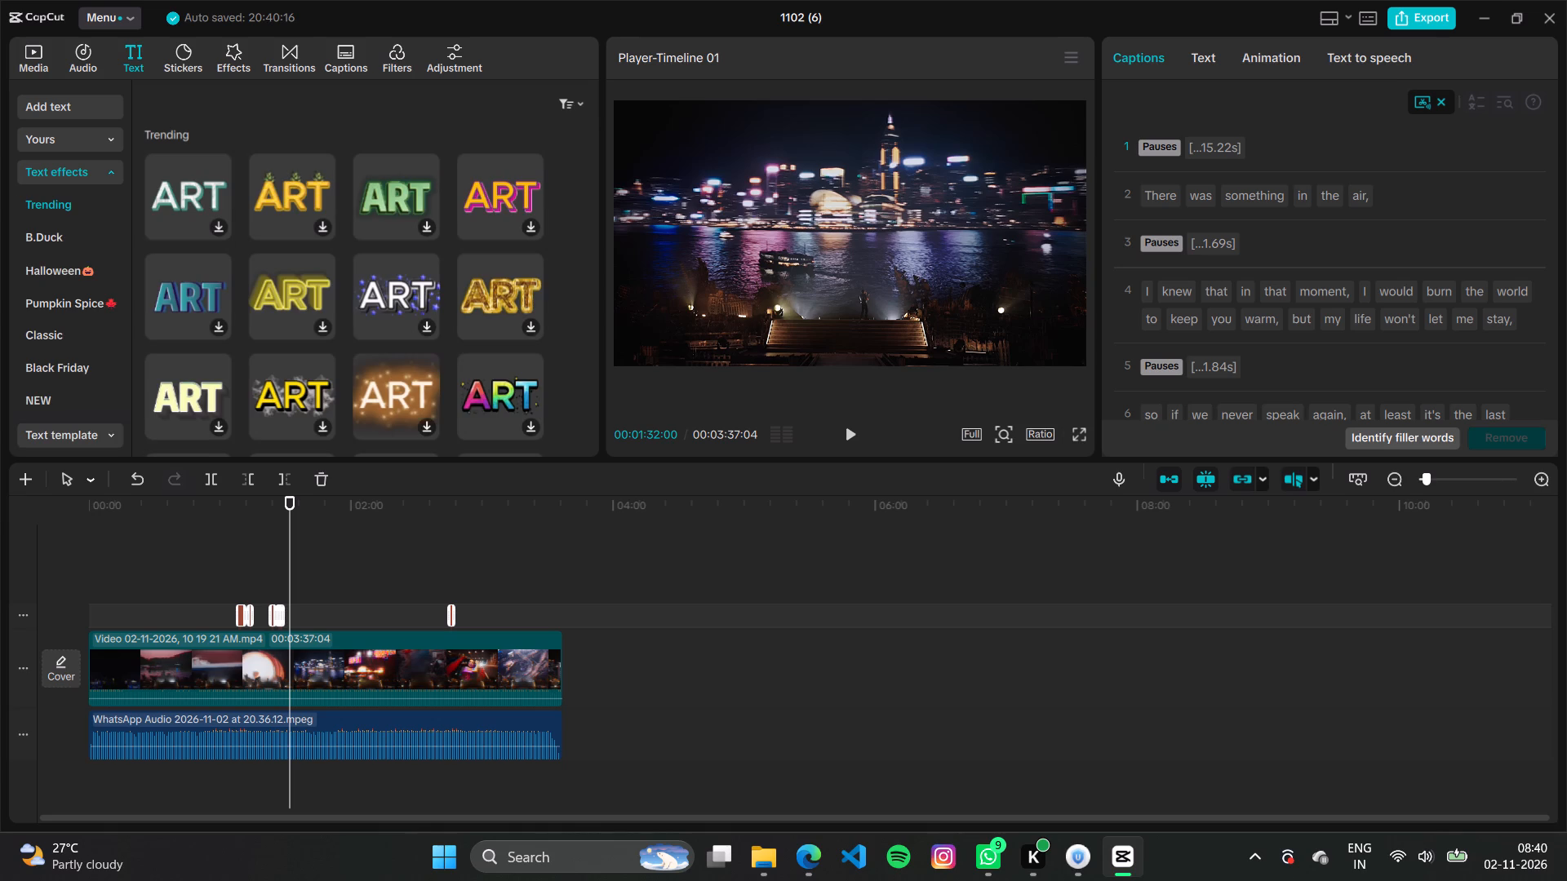
# Play the timeline from about 00:01:08 to about 00:01:26 to check the generated captions against the footage and audio.
pyautogui.click(243, 548)
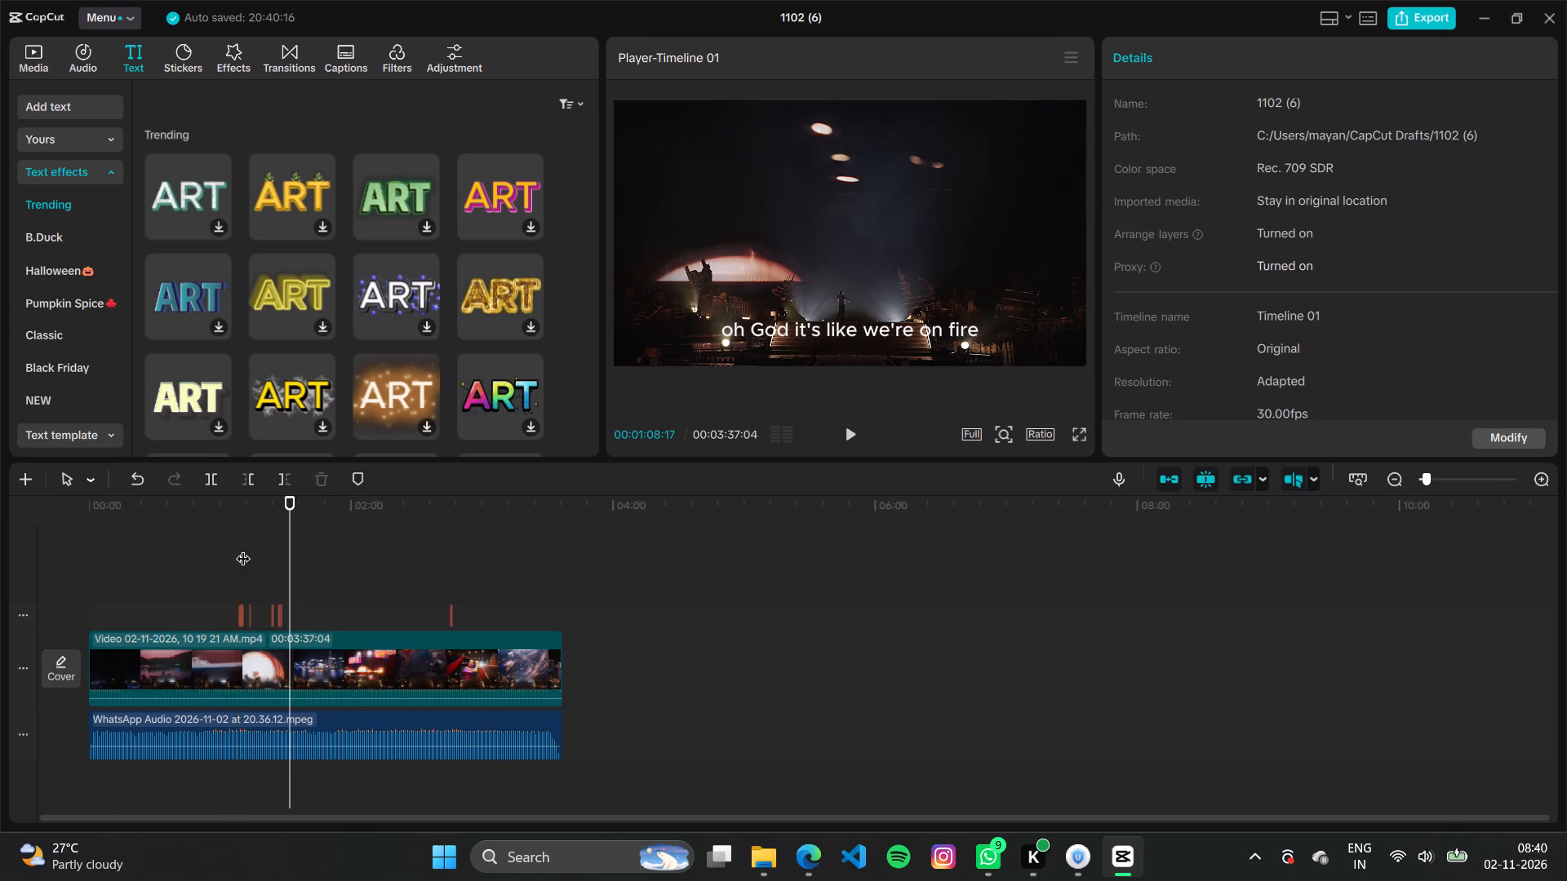
pyautogui.press('space')
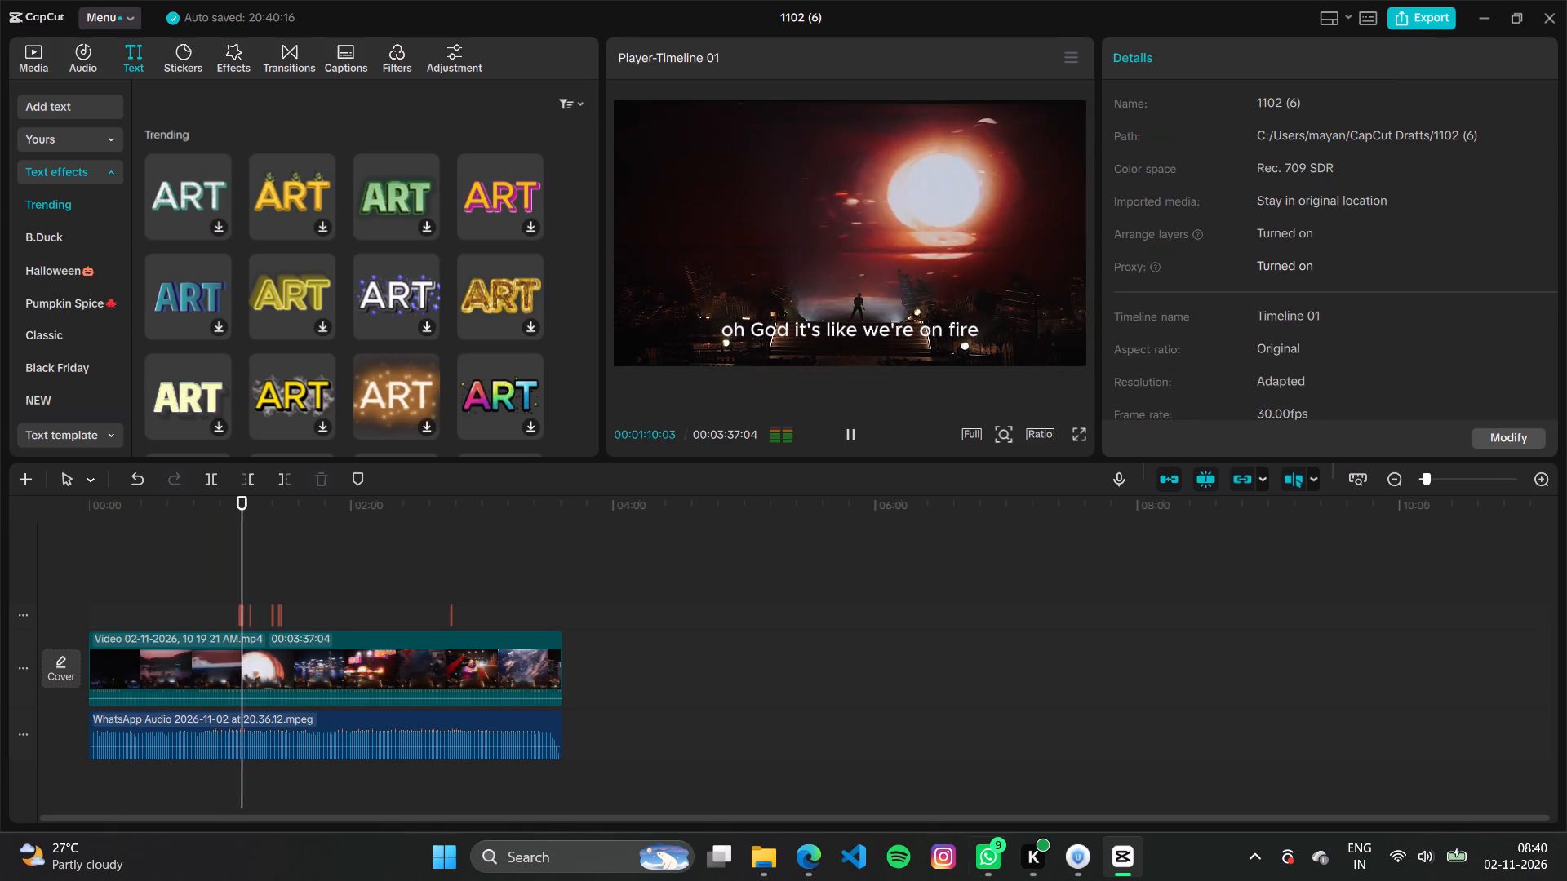
pyautogui.click(1065, 861)
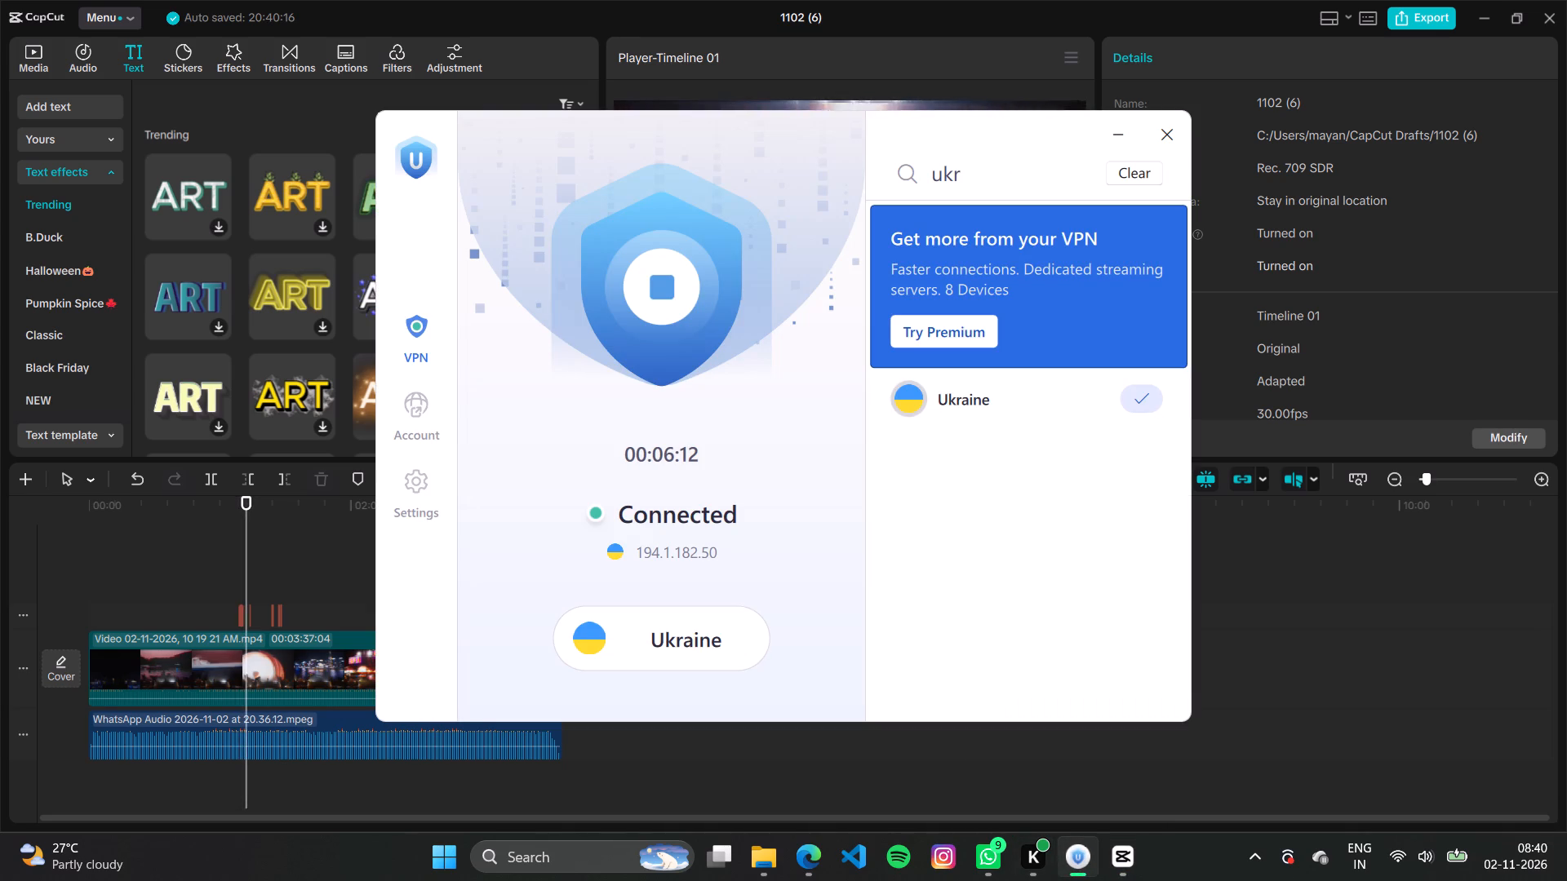
pyautogui.click(1119, 131)
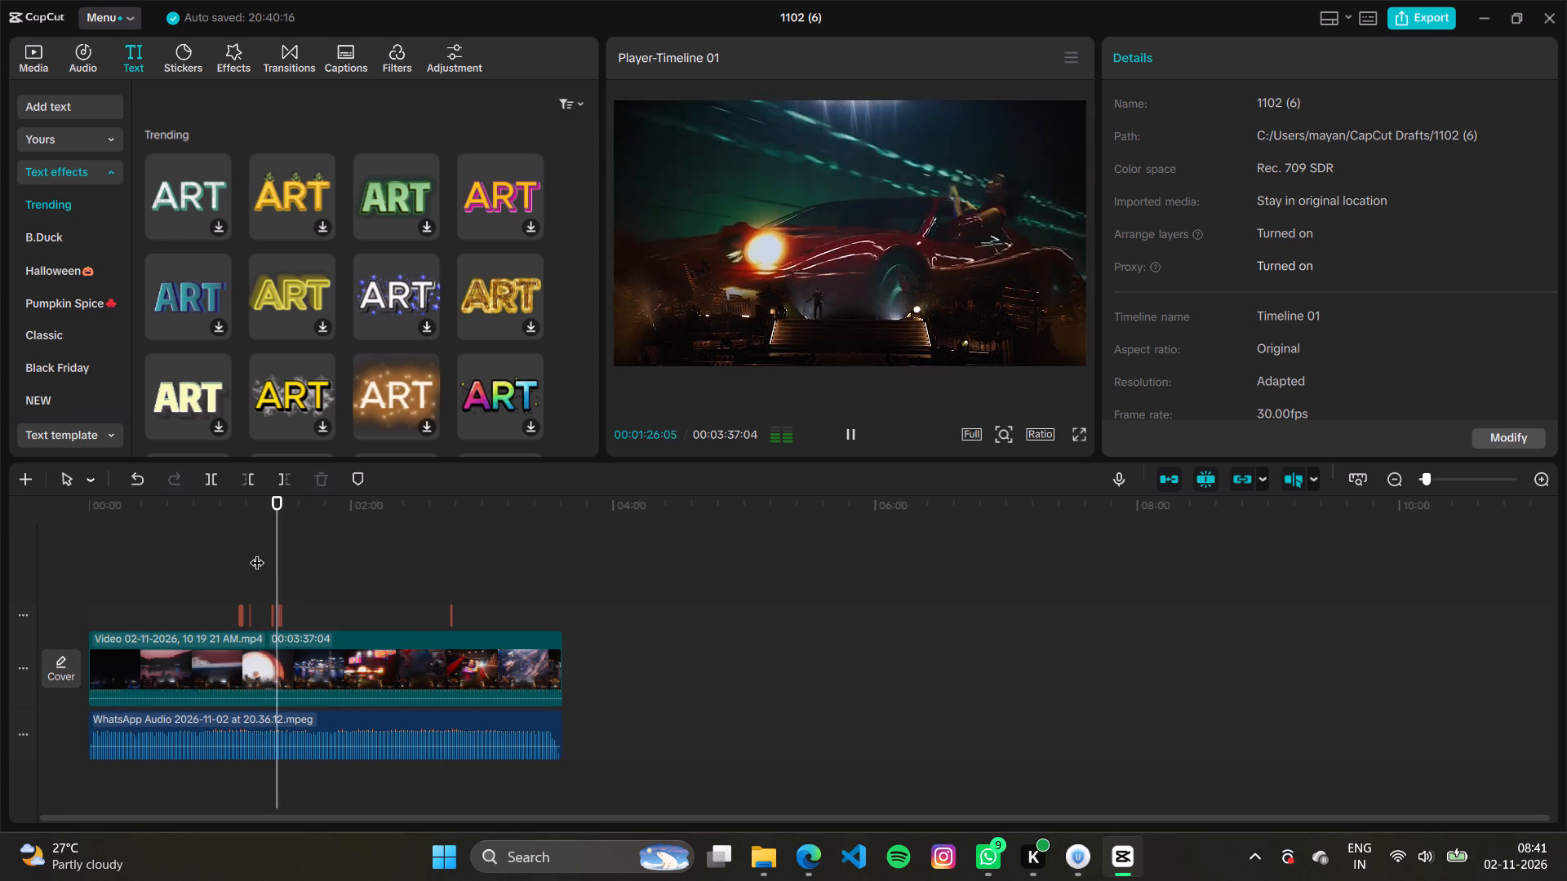
pyautogui.press('space')
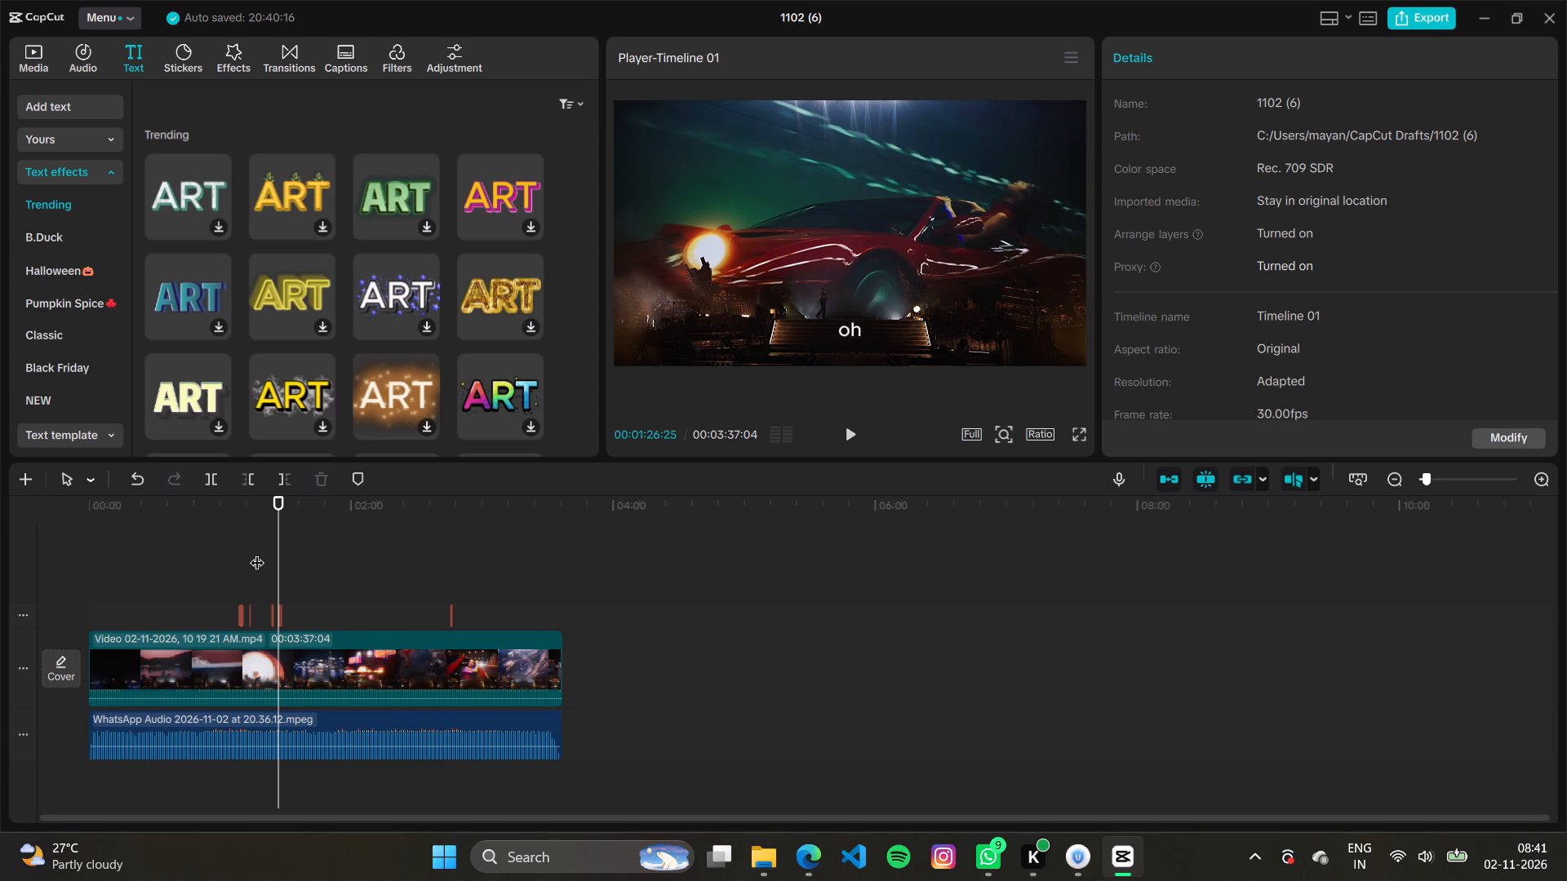
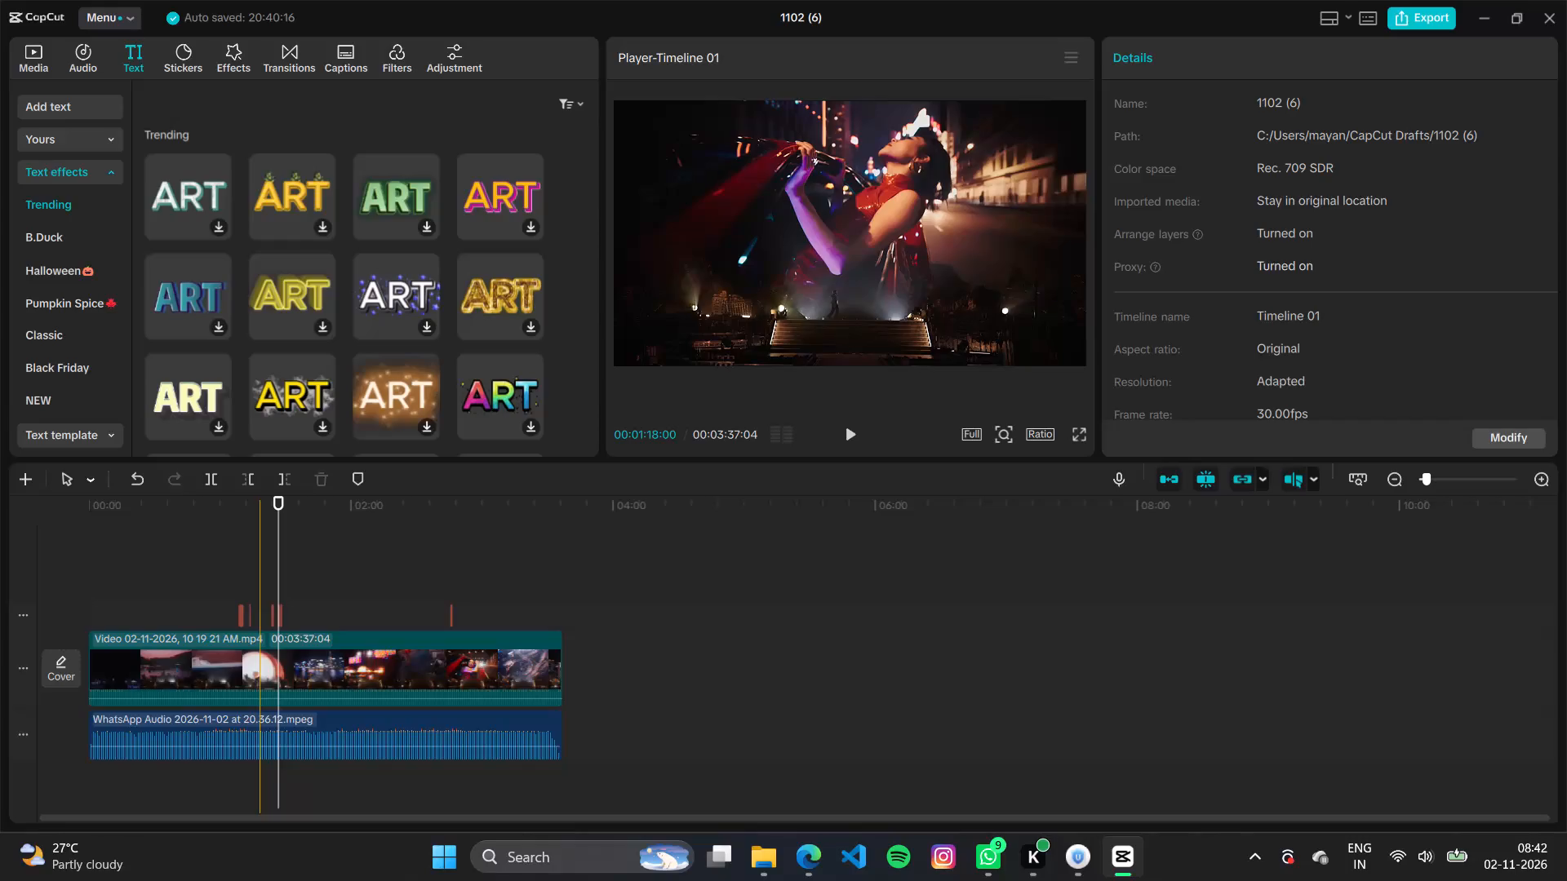
# Select all generated captions on the timeline and review their text in the caption list.
pyautogui.moveTo(477, 616); pyautogui.dragTo(198, 620)
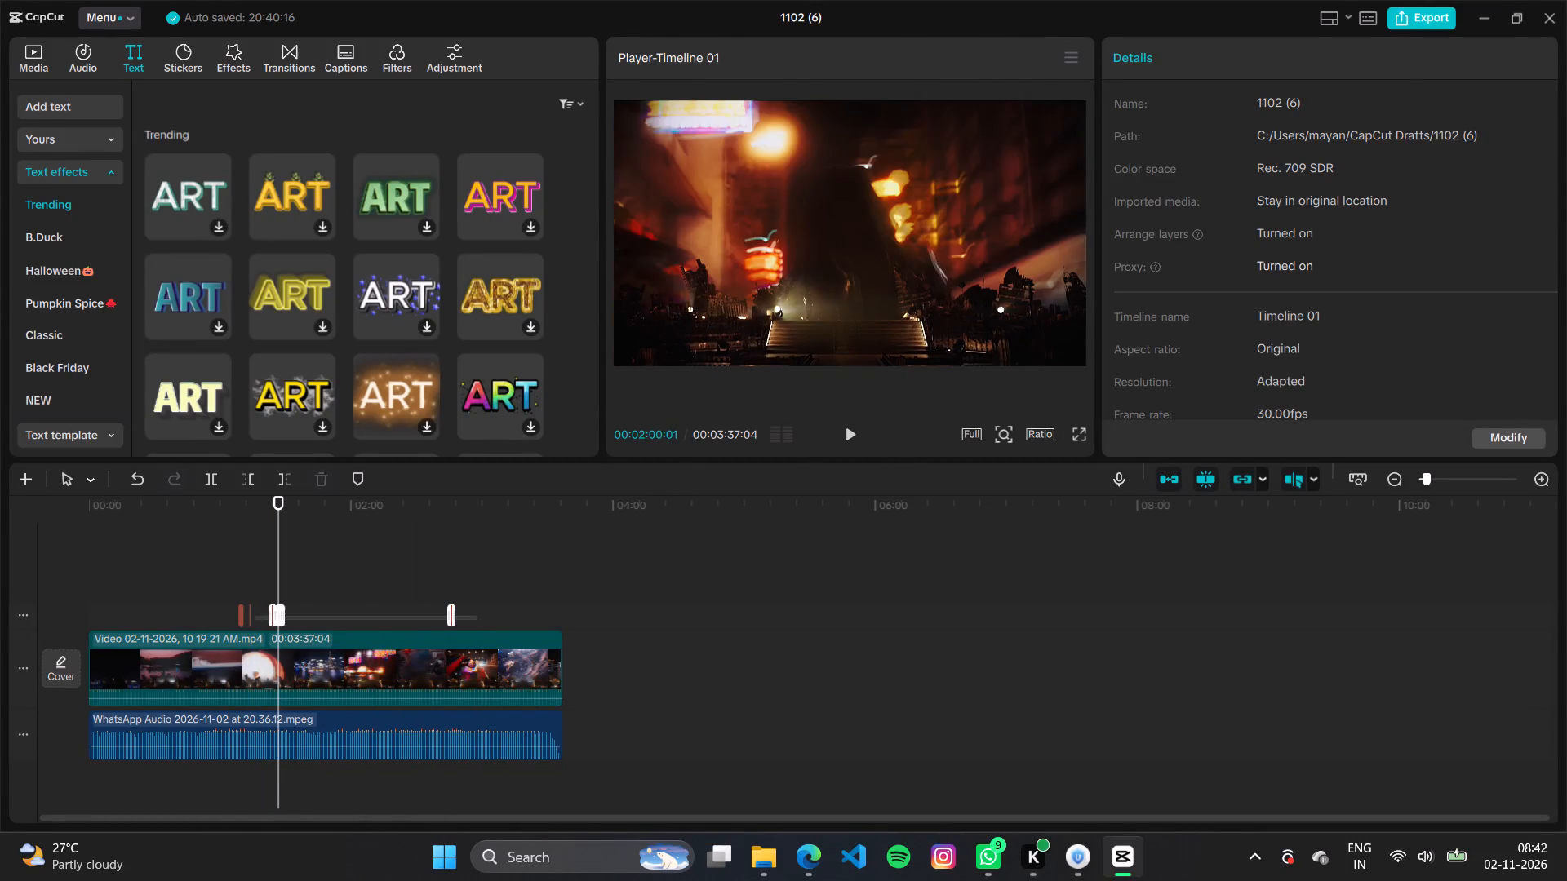
pyautogui.moveTo(198, 620); pyautogui.dragTo(187, 620)
pyautogui.scroll(4, 1172, 274)
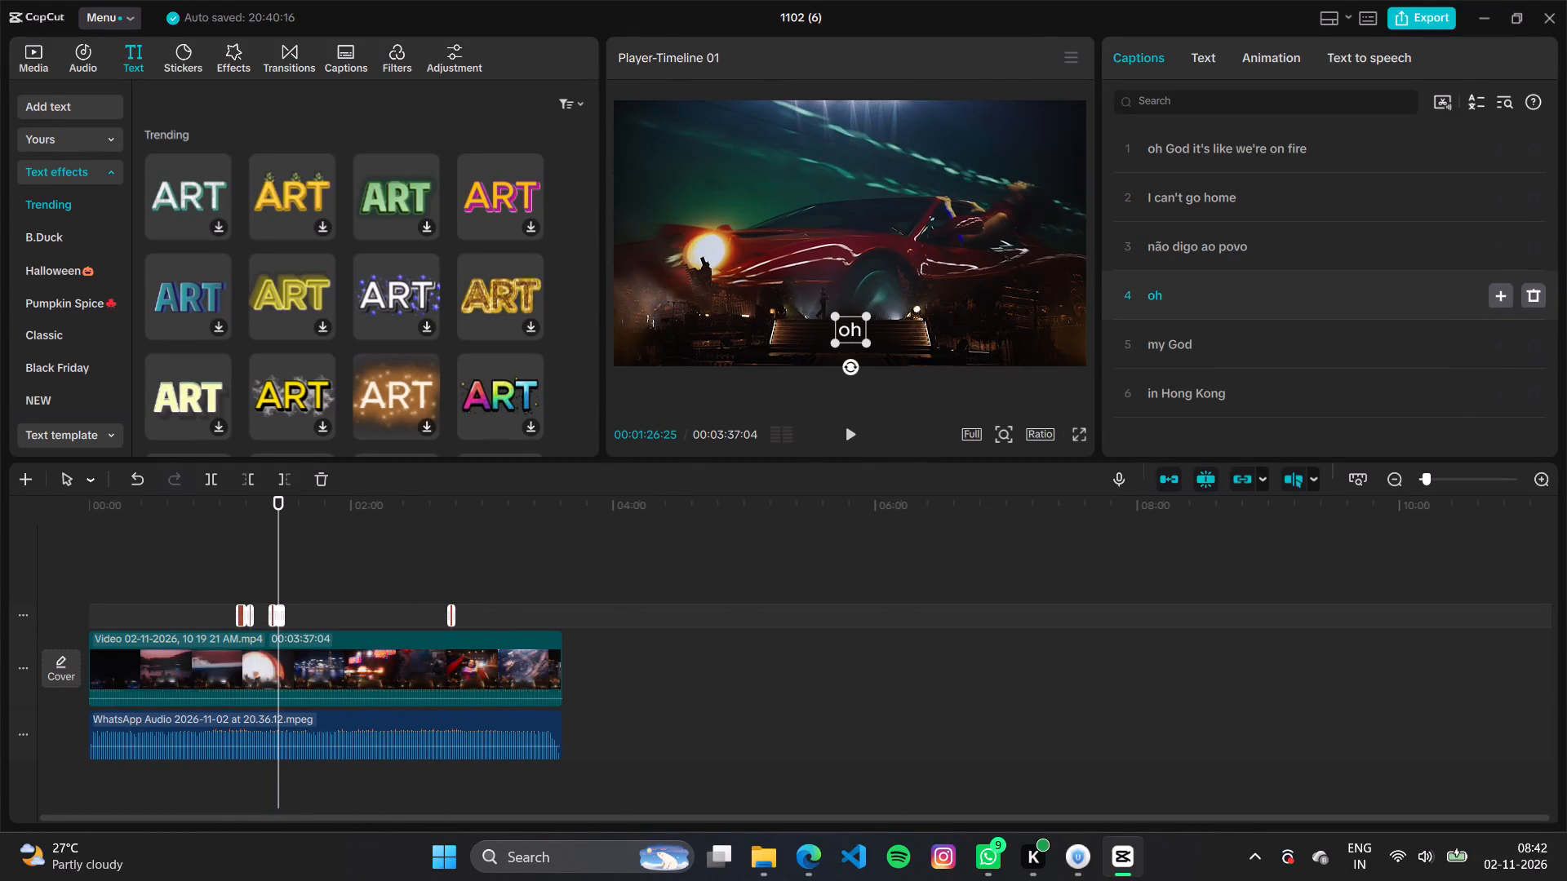
pyautogui.scroll(3, 1172, 274)
pyautogui.scroll(-7, 1172, 274)
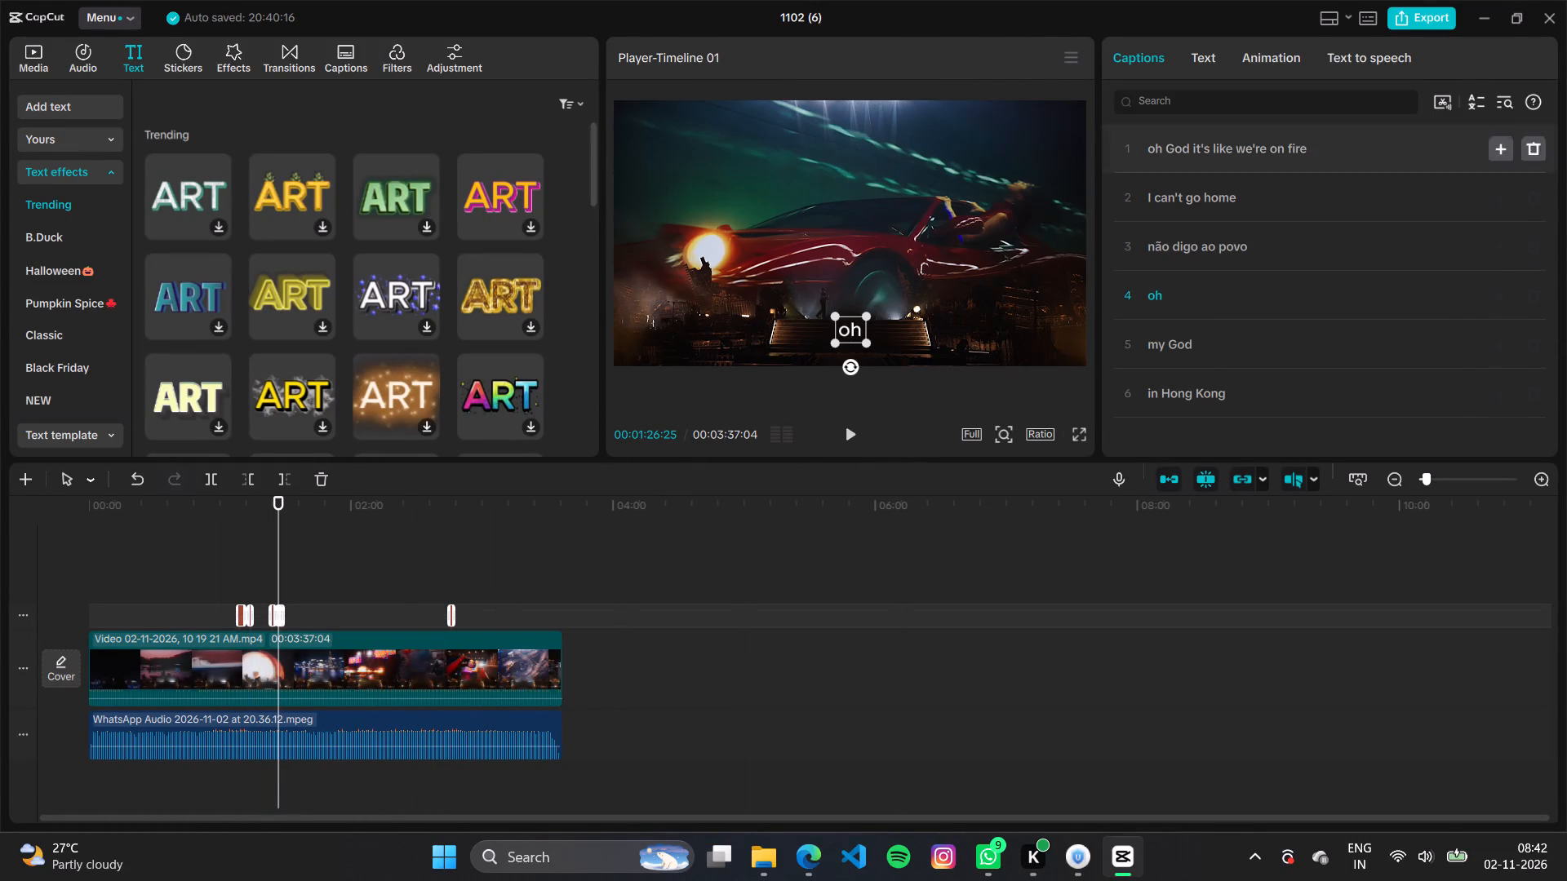
pyautogui.scroll(-6, 1197, 332)
pyautogui.scroll(3, 1161, 332)
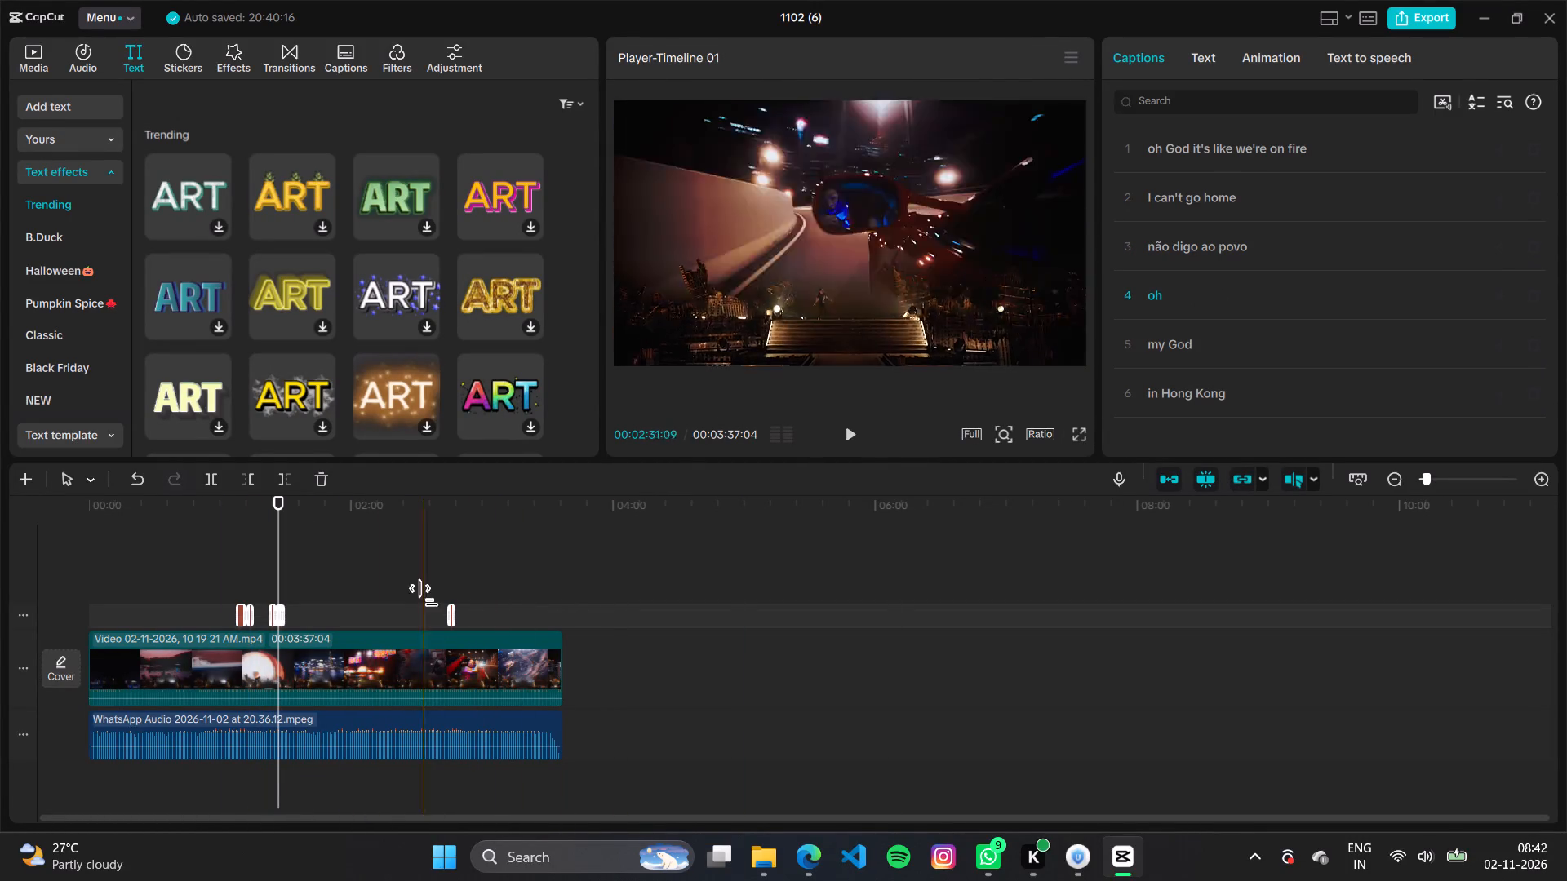
pyautogui.click(631, 645)
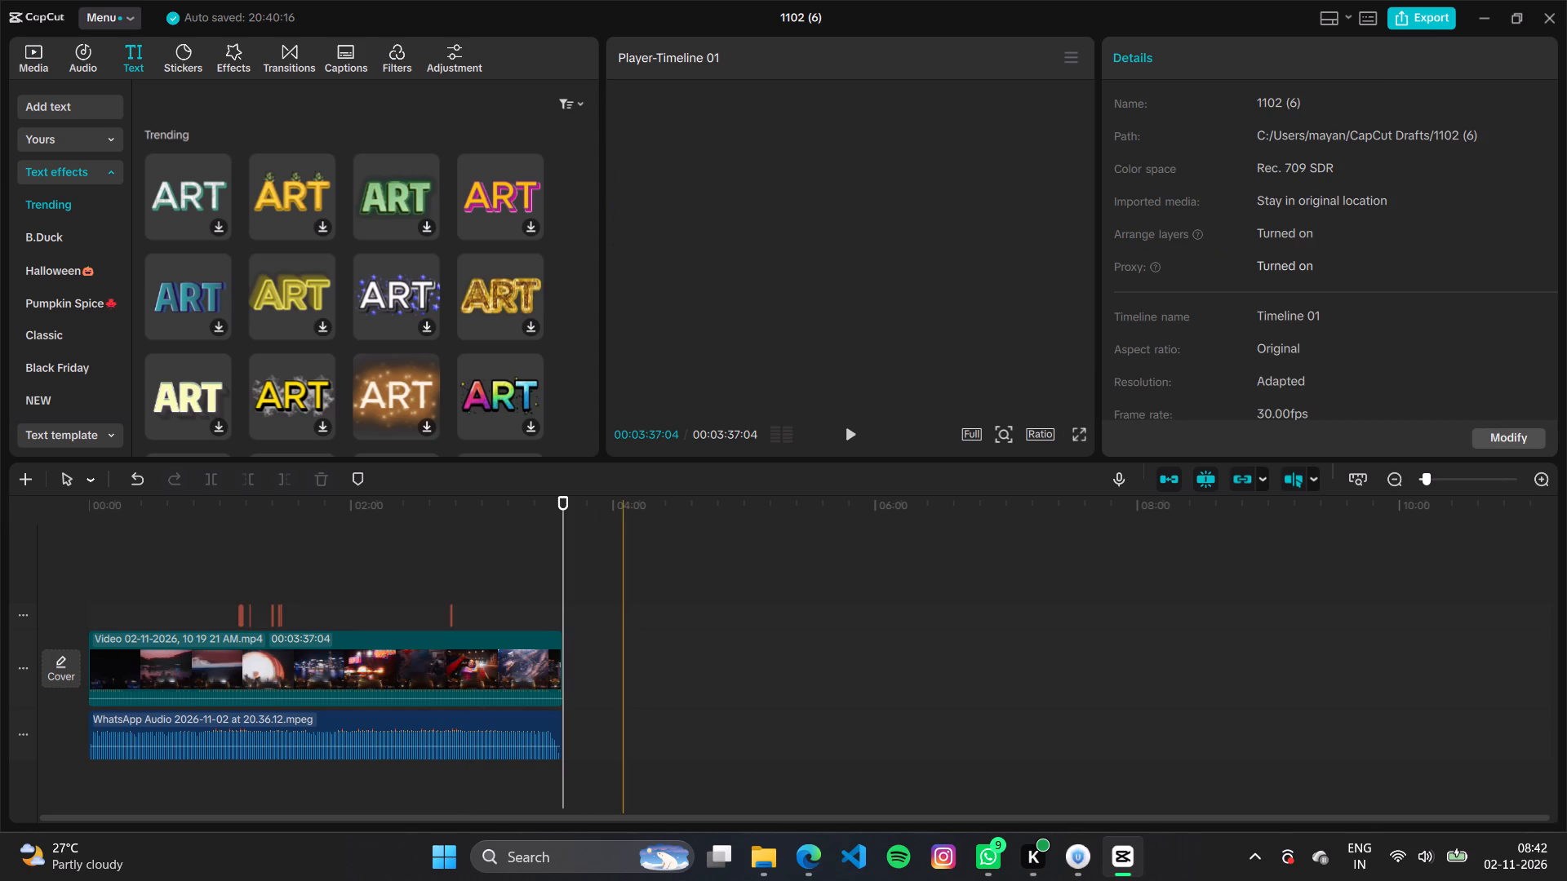
# Undo the last three edits to remove the generated captions and restore the trimmed end of the video clip.
pyautogui.hotkey('ctrl', 'z')
pyautogui.hotkey('ctrl', 'z')
pyautogui.hotkey('ctrl', 'z')
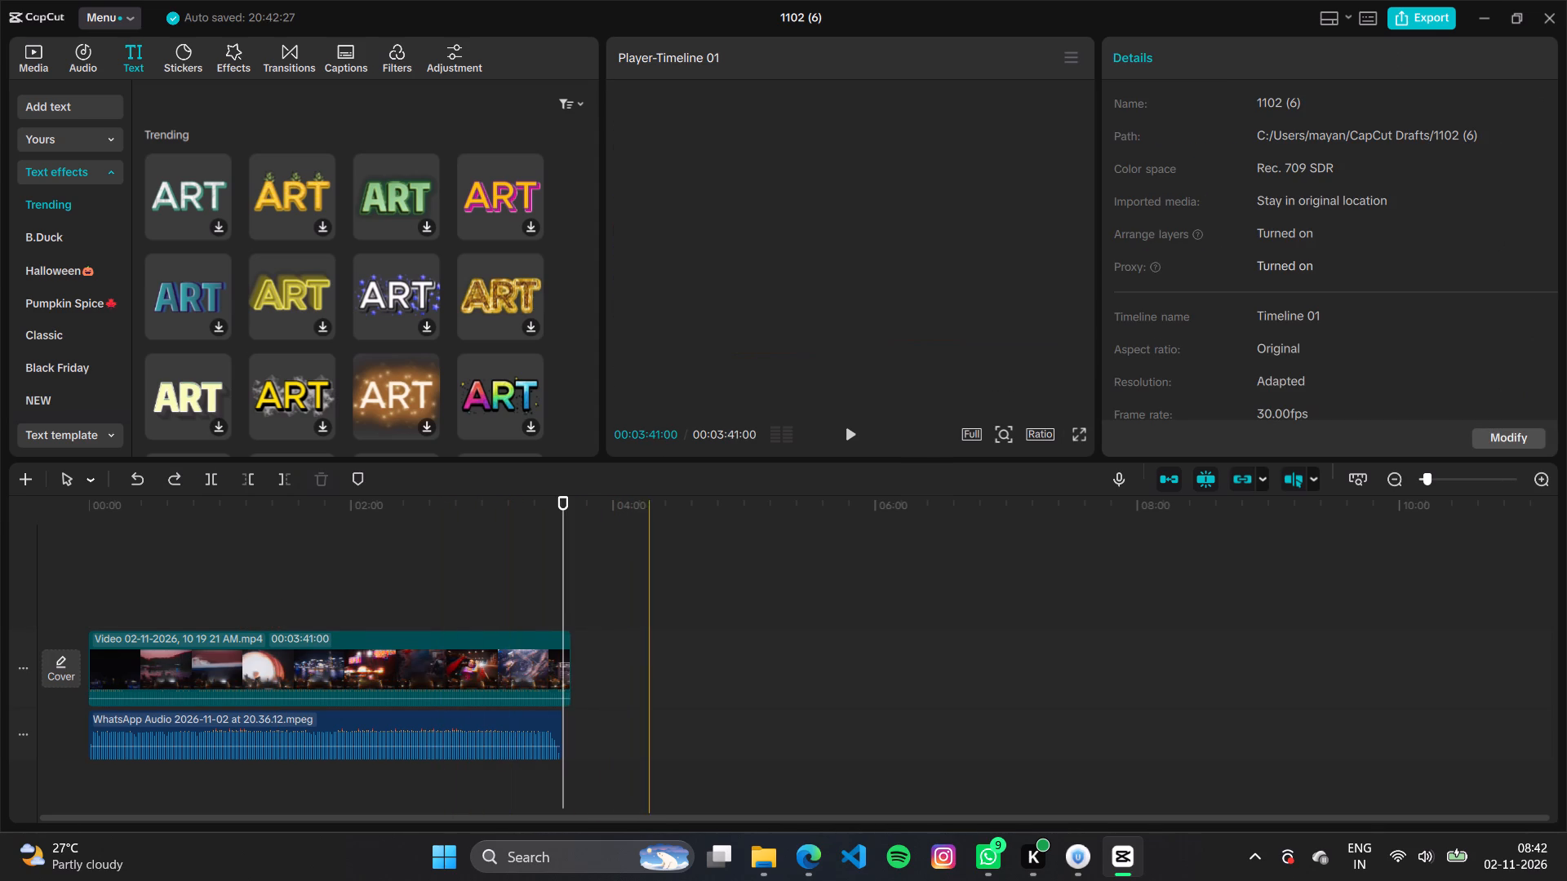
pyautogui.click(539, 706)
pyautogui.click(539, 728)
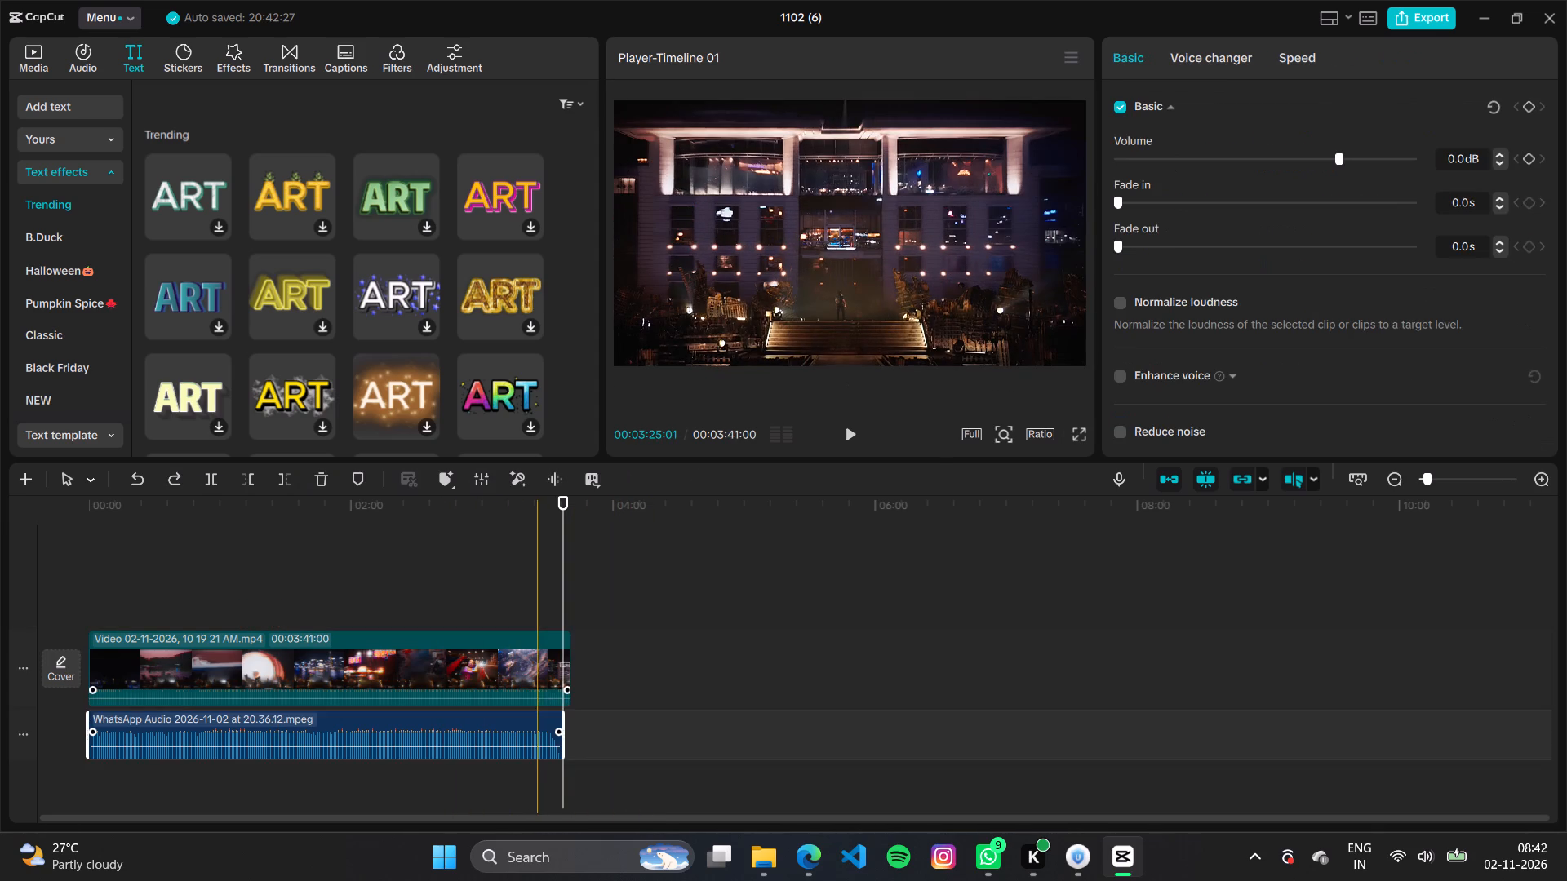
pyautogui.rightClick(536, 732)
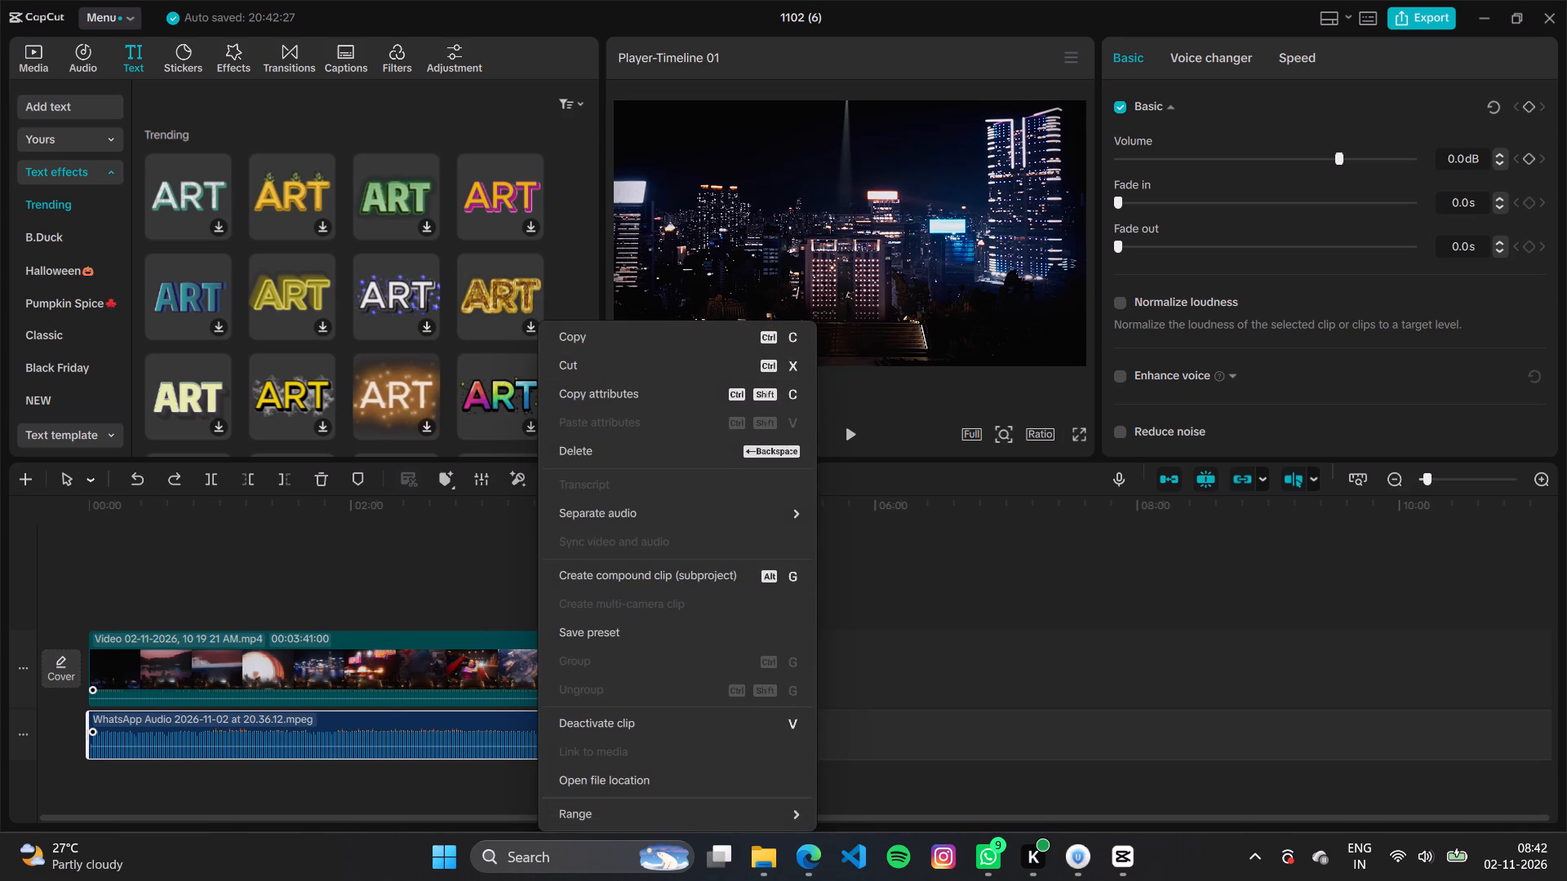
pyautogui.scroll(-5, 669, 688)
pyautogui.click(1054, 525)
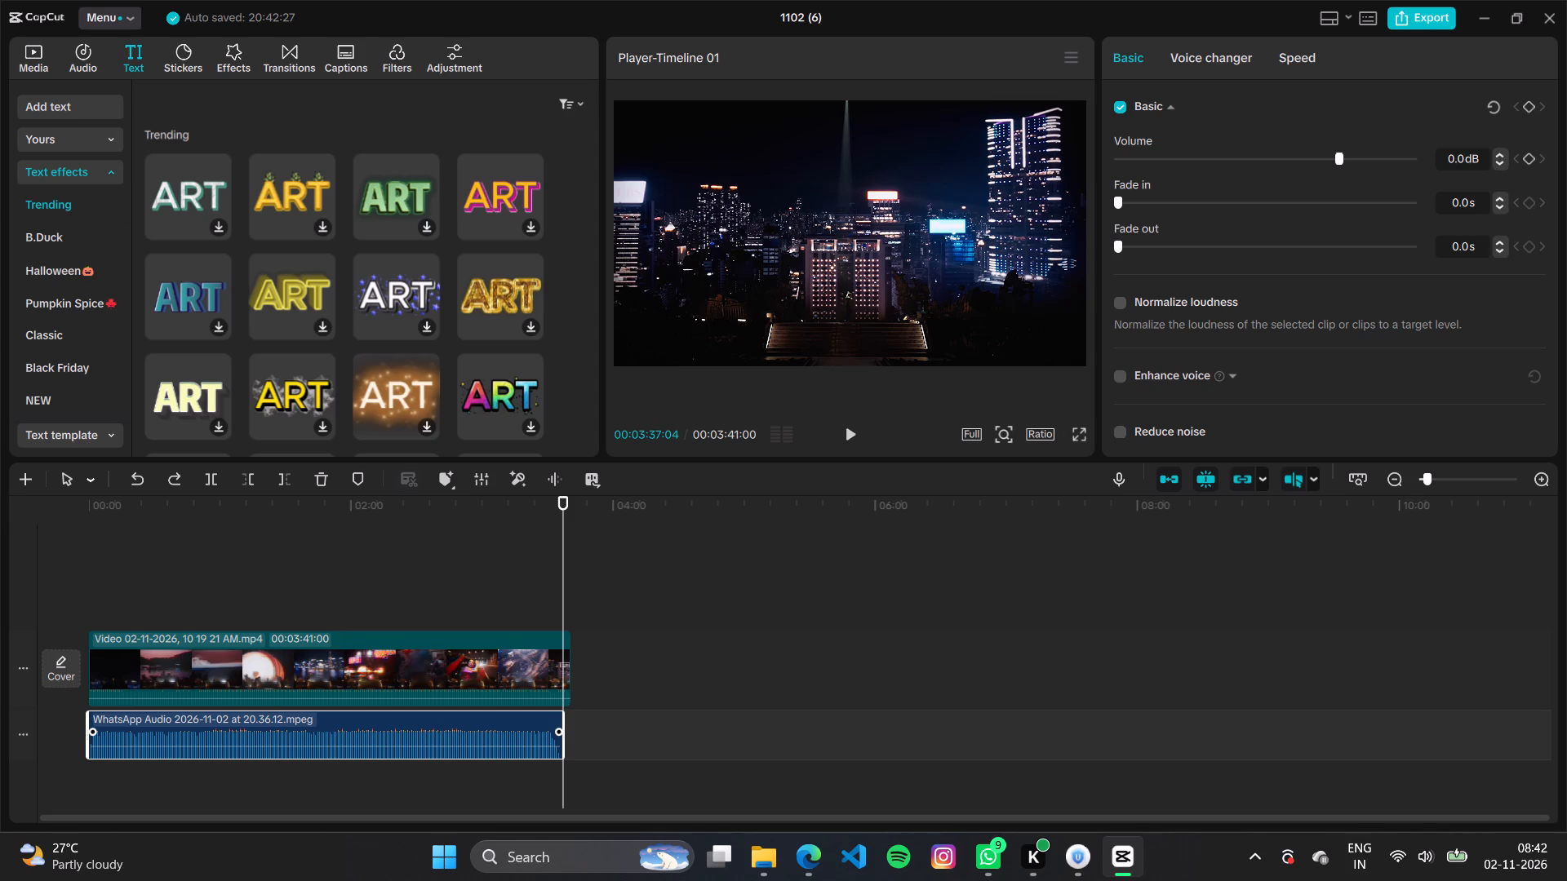
# Generate automatic captions for the selected audio clip with English as the spoken language and filler-word identification on.
pyautogui.click(73, 123)
pyautogui.click(74, 144)
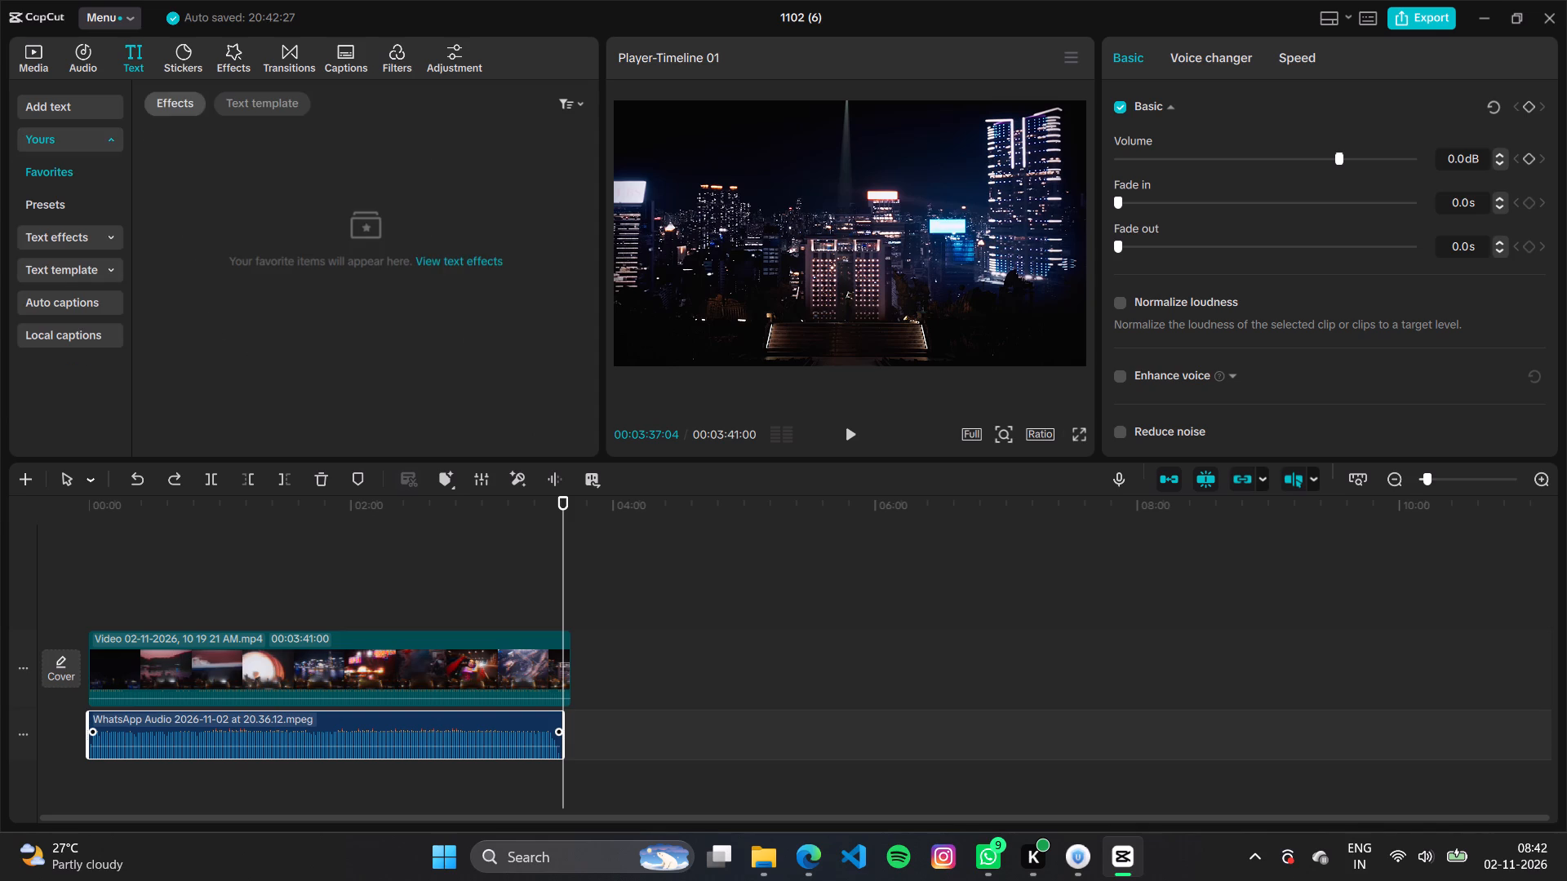
pyautogui.click(87, 312)
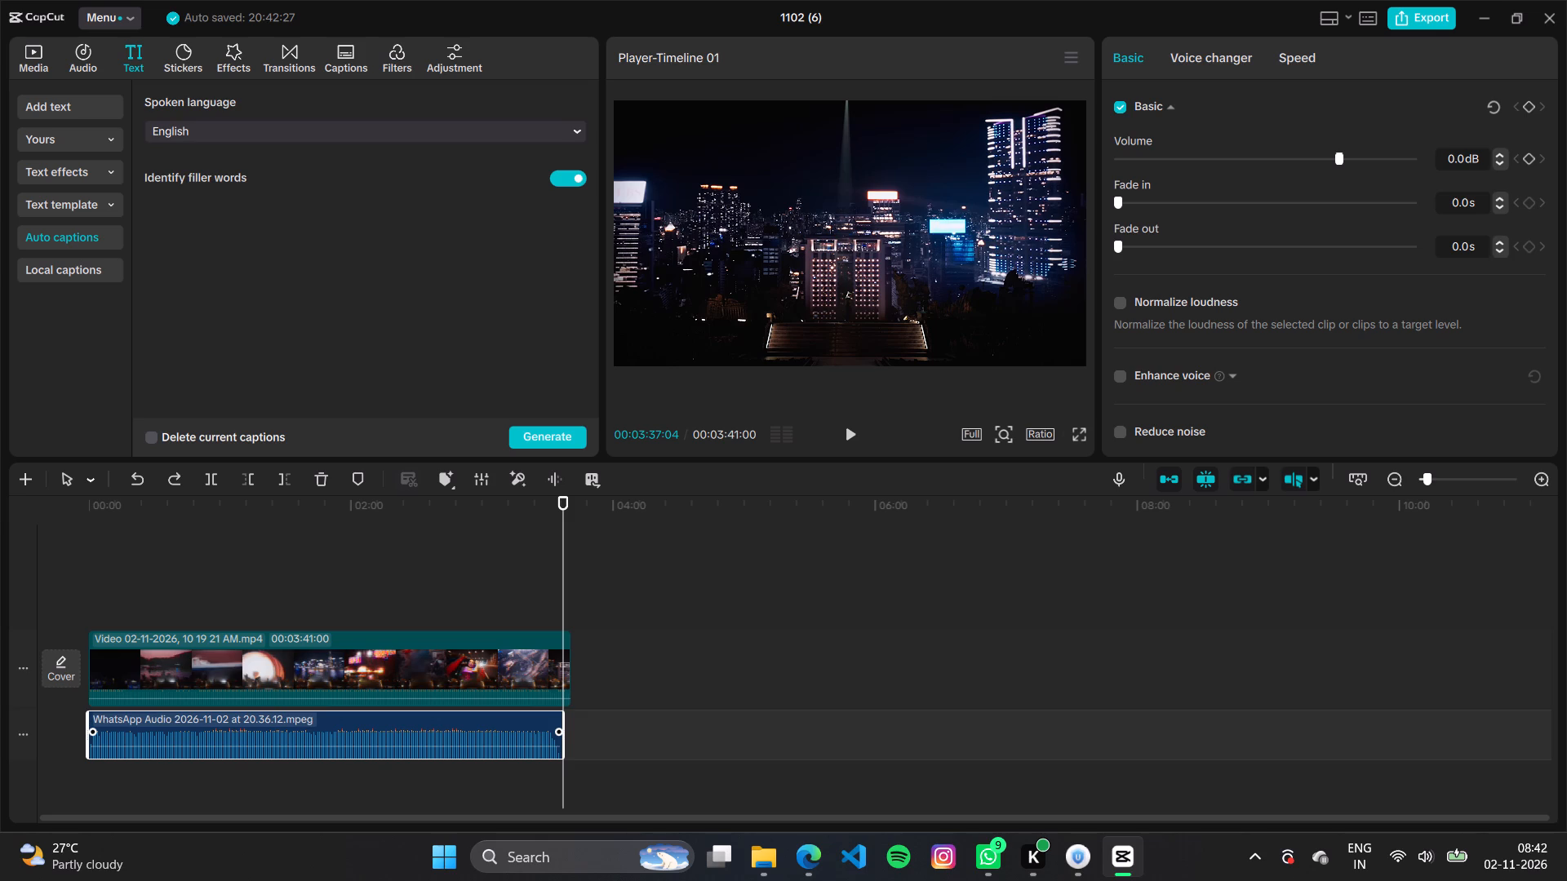
pyautogui.click(555, 432)
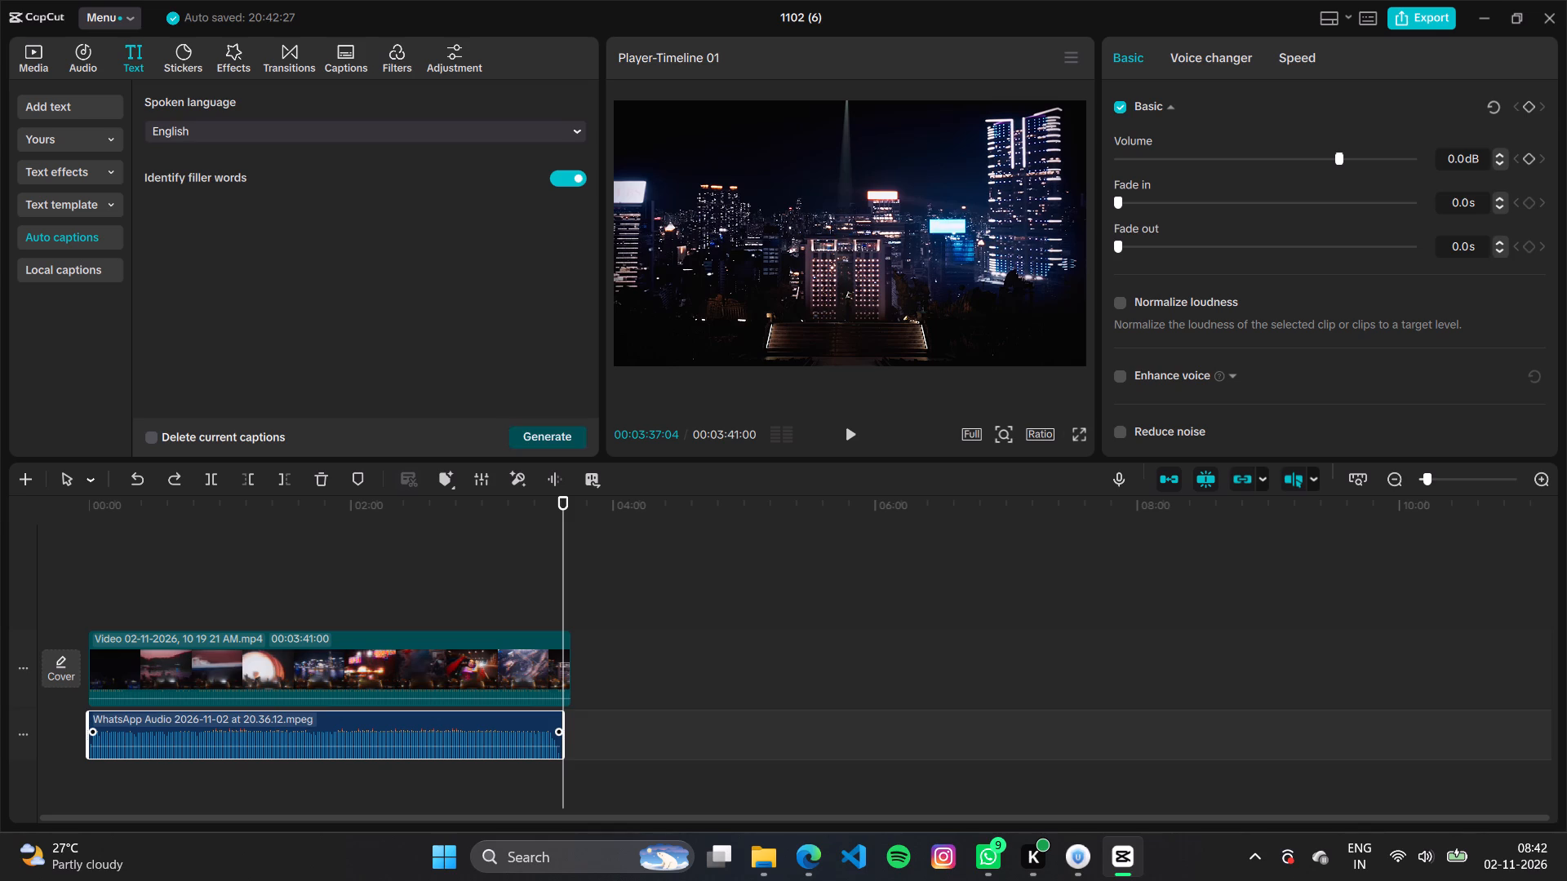
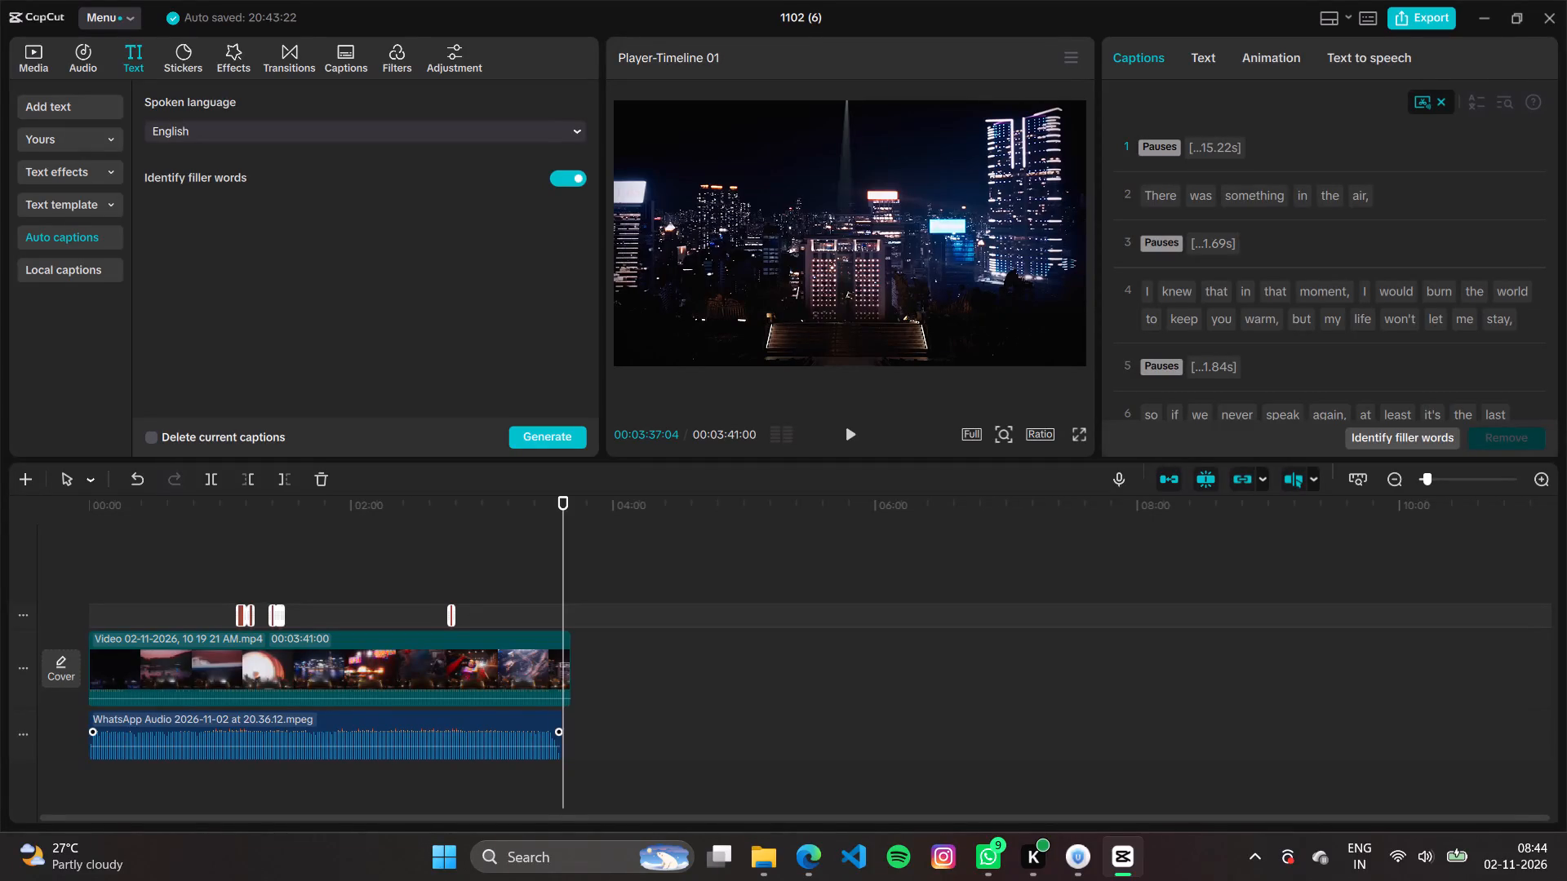
# Select the whole transcript in the caption list, from the first pause to the final pause, and copy it.
pyautogui.moveTo(1136, 124); pyautogui.dragTo(1151, 181)
pyautogui.moveTo(1138, 147); pyautogui.dragTo(1515, 440)
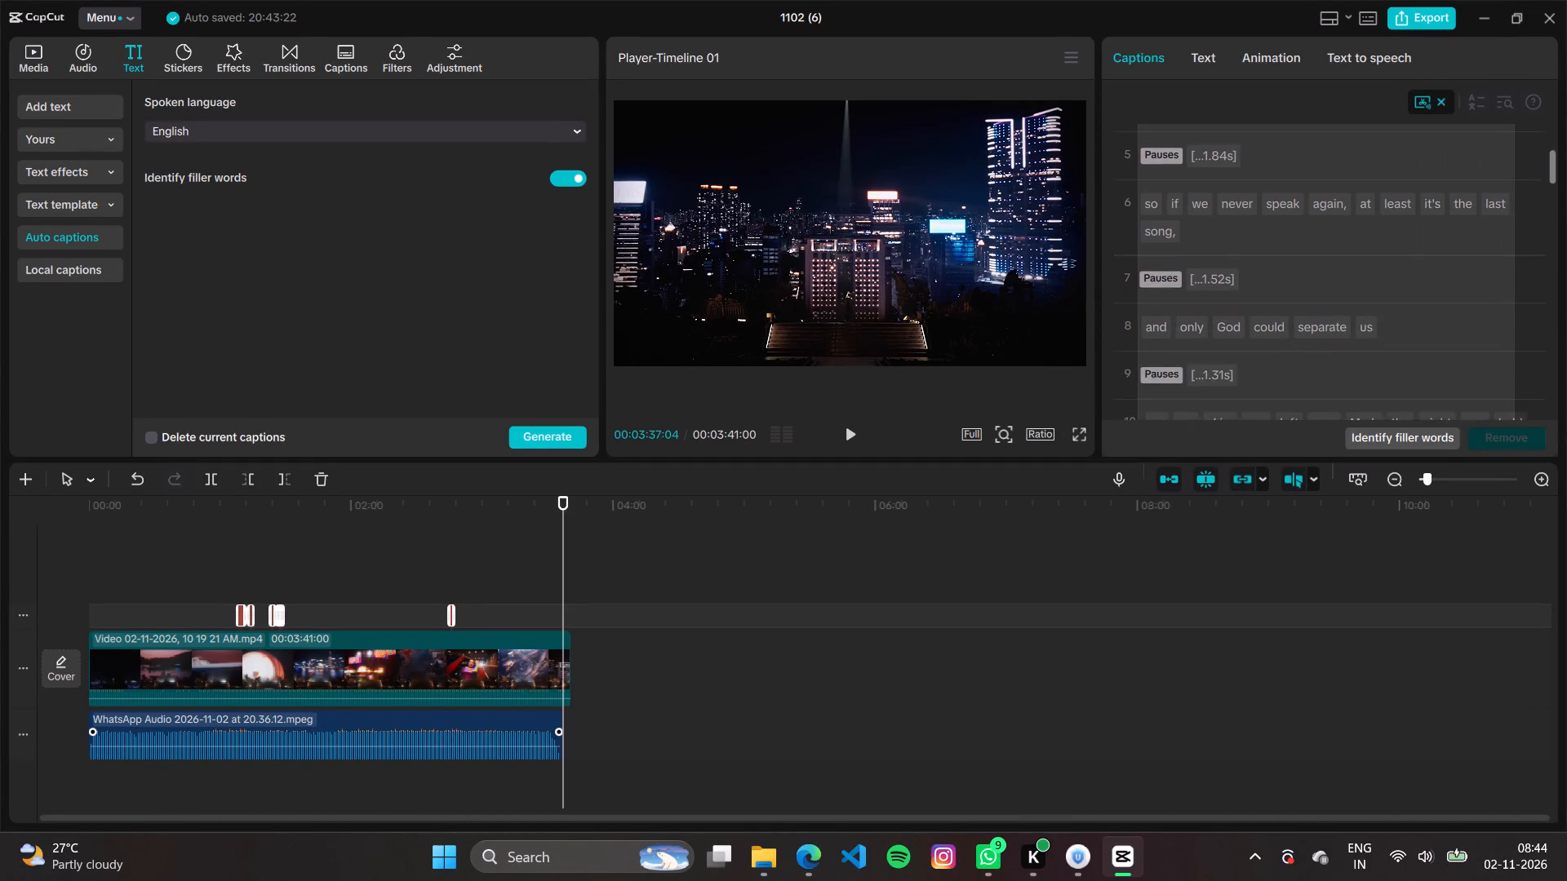
pyautogui.moveTo(1515, 440); pyautogui.dragTo(1542, 447)
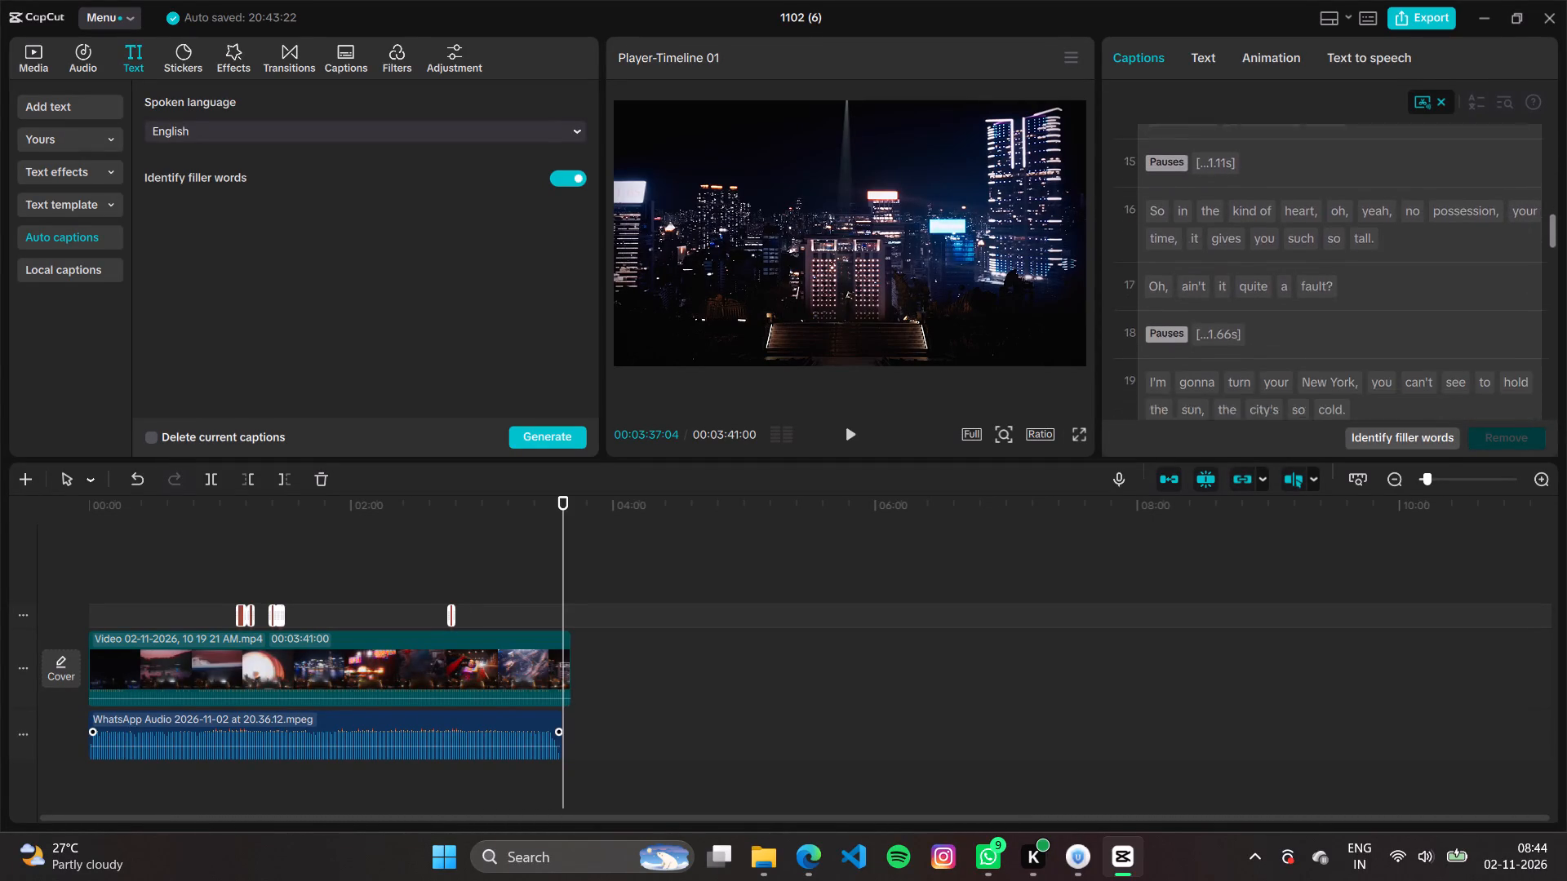
pyautogui.moveTo(1542, 447); pyautogui.dragTo(1540, 444)
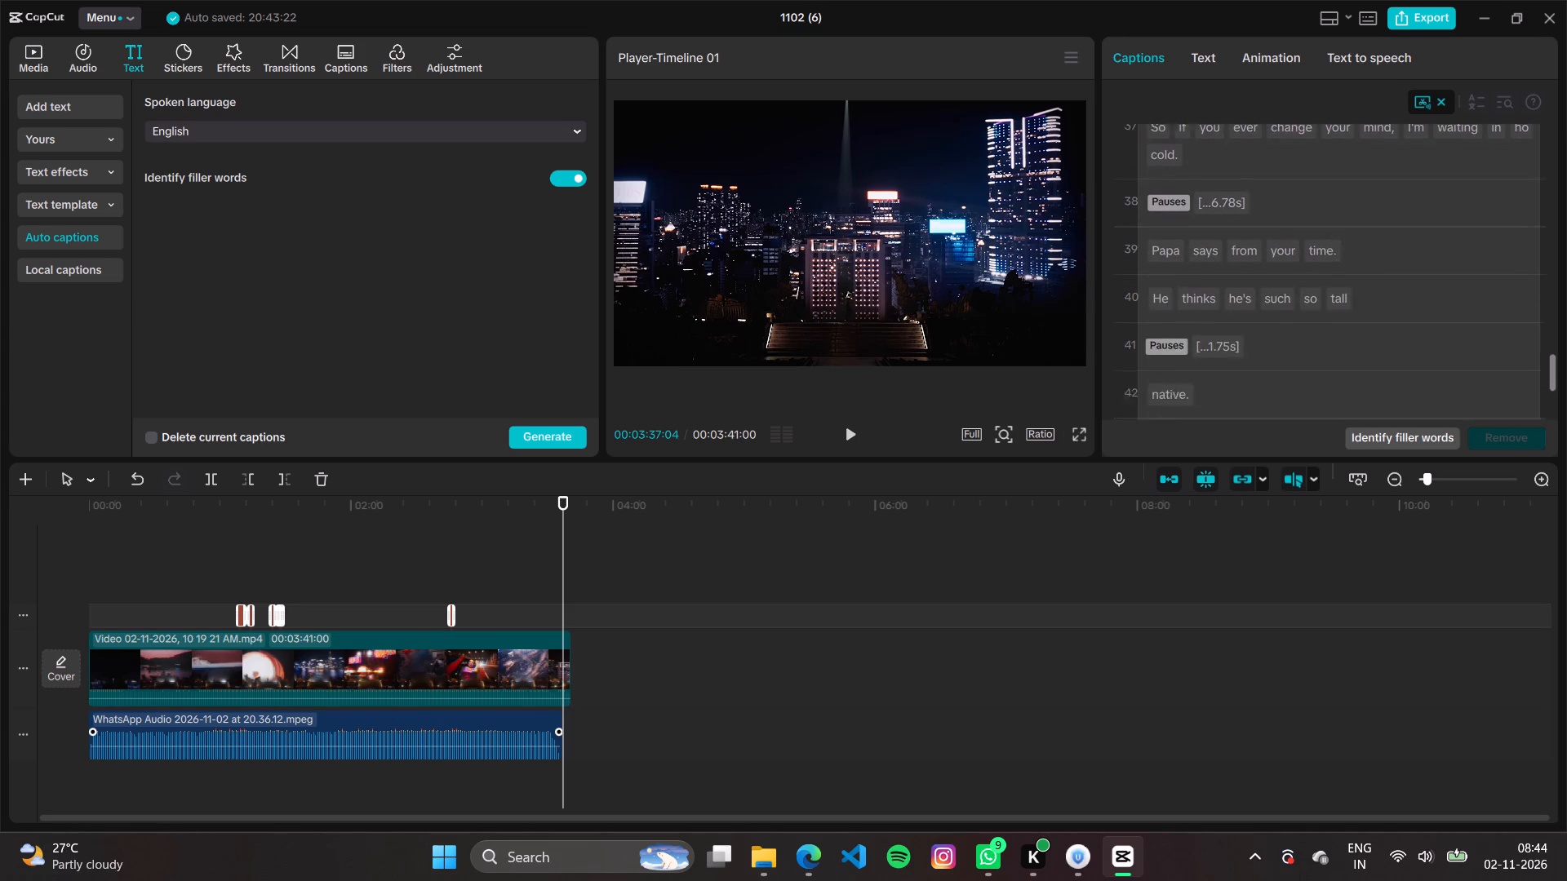
pyautogui.moveTo(1540, 444); pyautogui.dragTo(1557, 406)
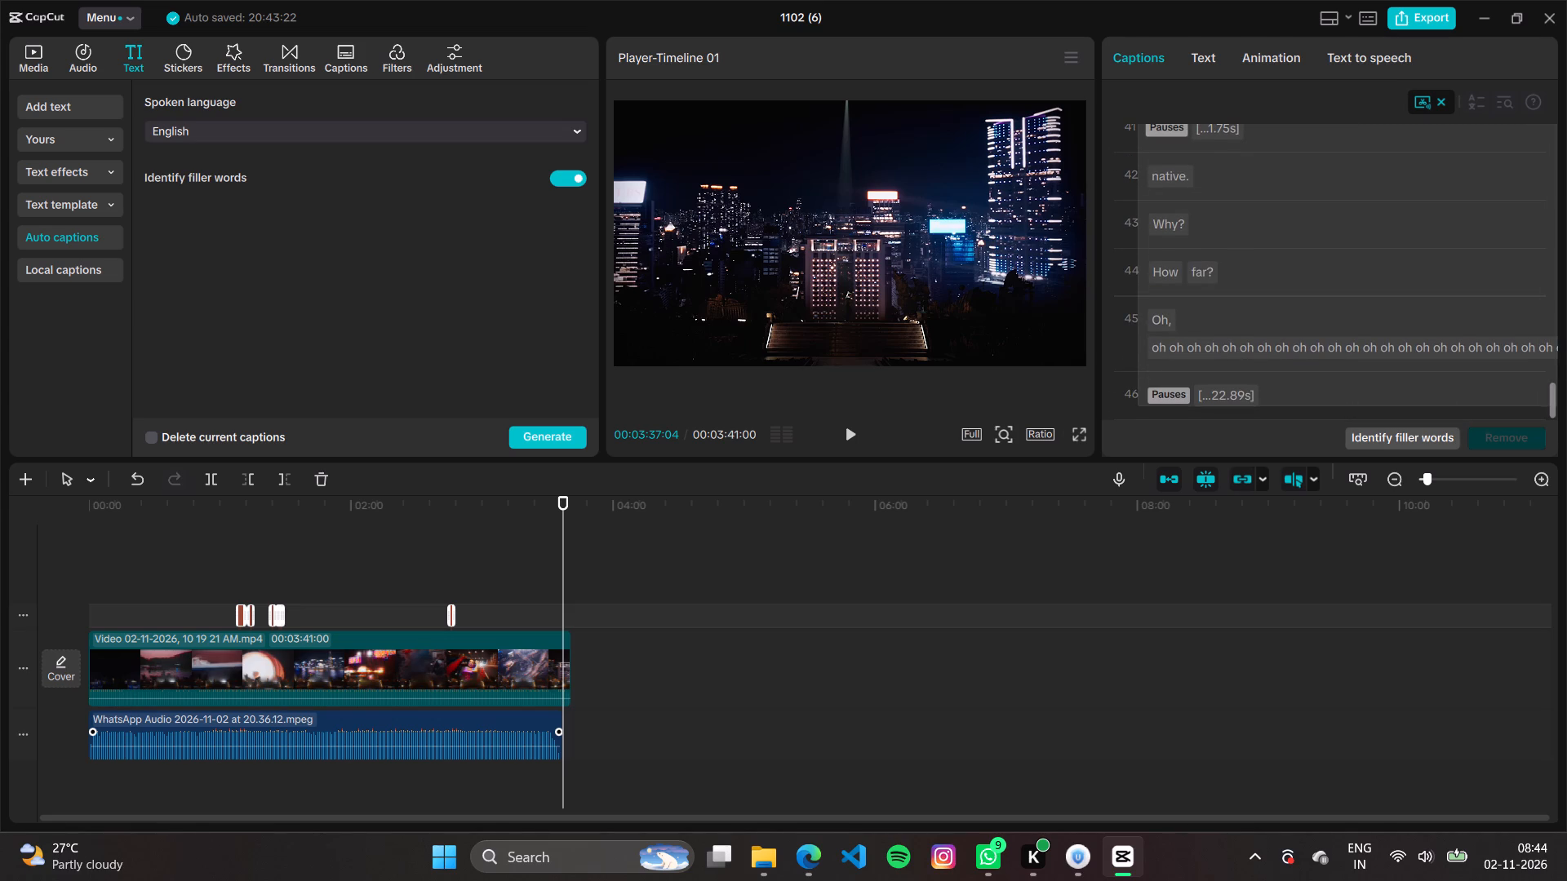
pyautogui.moveTo(1557, 406); pyautogui.dragTo(1557, 411)
pyautogui.hotkey('ctrl', 'c')
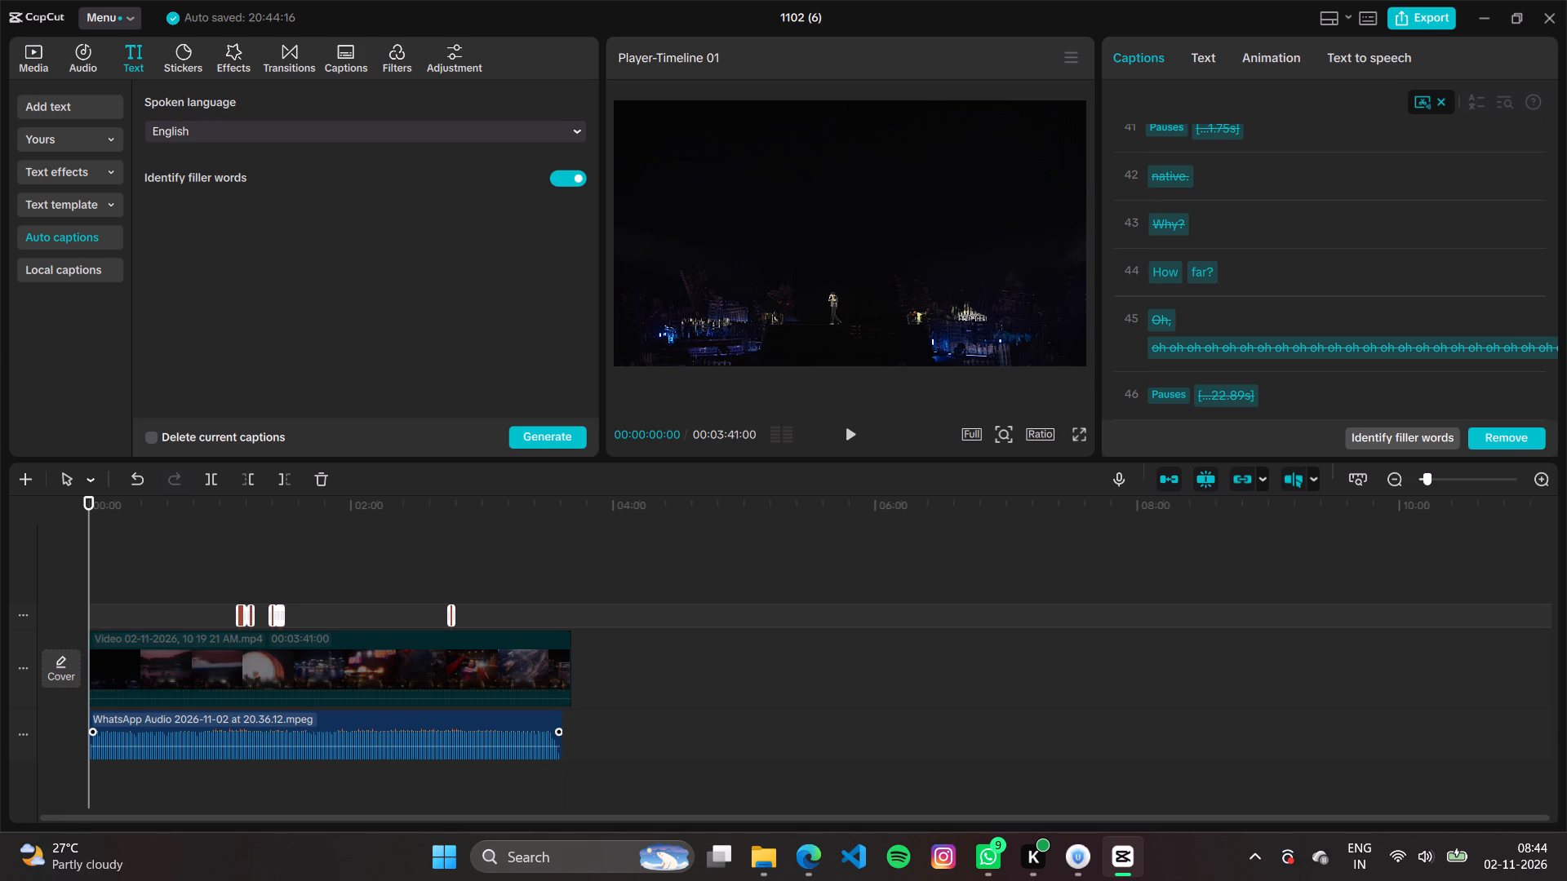
pyautogui.hotkey('ctrl', 'c')
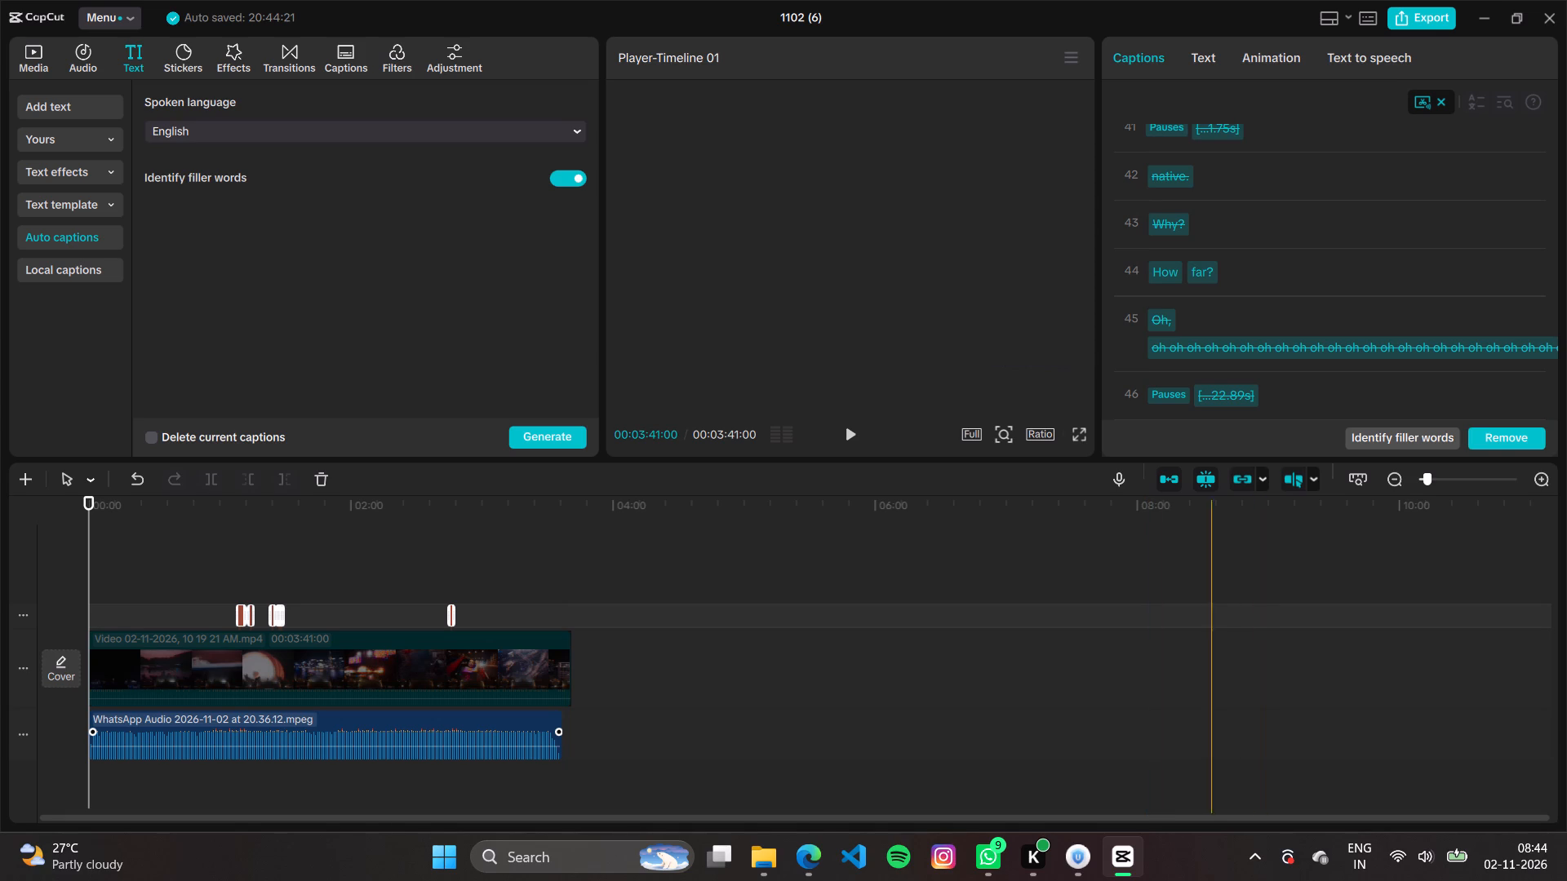
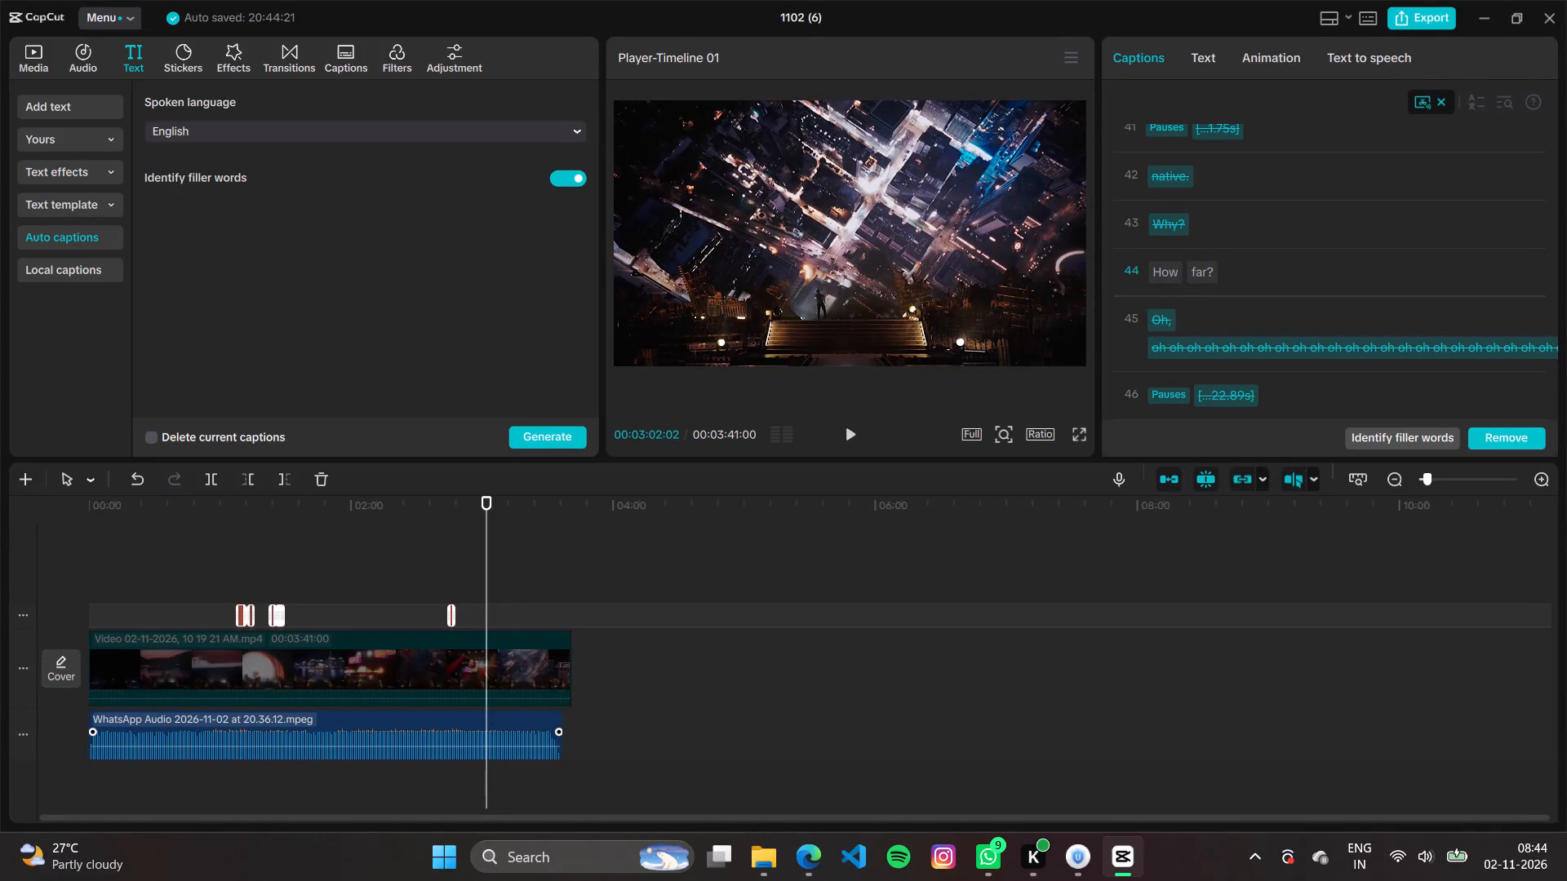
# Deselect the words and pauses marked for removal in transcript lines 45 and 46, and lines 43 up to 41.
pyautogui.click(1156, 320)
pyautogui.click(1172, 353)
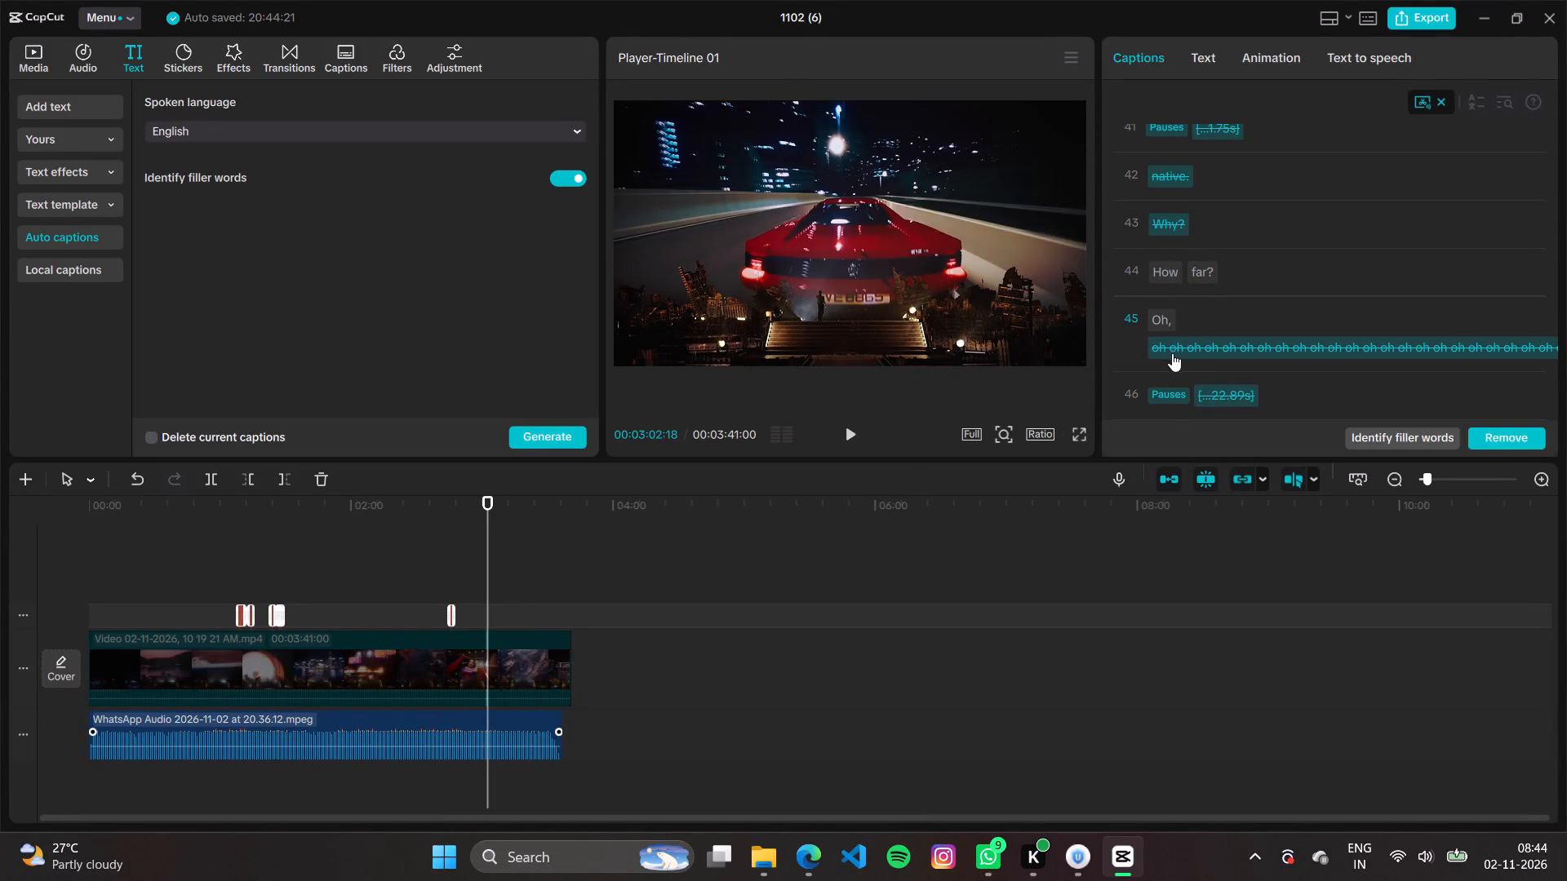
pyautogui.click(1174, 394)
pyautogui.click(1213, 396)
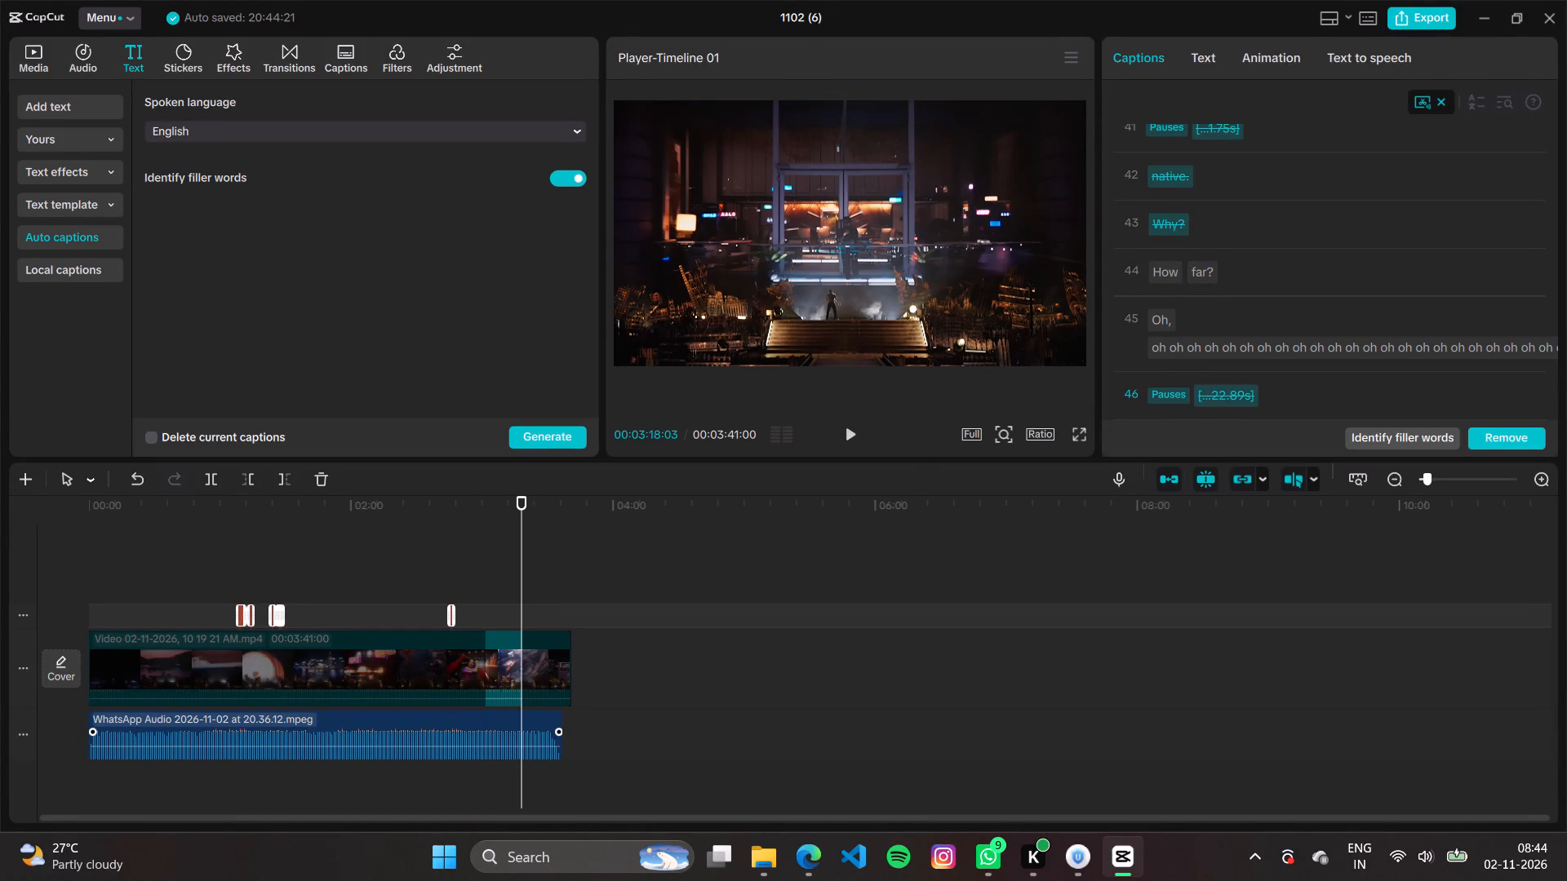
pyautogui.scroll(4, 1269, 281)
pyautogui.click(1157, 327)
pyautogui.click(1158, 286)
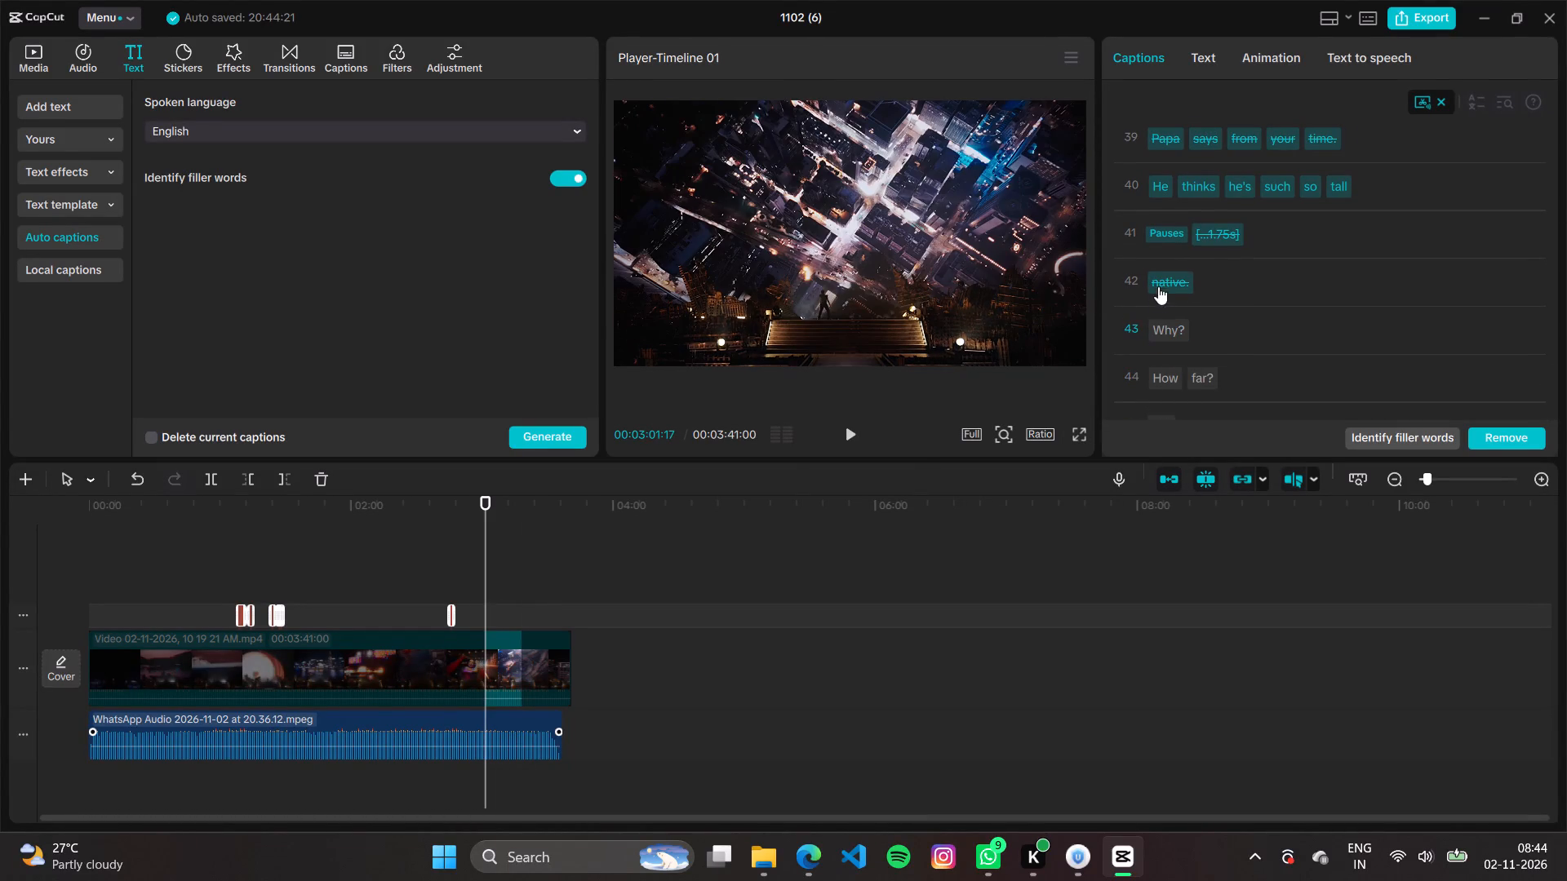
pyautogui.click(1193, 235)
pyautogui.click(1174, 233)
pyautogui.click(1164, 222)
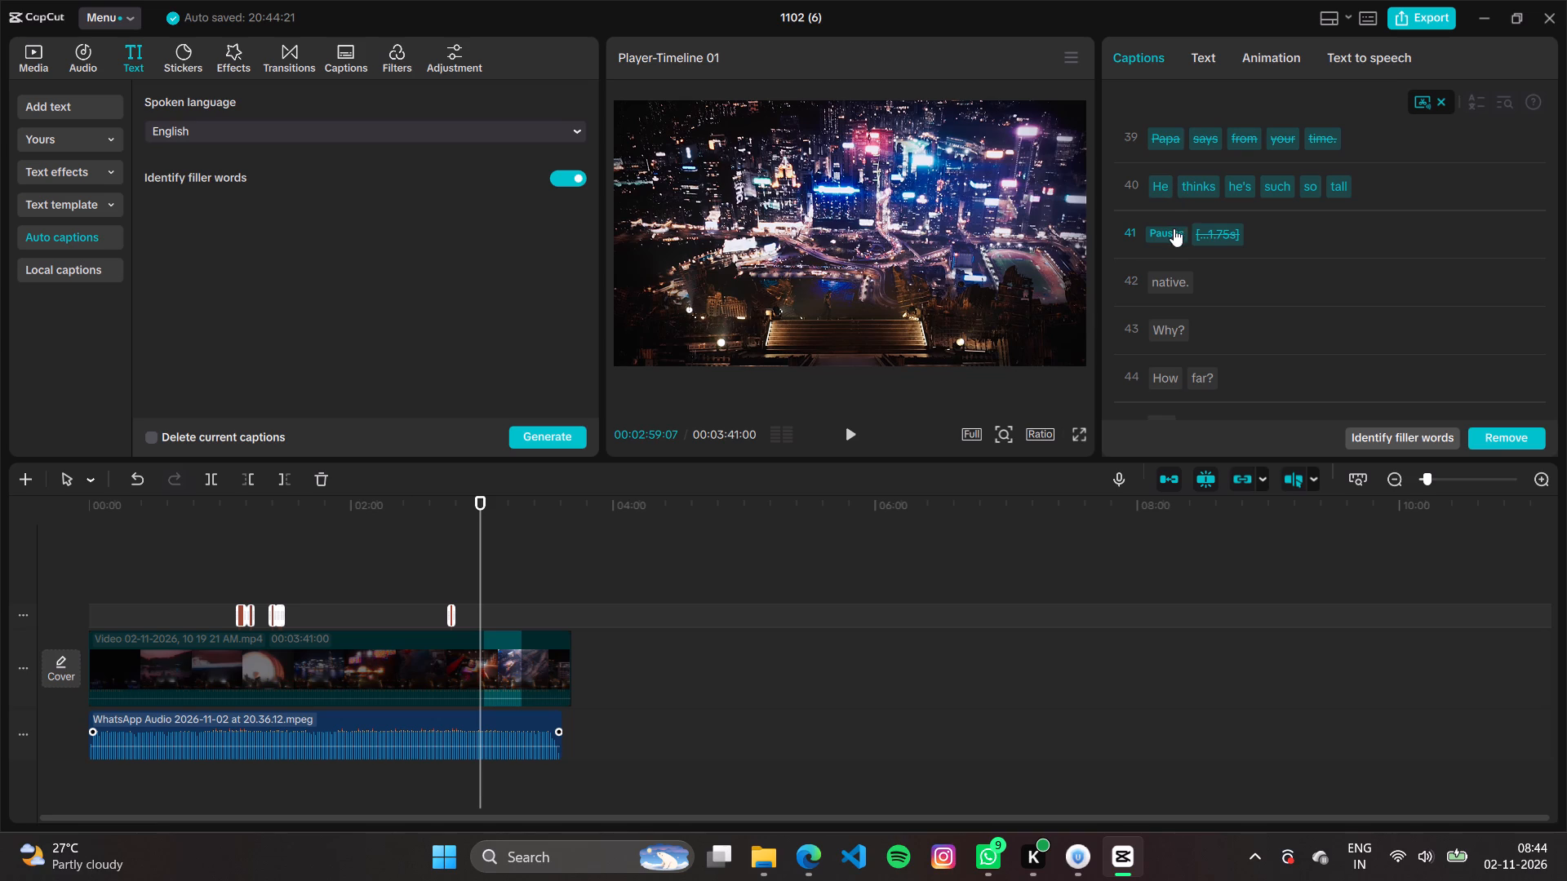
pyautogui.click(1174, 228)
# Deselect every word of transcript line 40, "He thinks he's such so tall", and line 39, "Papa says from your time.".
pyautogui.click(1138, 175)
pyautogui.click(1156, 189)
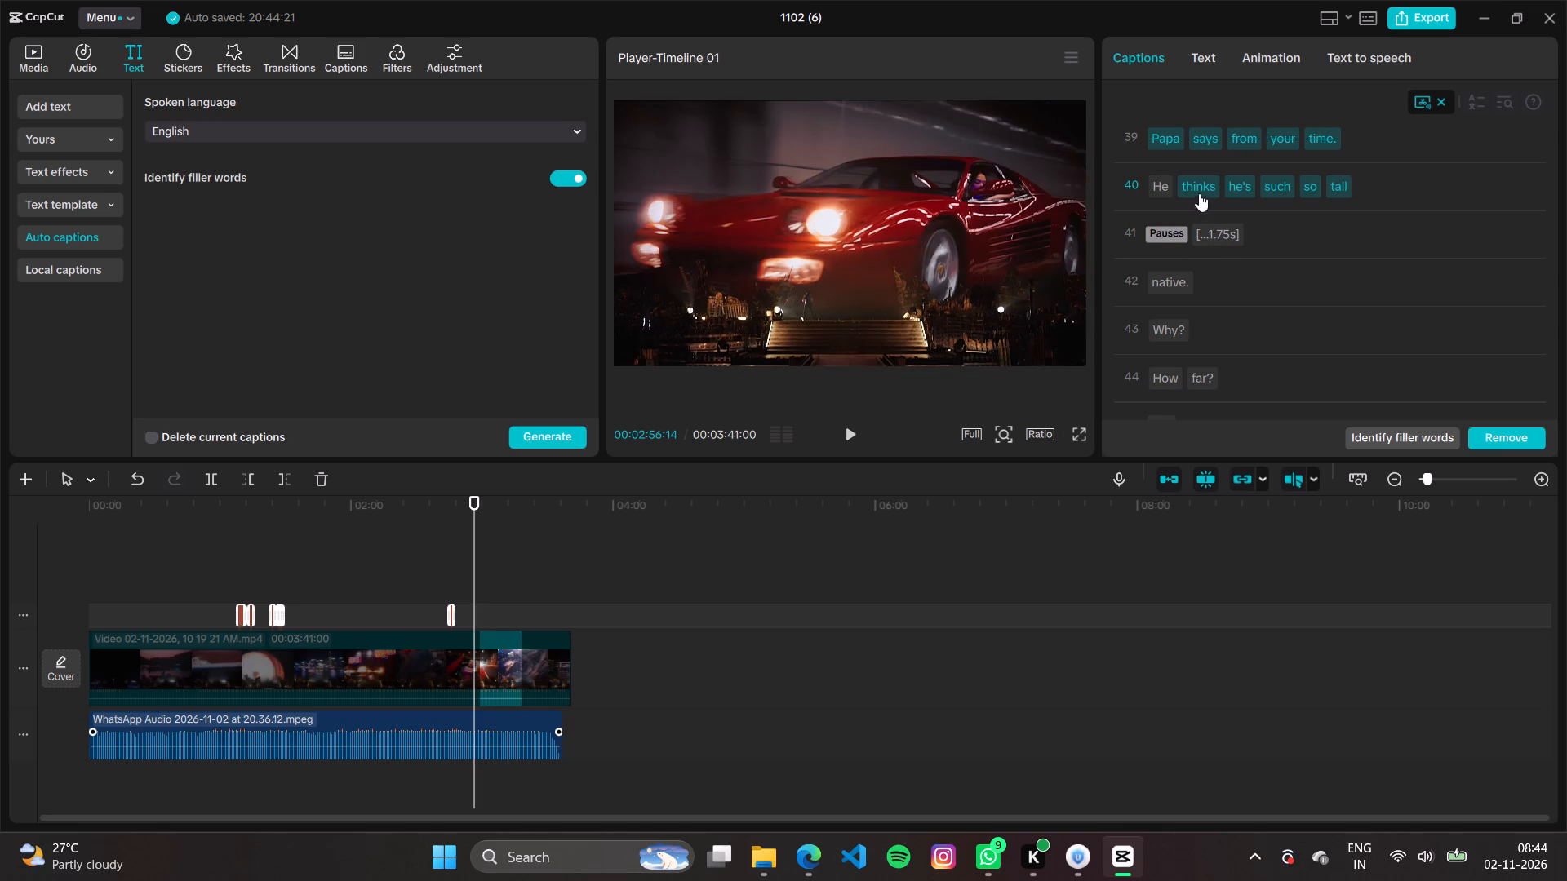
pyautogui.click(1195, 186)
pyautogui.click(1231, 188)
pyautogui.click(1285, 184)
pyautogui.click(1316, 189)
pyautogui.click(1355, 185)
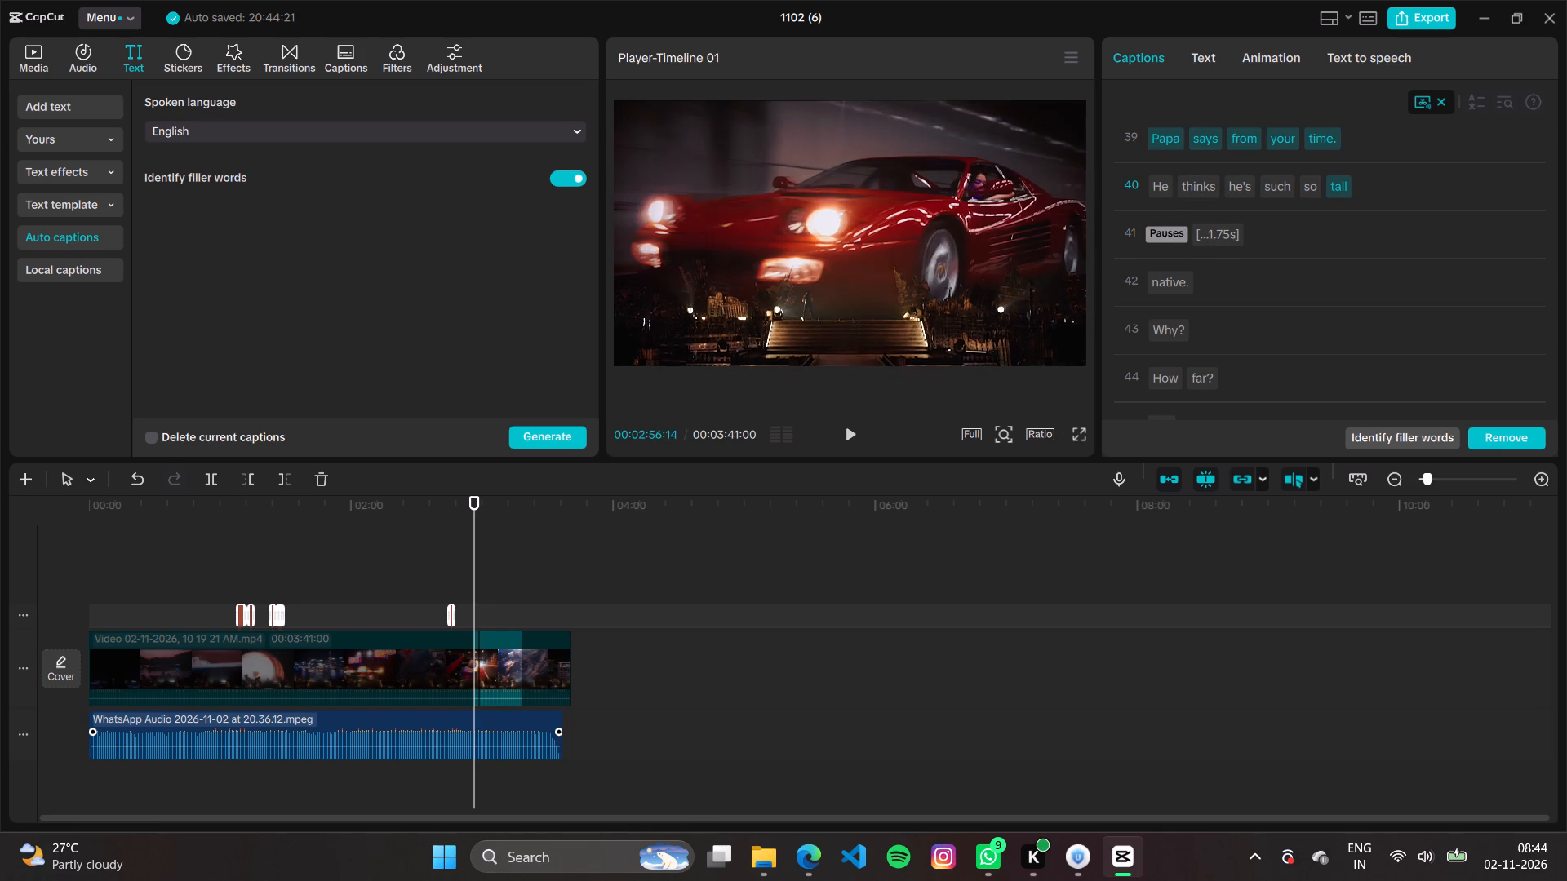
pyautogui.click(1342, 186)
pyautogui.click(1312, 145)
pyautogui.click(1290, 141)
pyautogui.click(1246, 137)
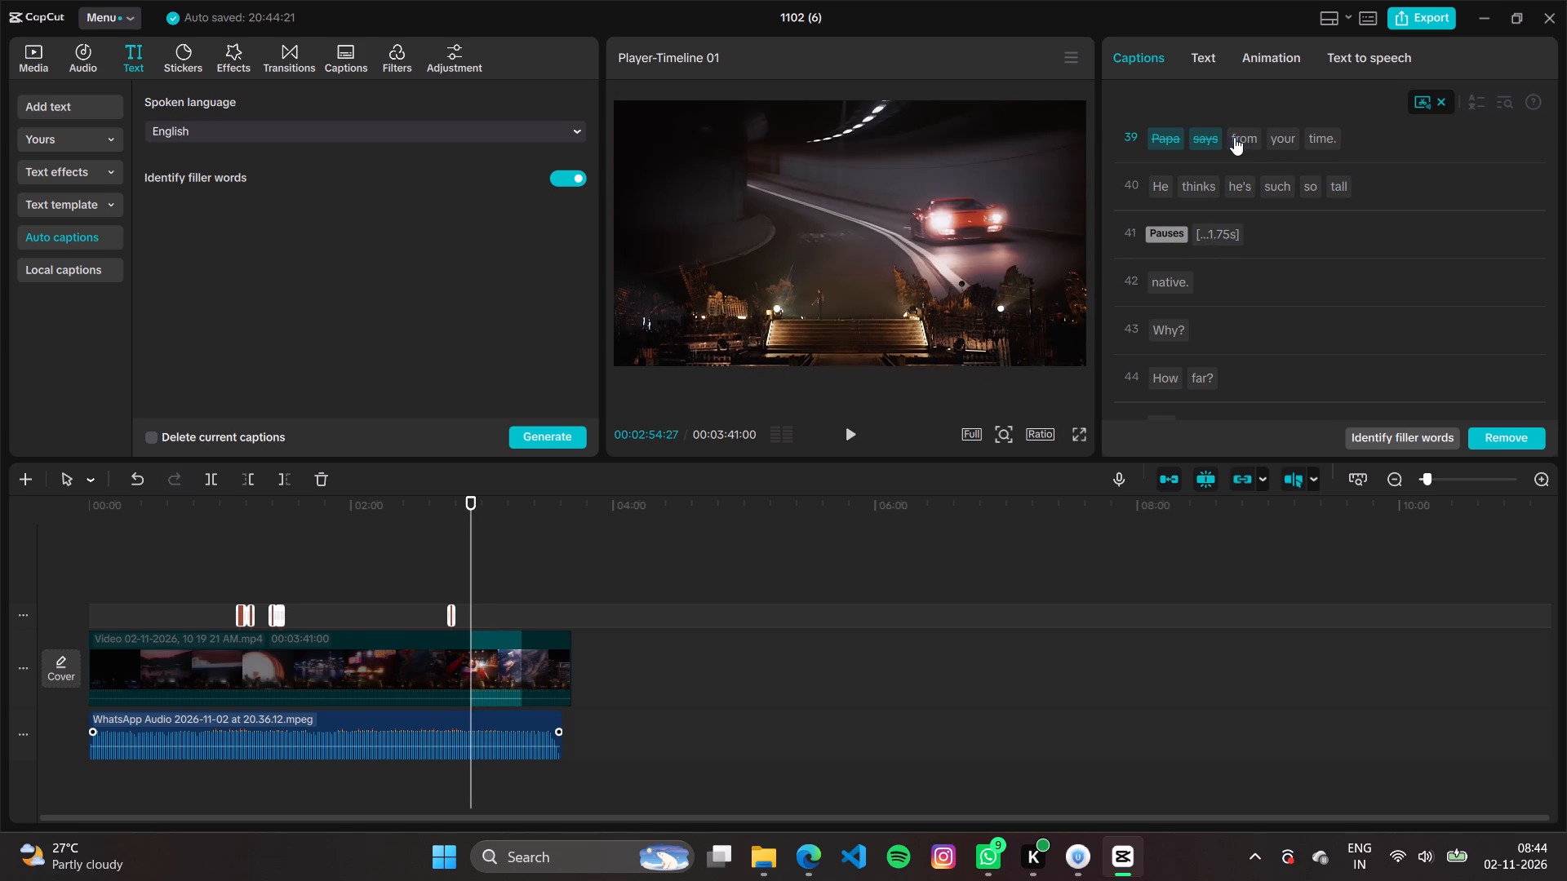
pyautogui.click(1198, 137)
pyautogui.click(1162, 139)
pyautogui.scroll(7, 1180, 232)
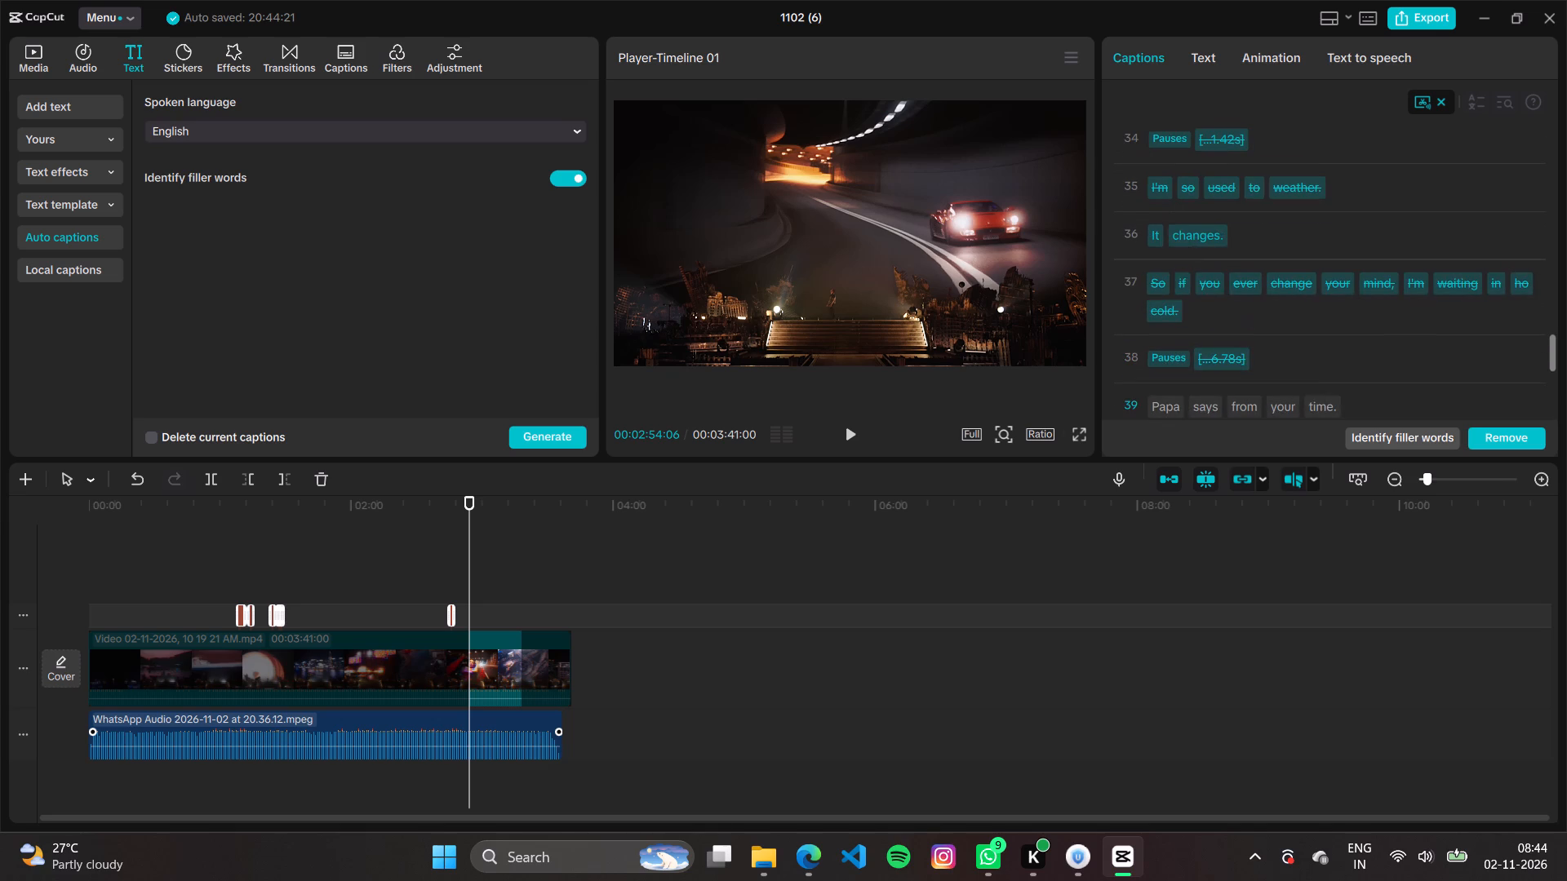
# Undo the automatic caption generation.
pyautogui.hotkey('ctrl', 'z')
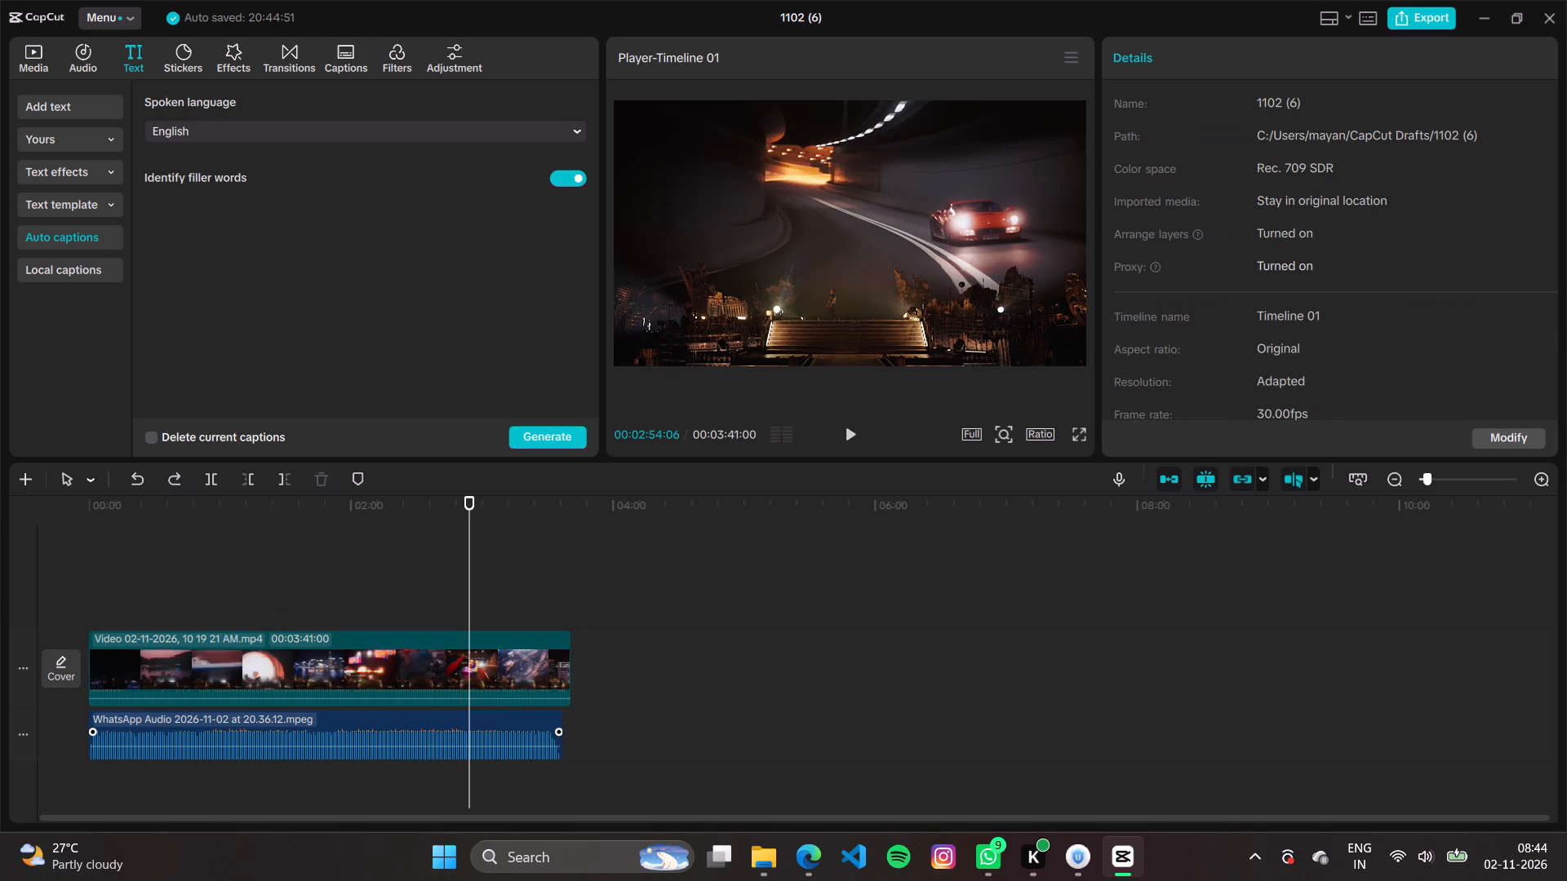
# Play the timeline from 02:54 and again from the beginning to check the footage against the WhatsApp audio.
pyautogui.click(472, 737)
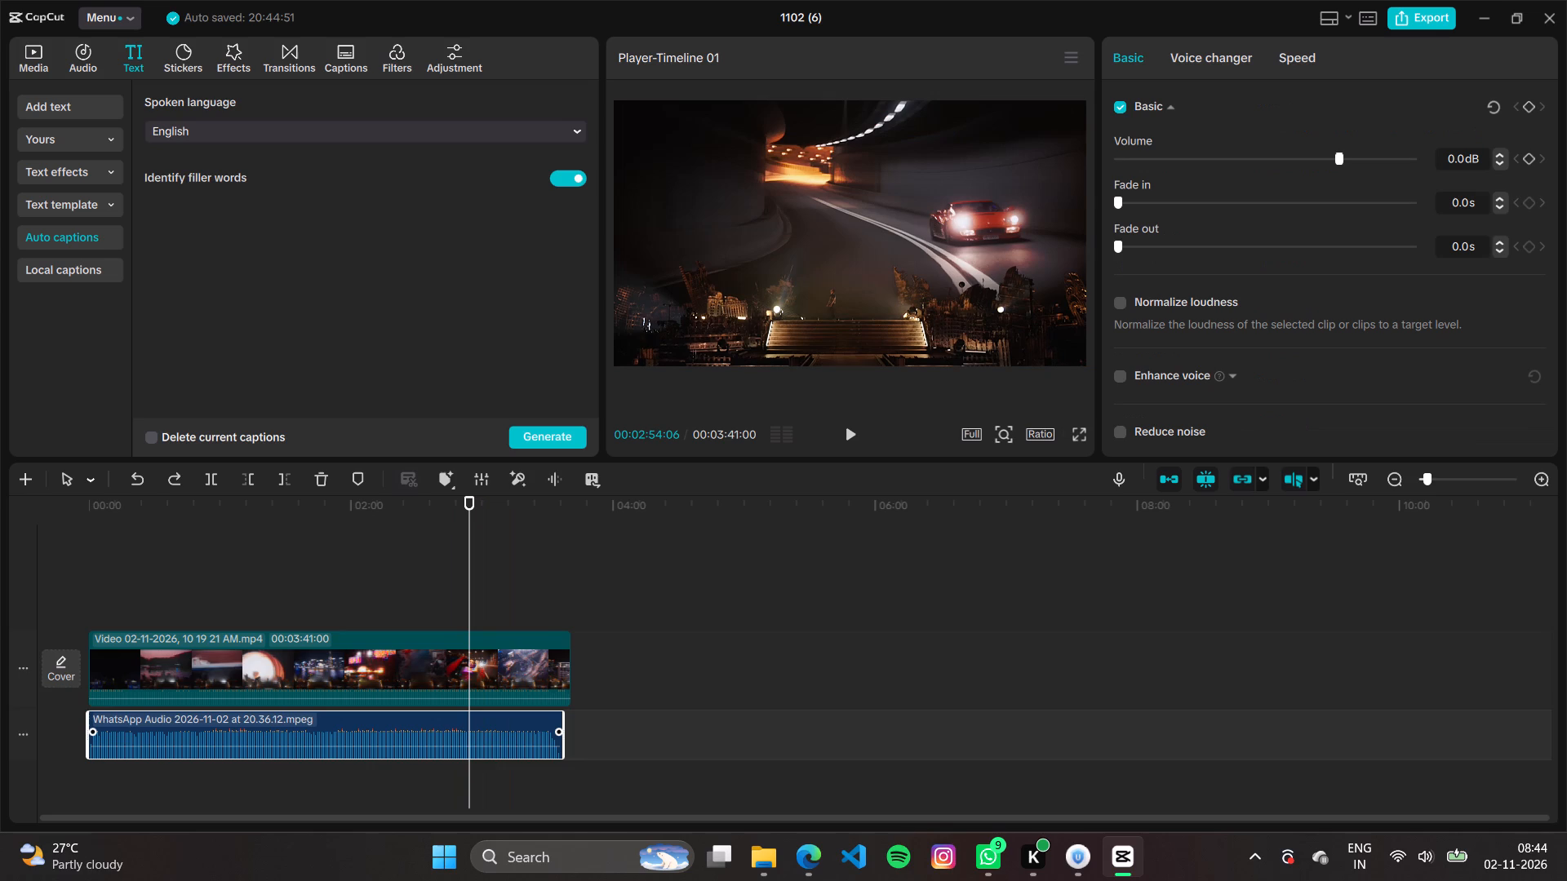
pyautogui.press('space')
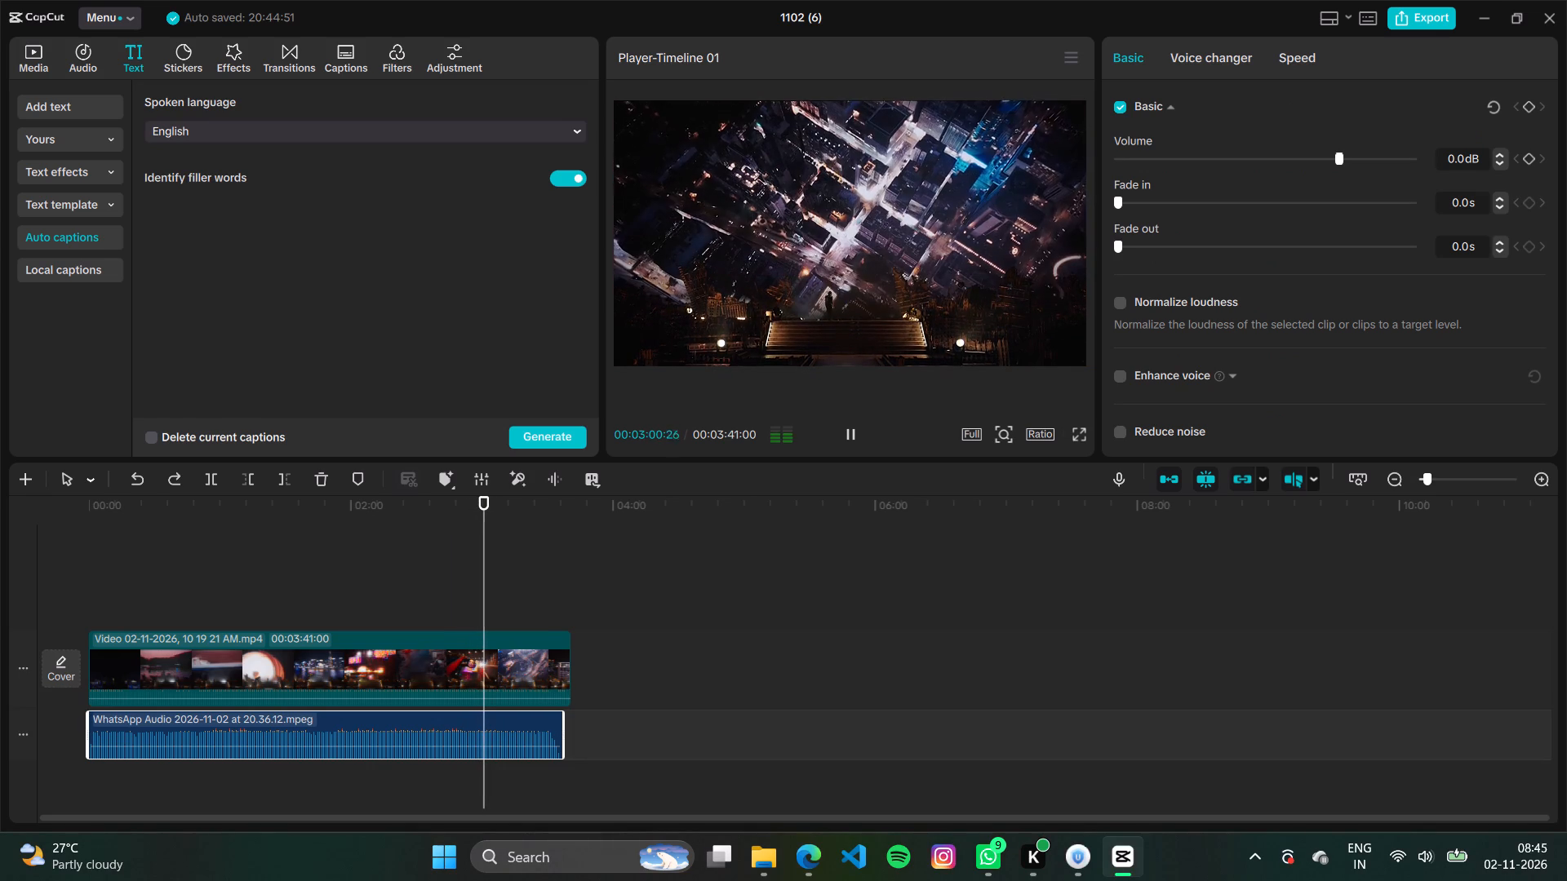
pyautogui.click(92, 593)
pyautogui.press('space')
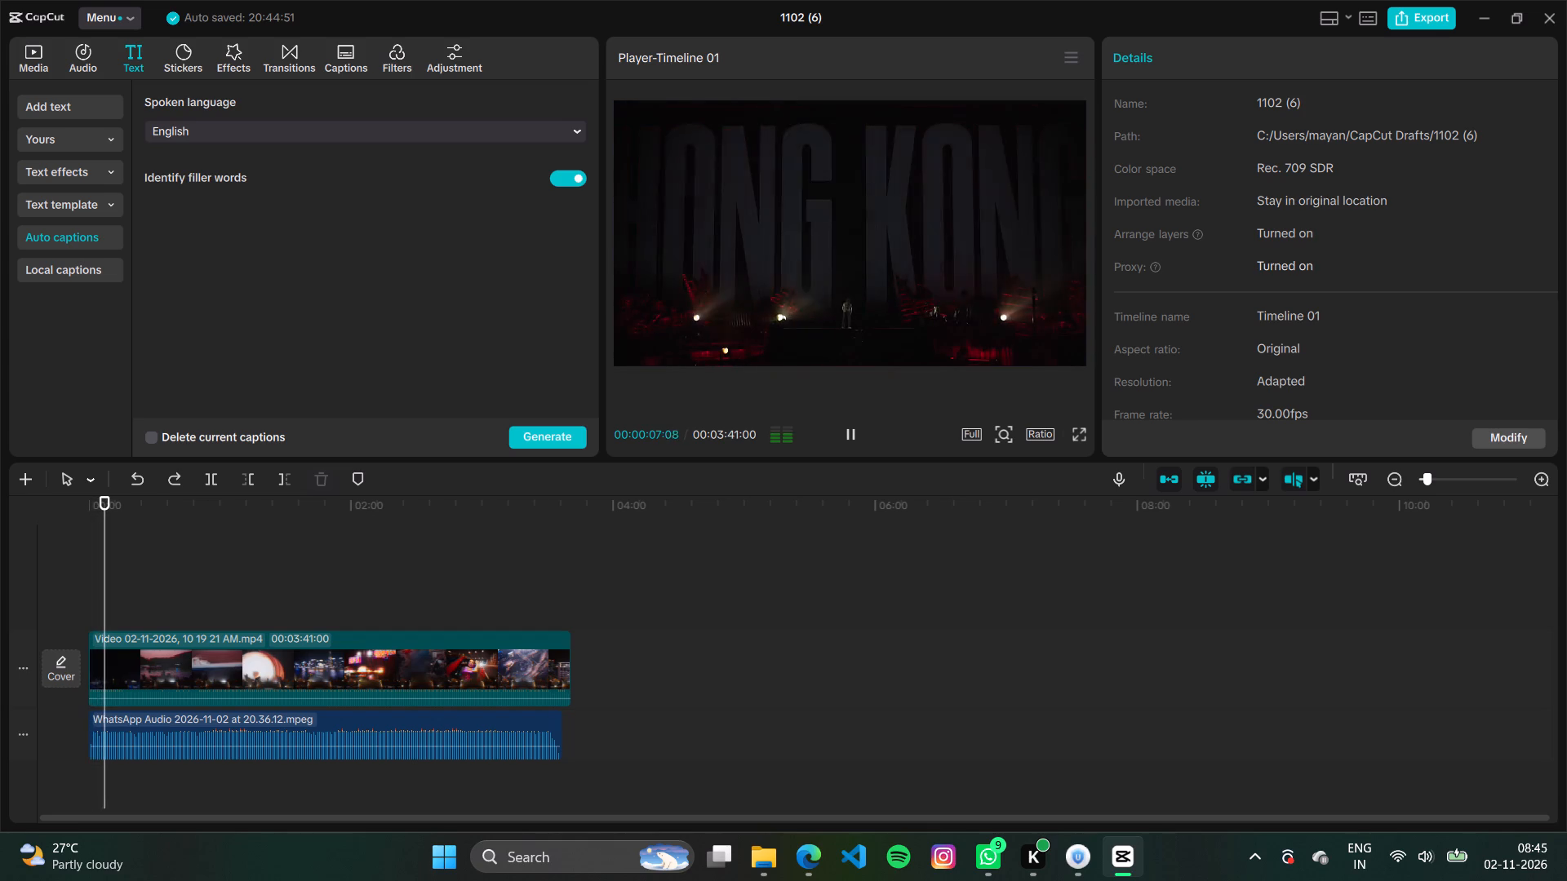
# Trim the end of the video clip to 00:03:37:04, matching the end of the WhatsApp audio.
pyautogui.moveTo(568, 671); pyautogui.dragTo(561, 671)
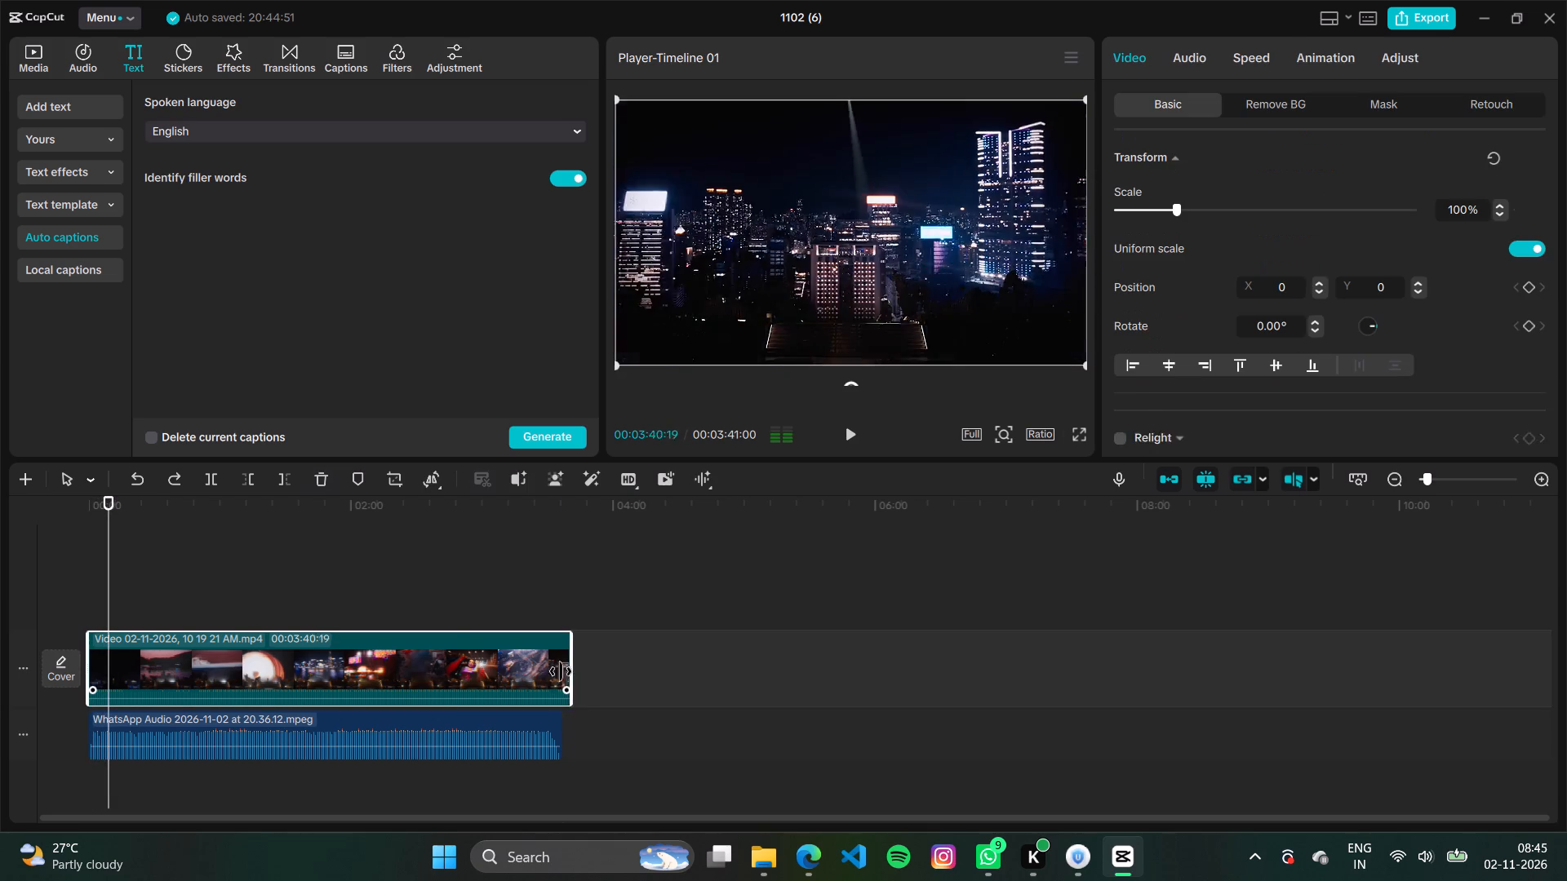
pyautogui.moveTo(561, 671); pyautogui.dragTo(556, 671)
# Play back the later part of the trimmed timeline and pause at 00:02:51:00.
pyautogui.click(438, 593)
pyautogui.press('space')
pyautogui.press('space')
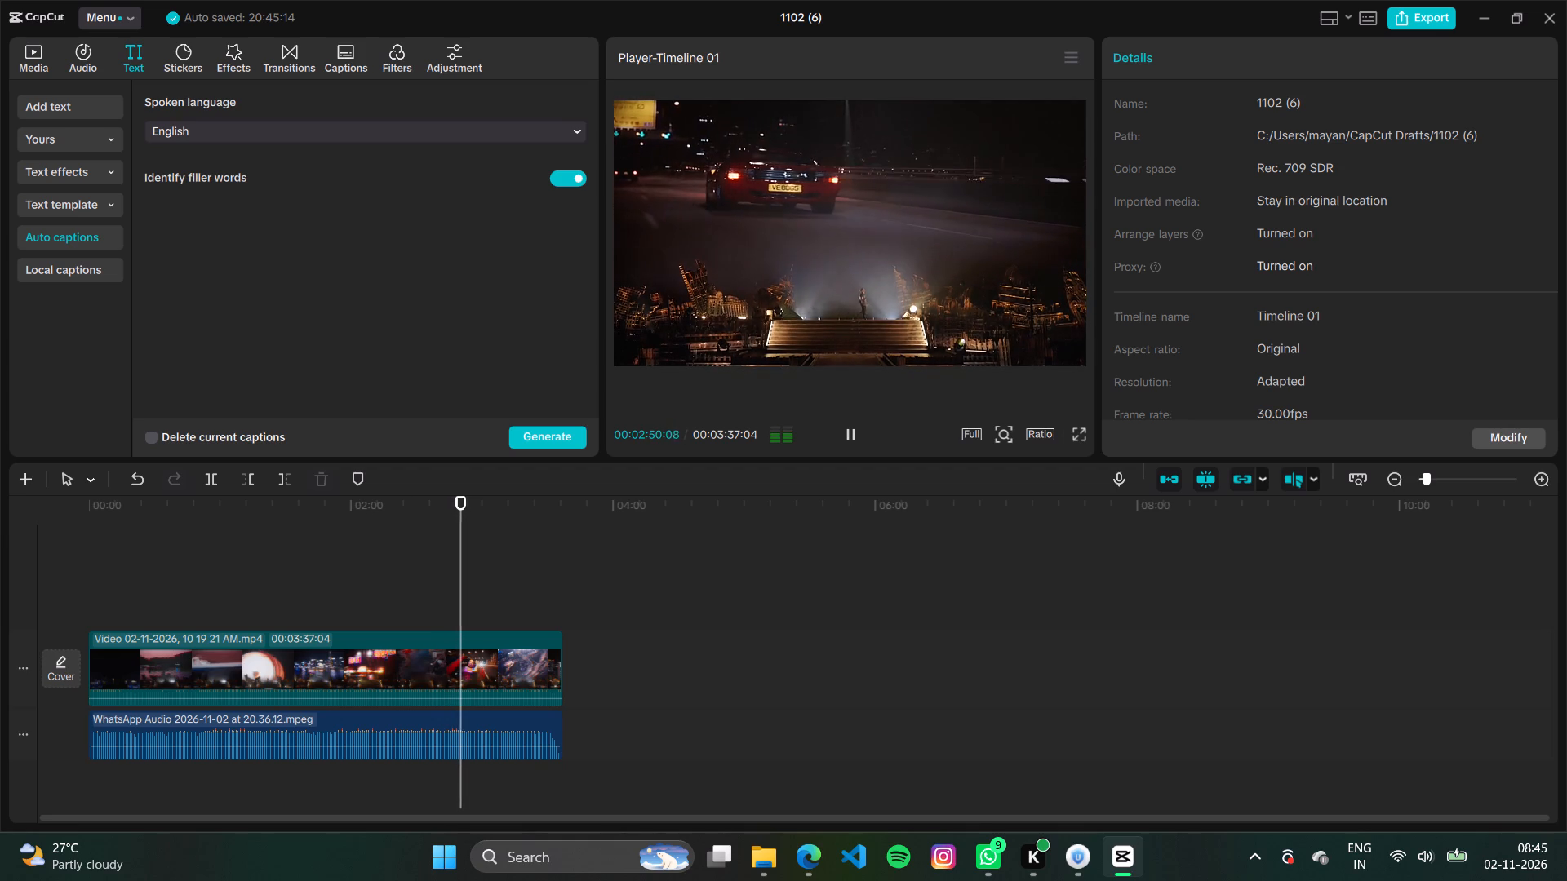
pyautogui.press('space')
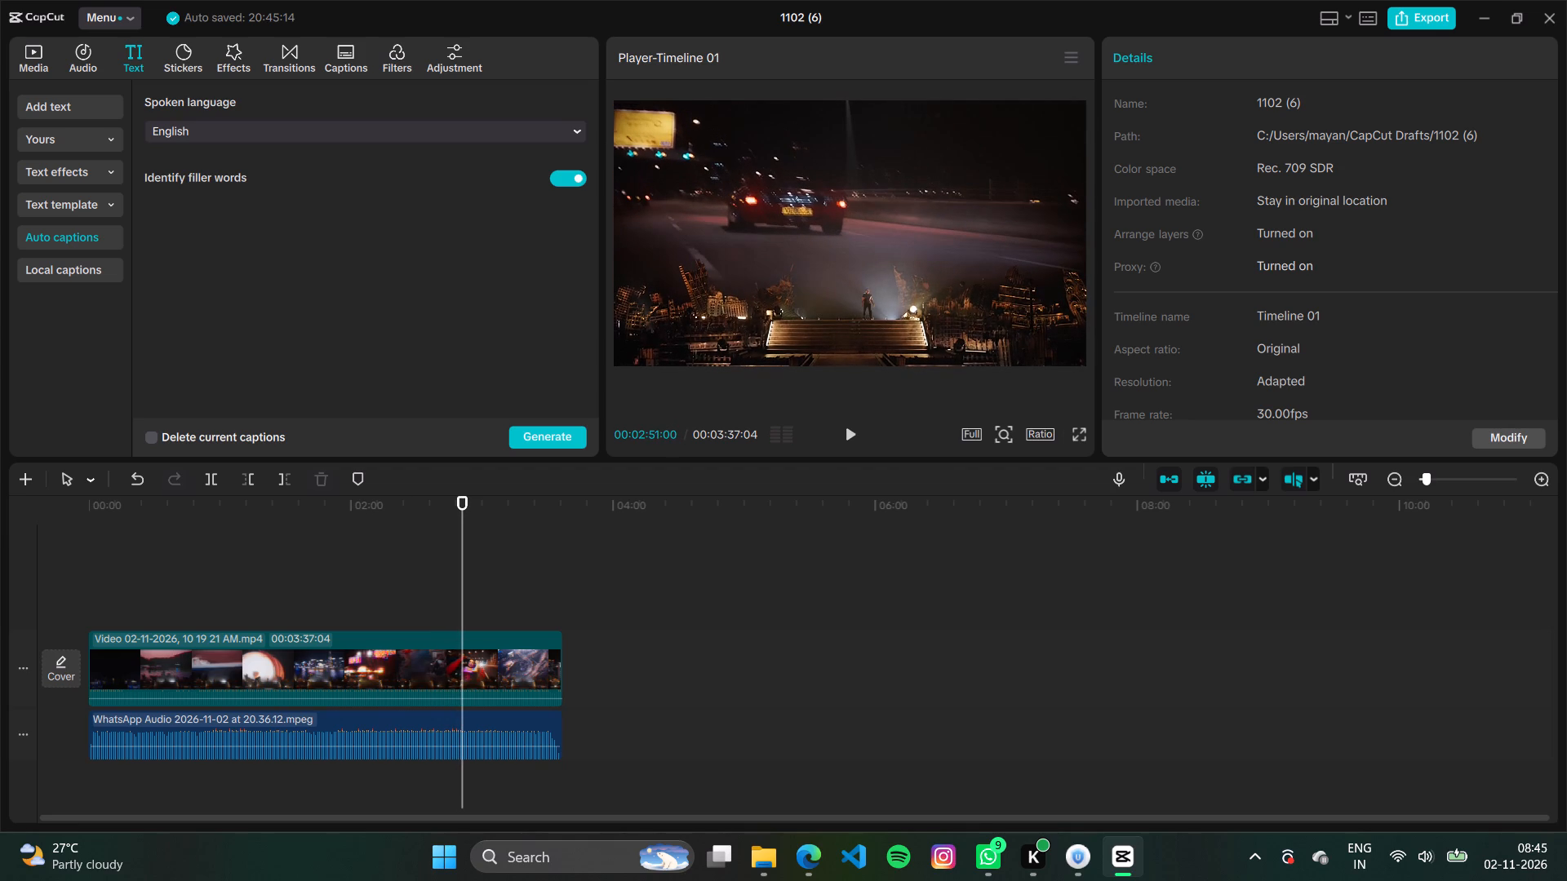
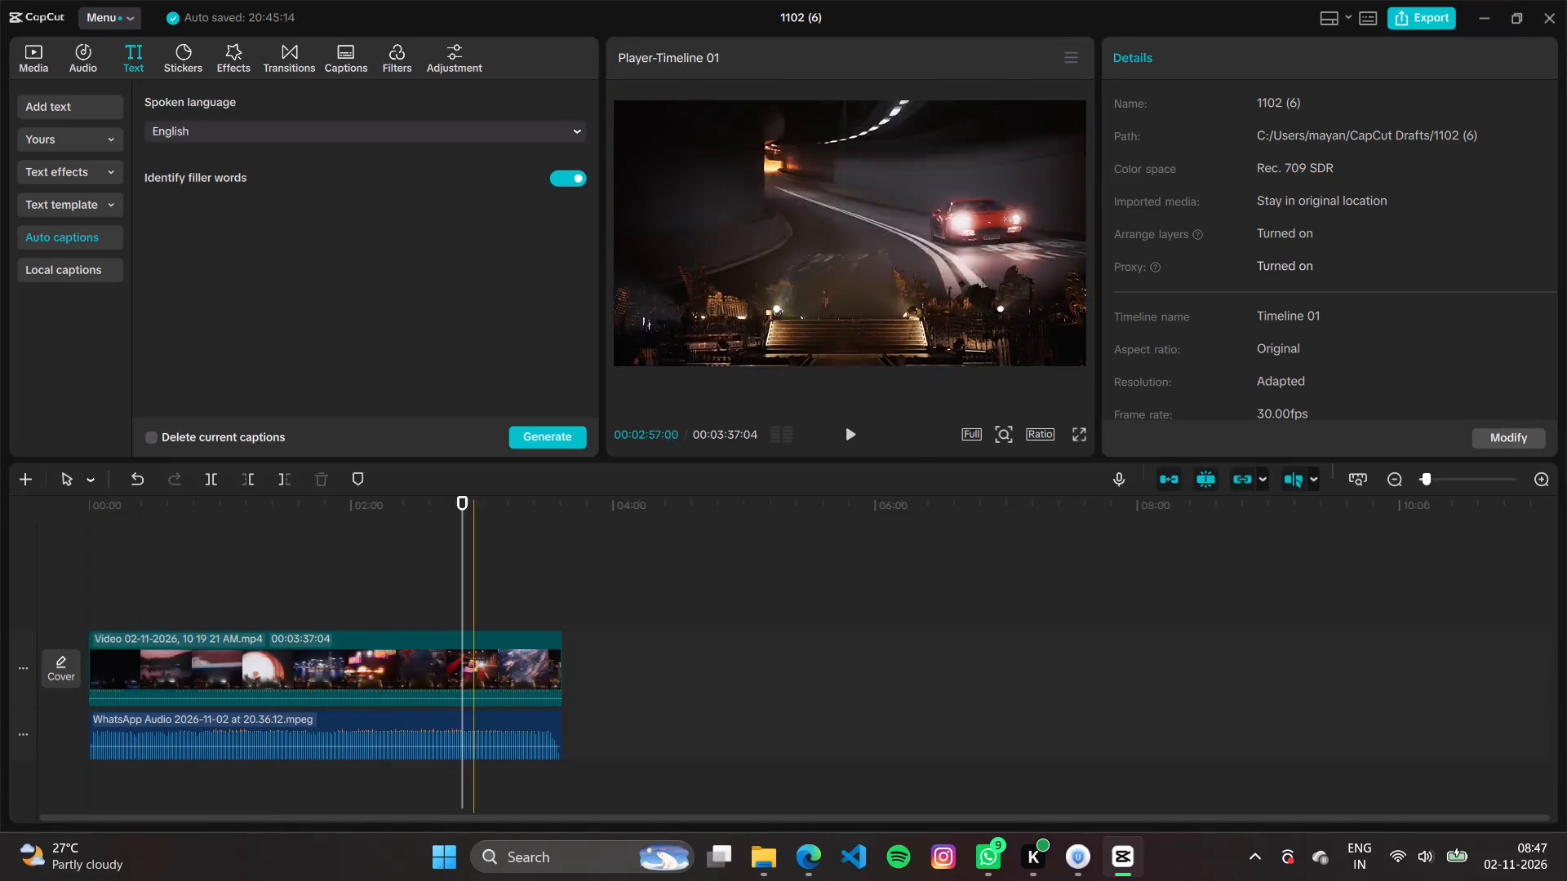
# Move the playhead back to about 02:30 on the timeline, within the trimmed video and WhatsApp audio.
pyautogui.click(419, 581)
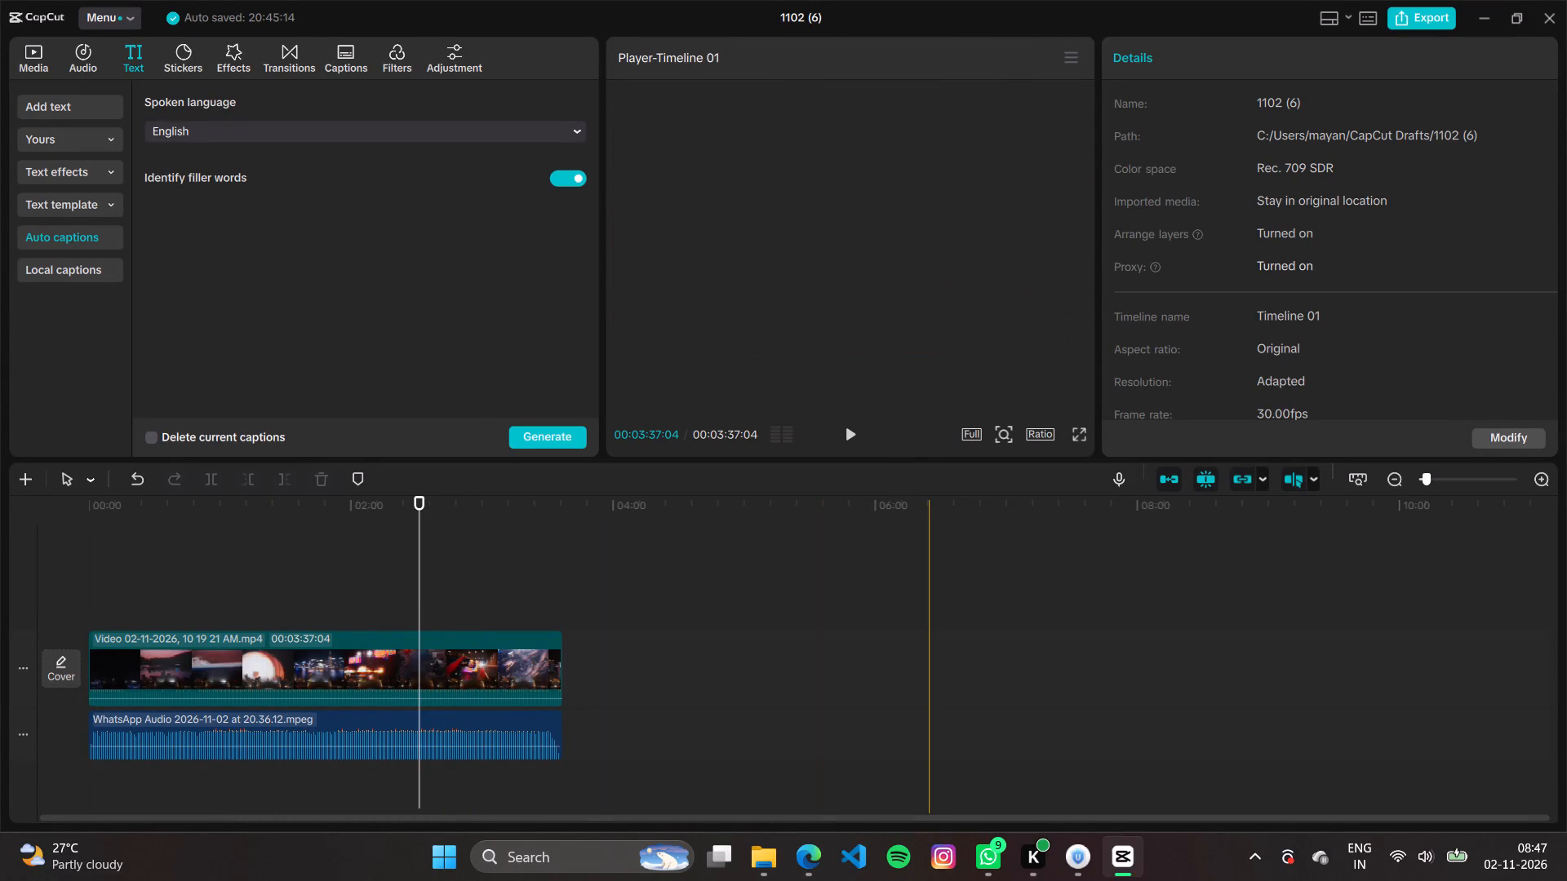
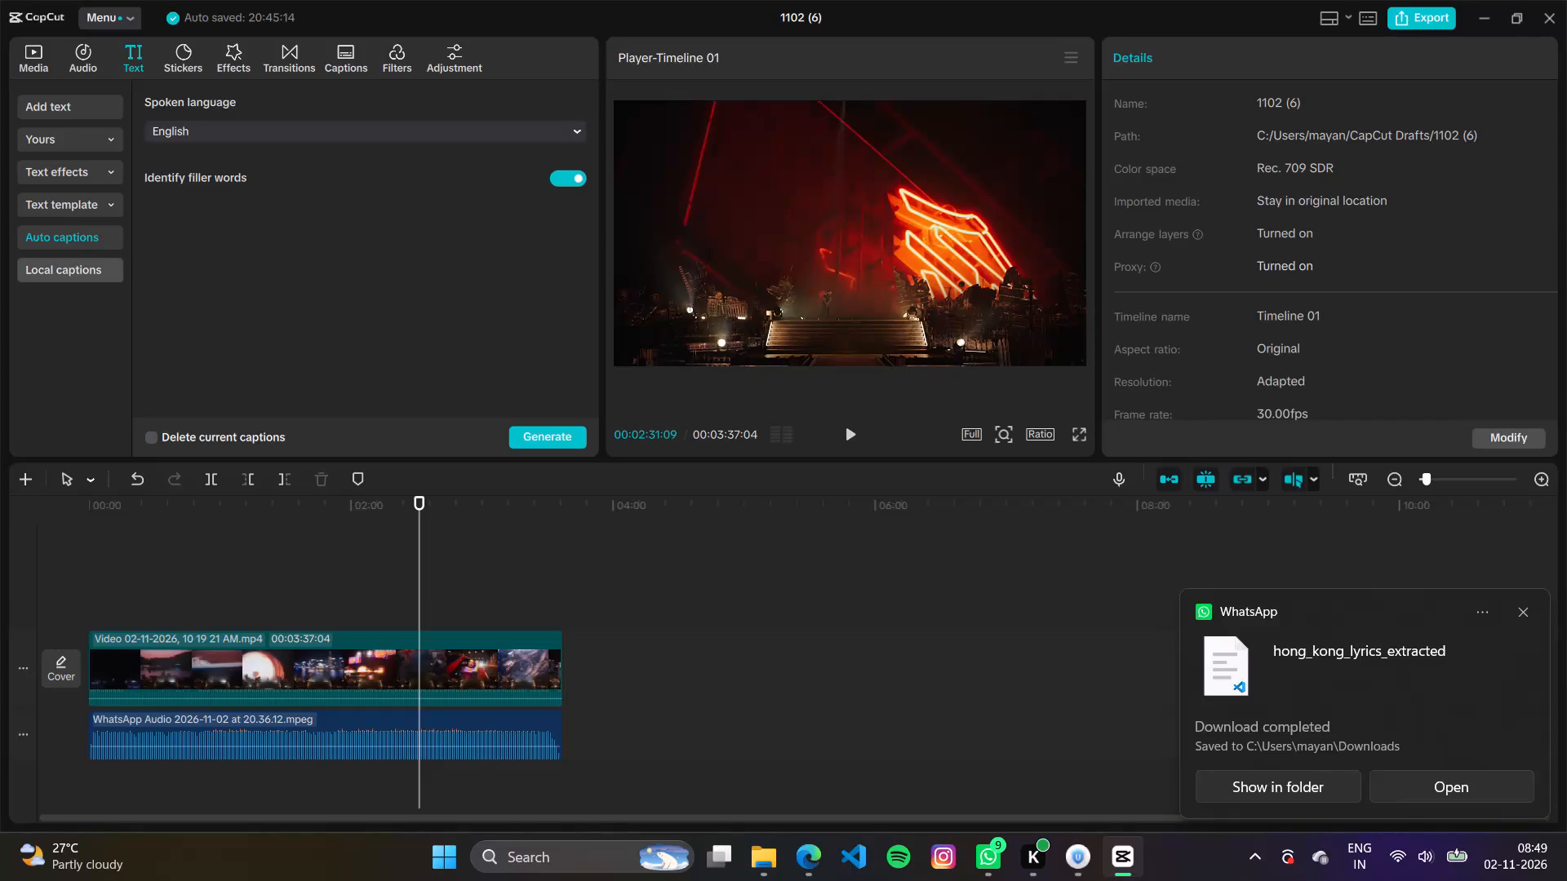
# Start importing a local captions file and browse the Downloads folder for the downloaded hong_kong_lyrics_extracted file.
pyautogui.click(73, 263)
pyautogui.click(390, 164)
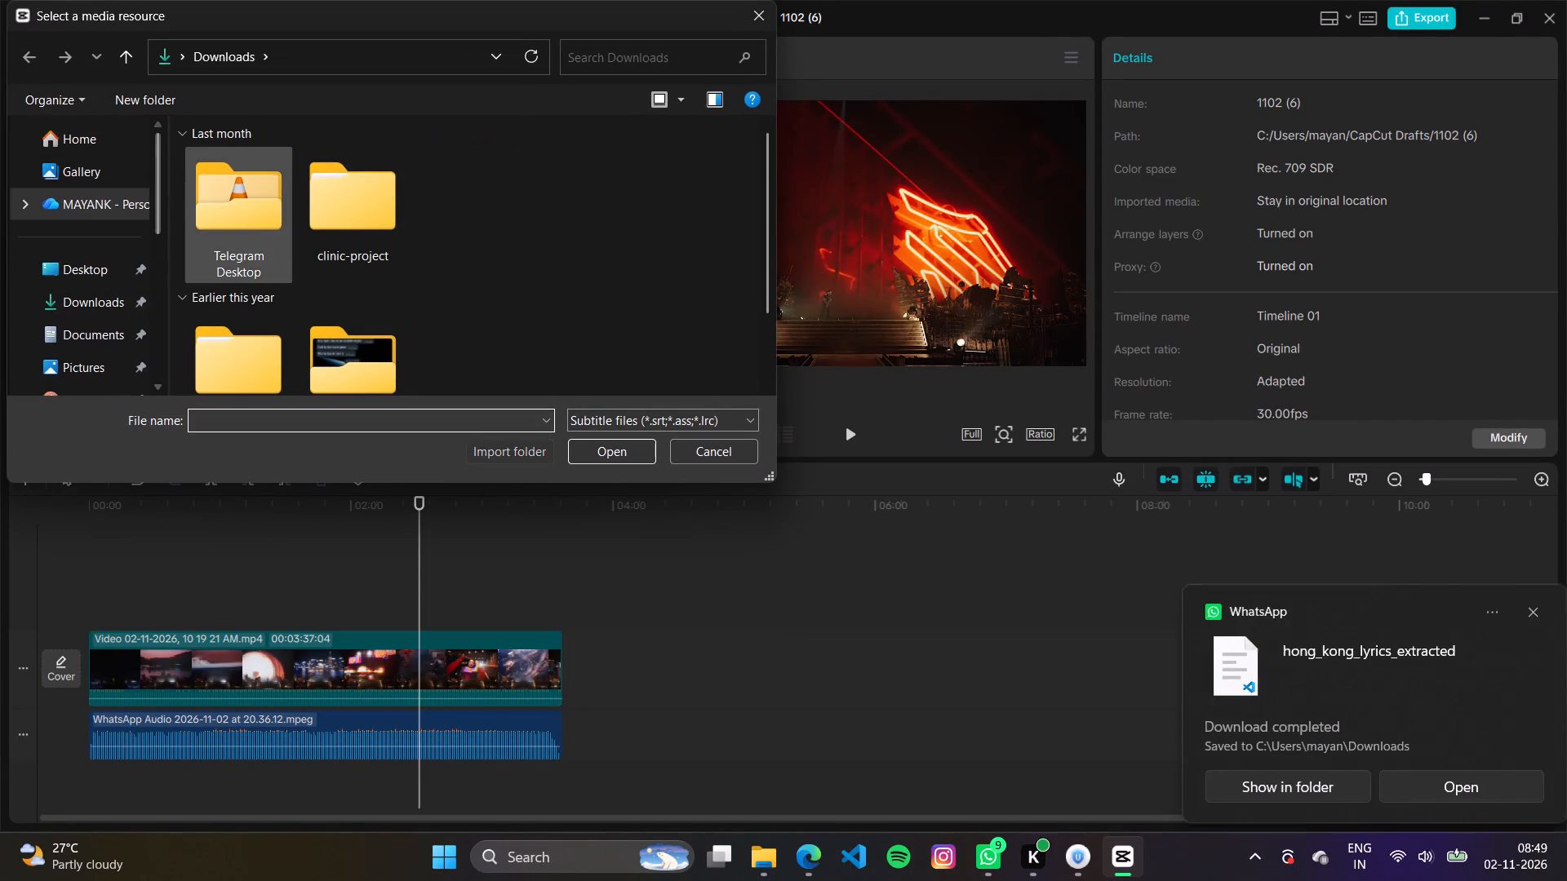
pyautogui.scroll(-4, 321, 266)
pyautogui.scroll(3, 319, 261)
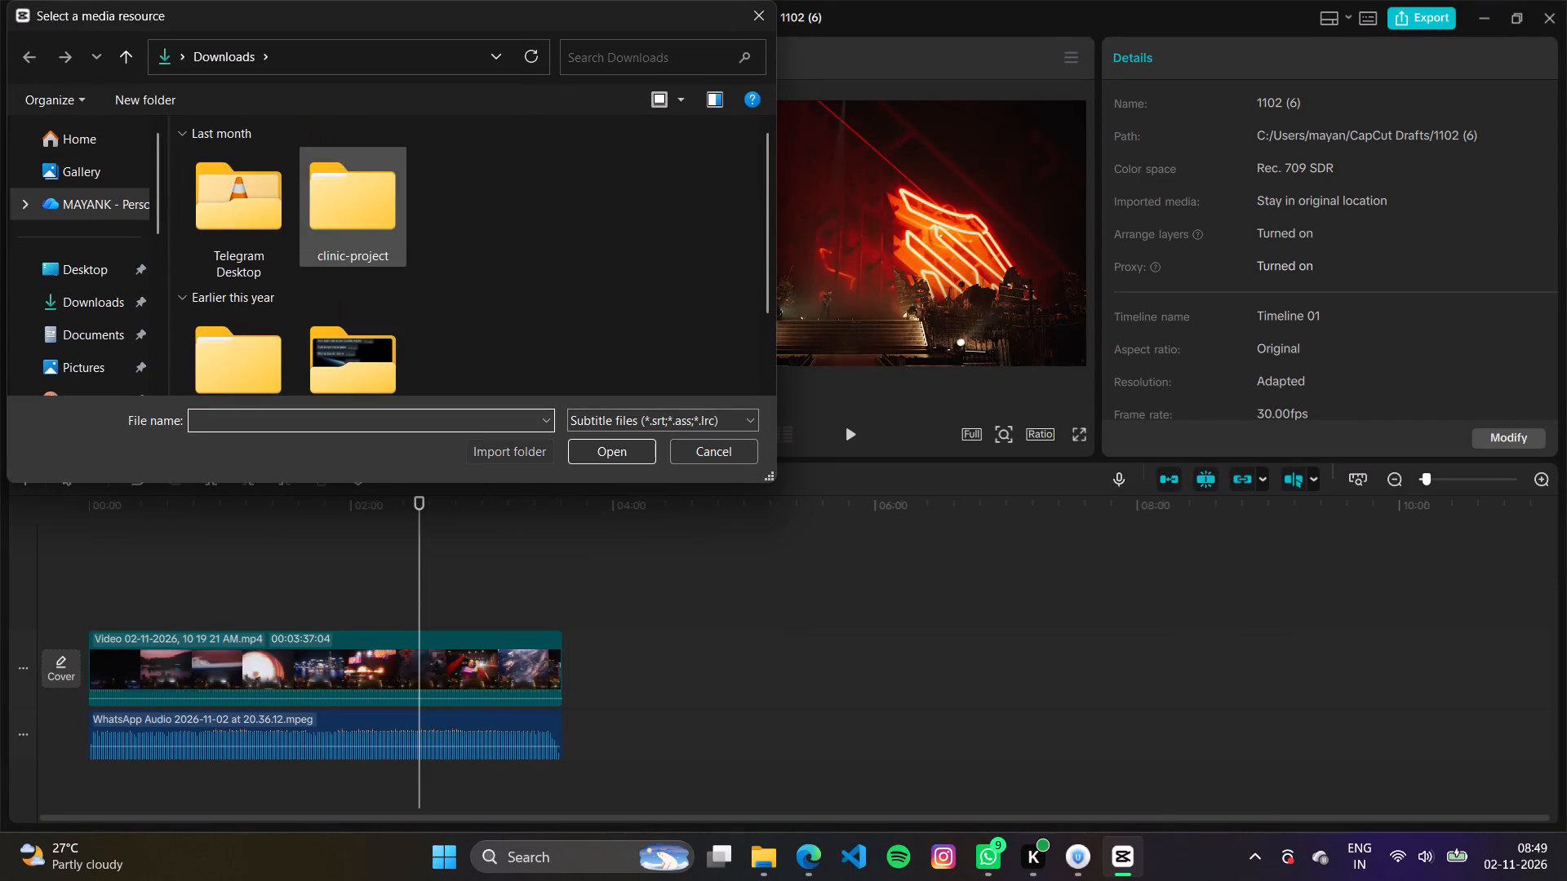
pyautogui.click(120, 303)
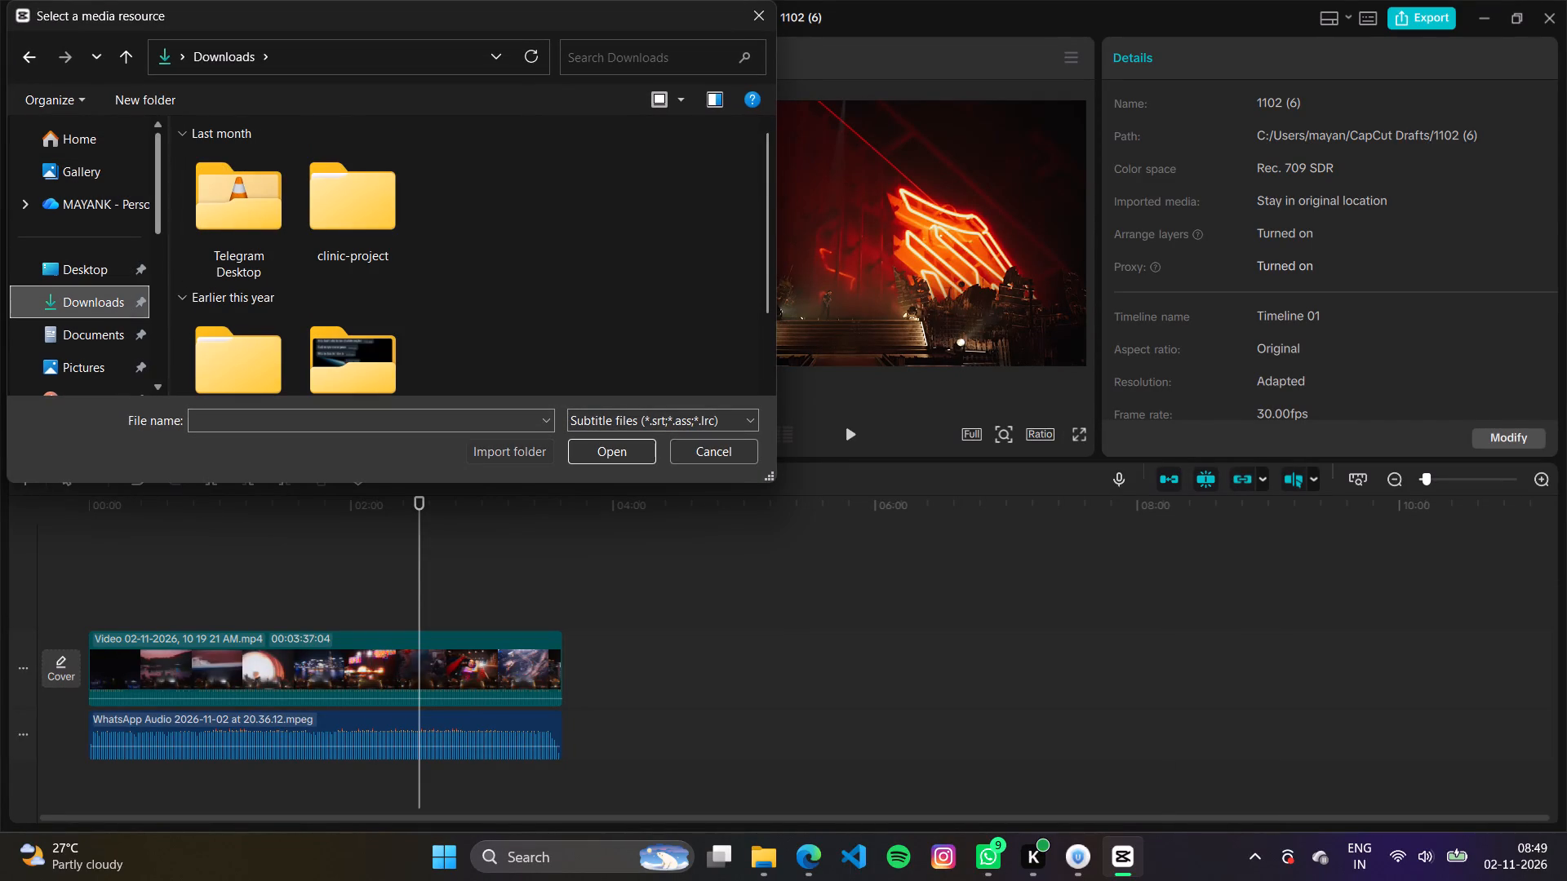
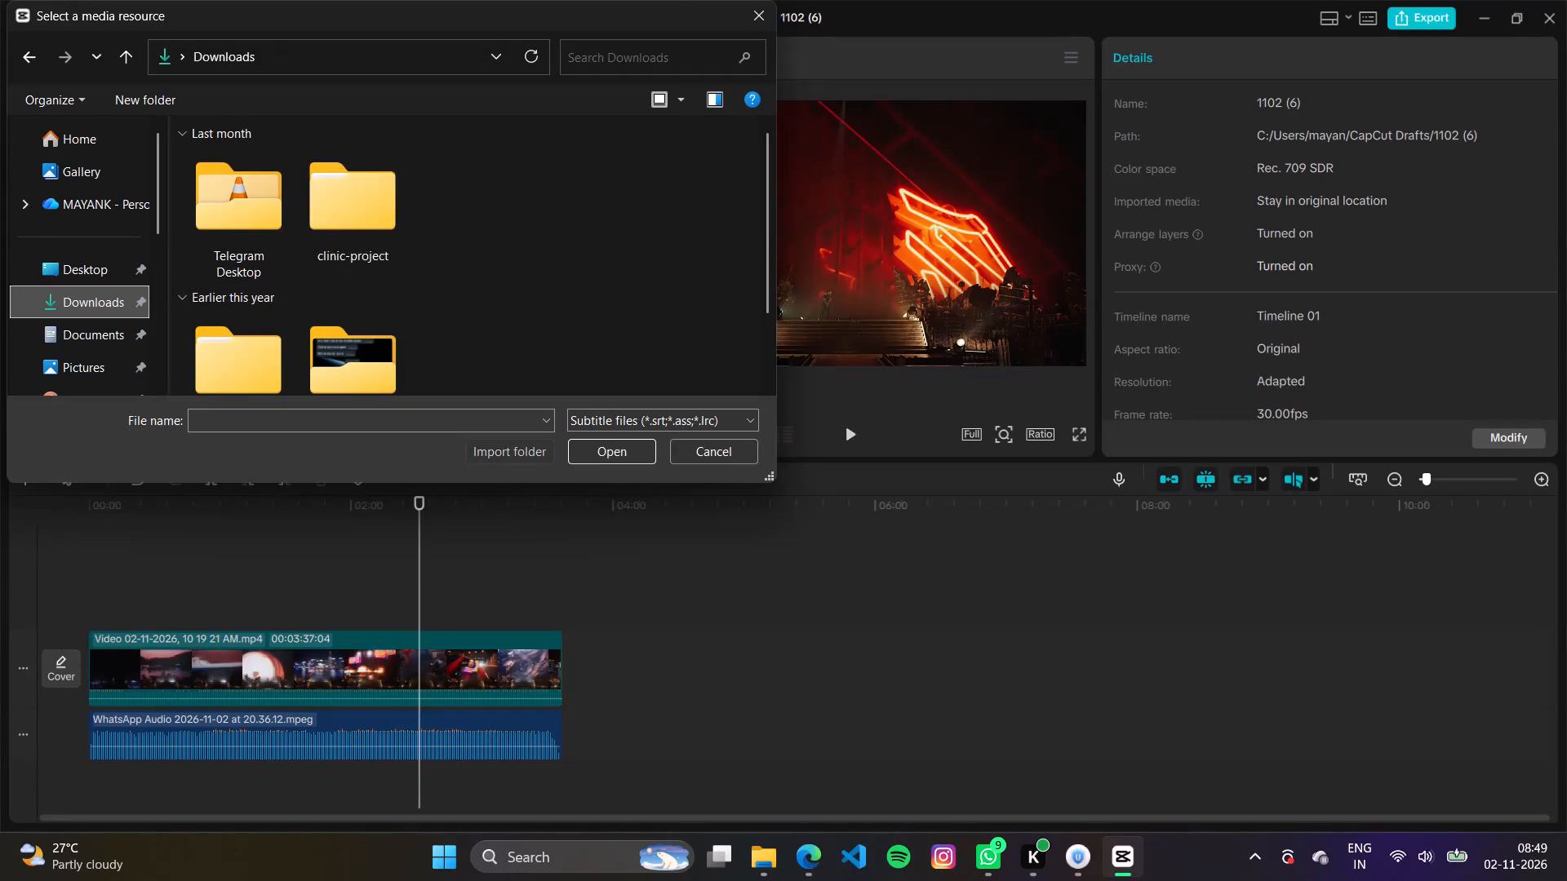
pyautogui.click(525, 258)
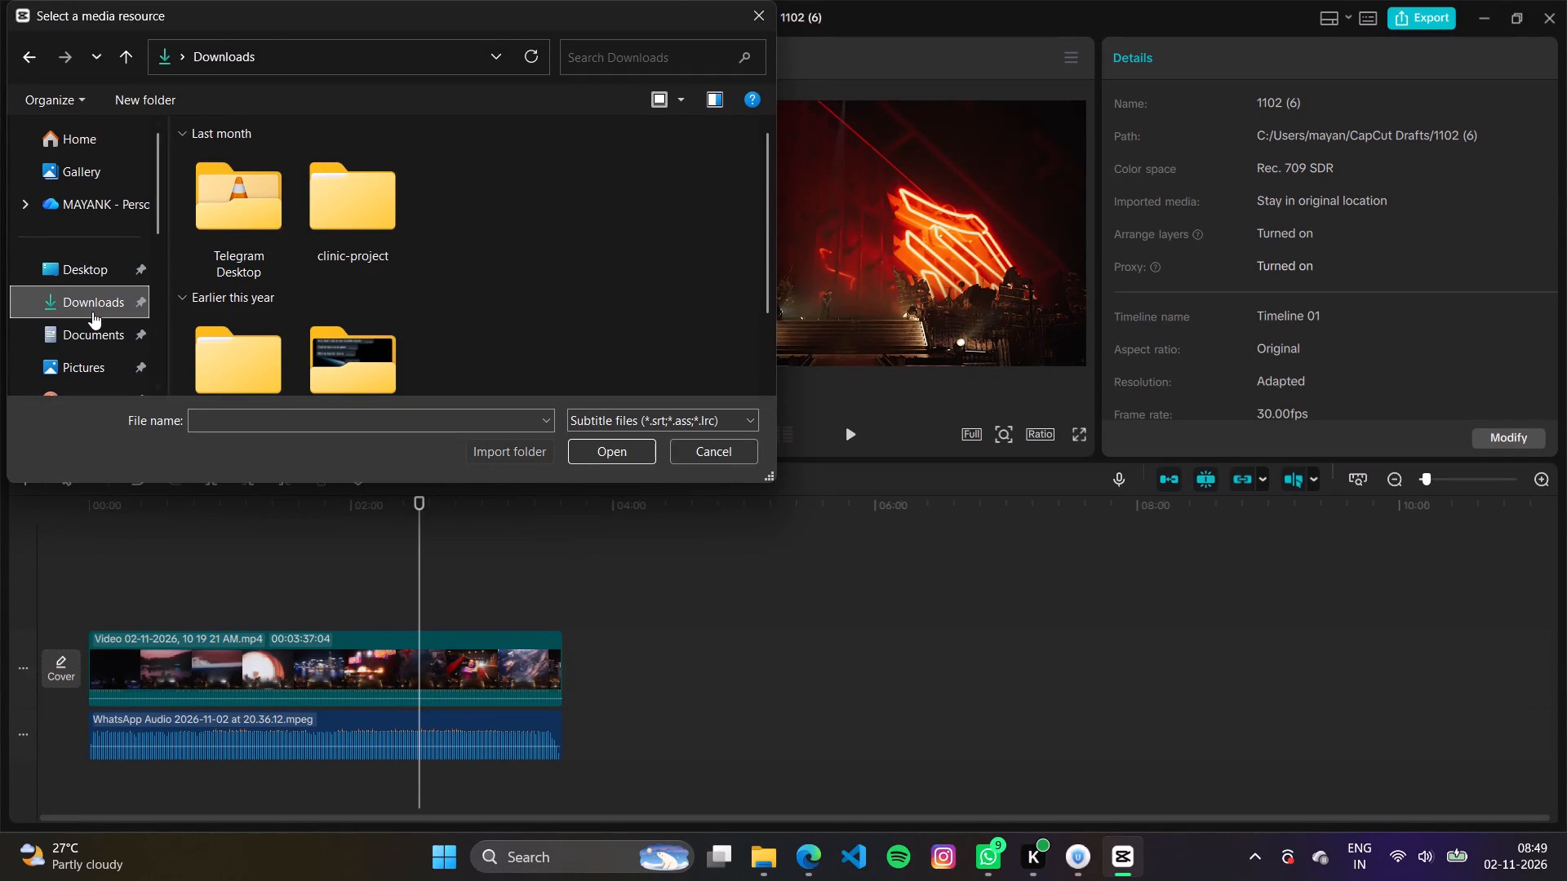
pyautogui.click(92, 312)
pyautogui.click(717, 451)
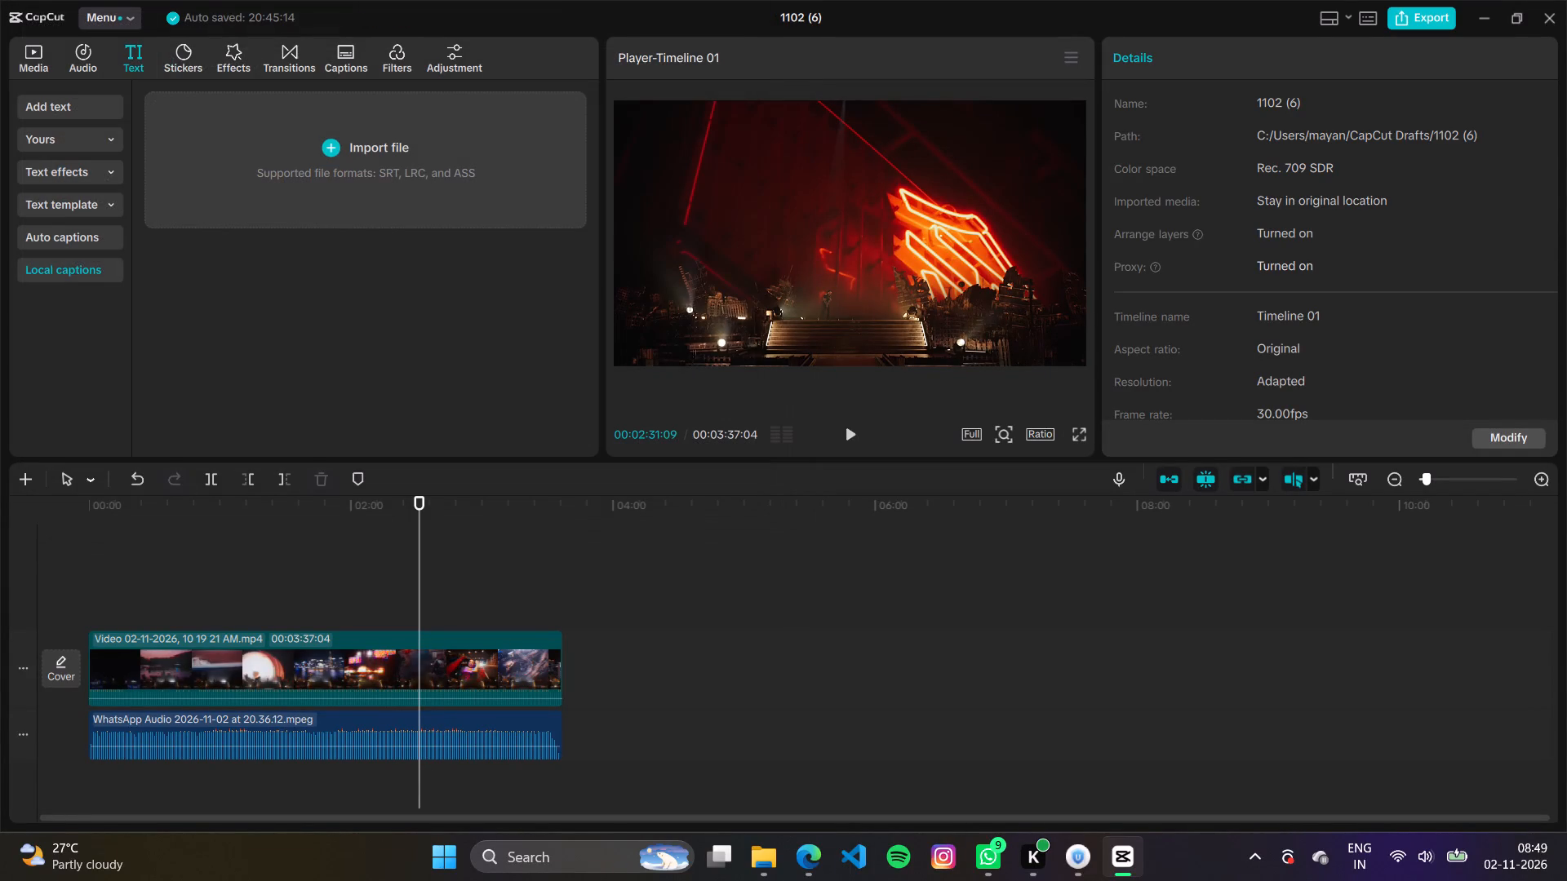
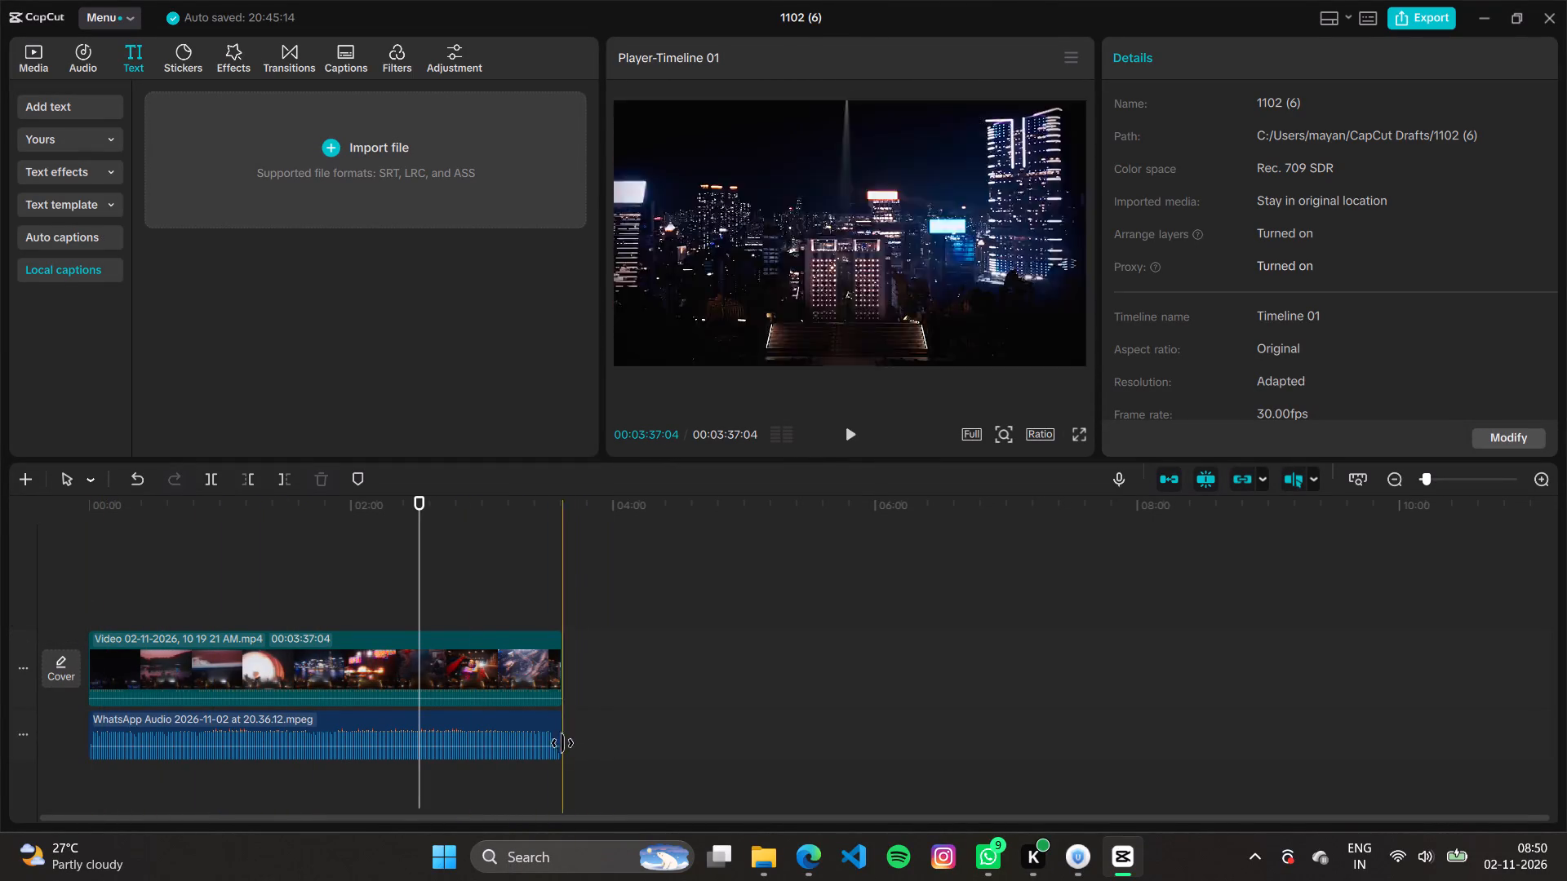
# Play the footage from the start and split the video clip at 00:00:15:02, just before the sunset skyline shot.
pyautogui.click(601, 728)
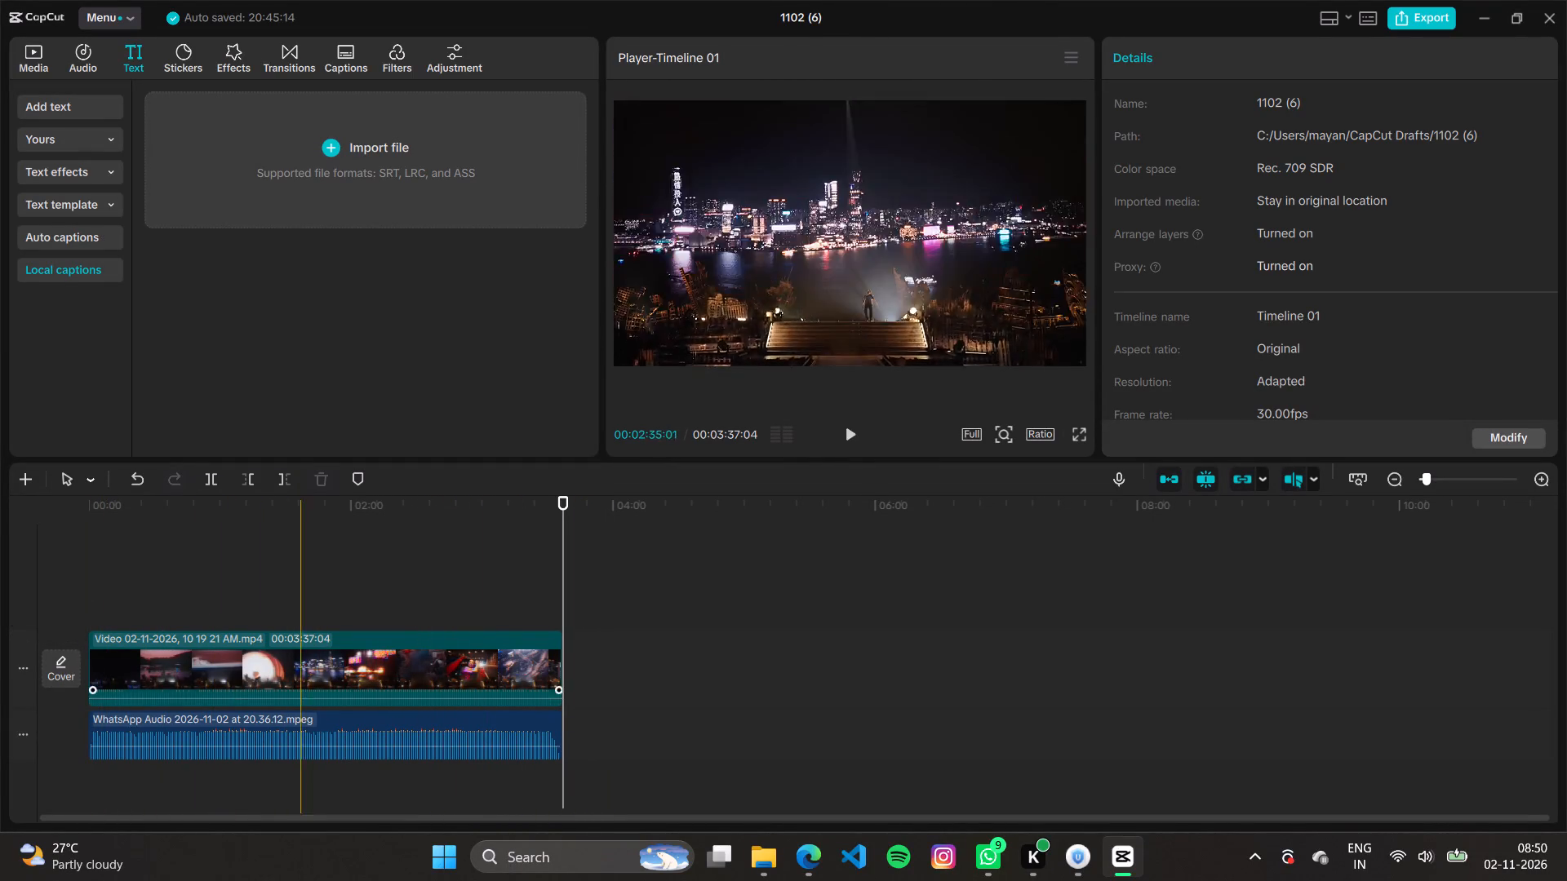
pyautogui.click(95, 578)
pyautogui.press('space')
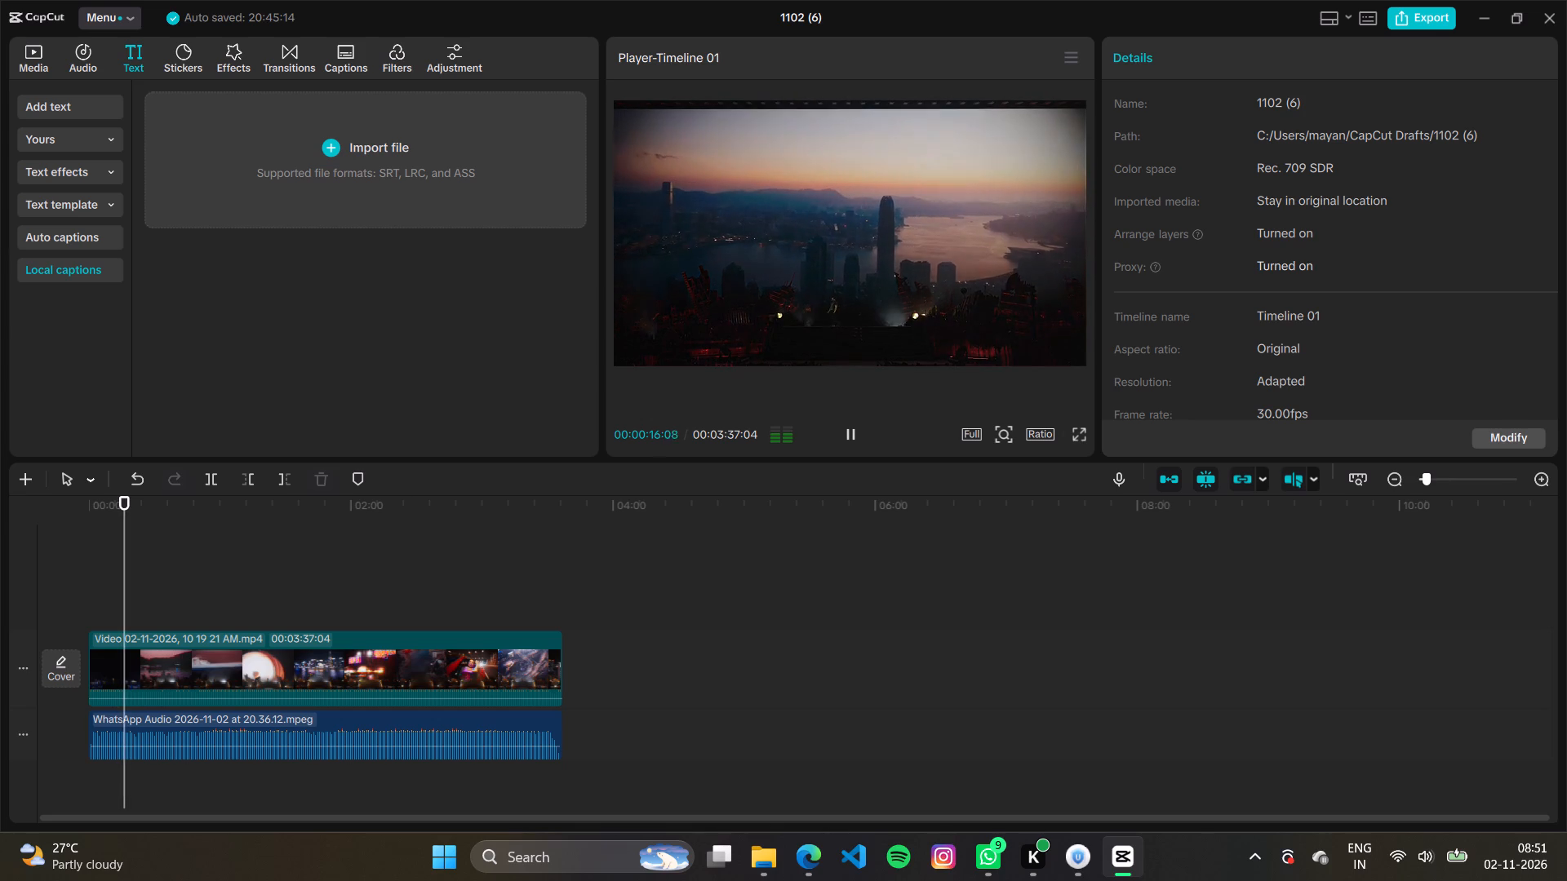
pyautogui.press('Left')
pyautogui.press('Left')
pyautogui.press('Left')
pyautogui.press('Left')
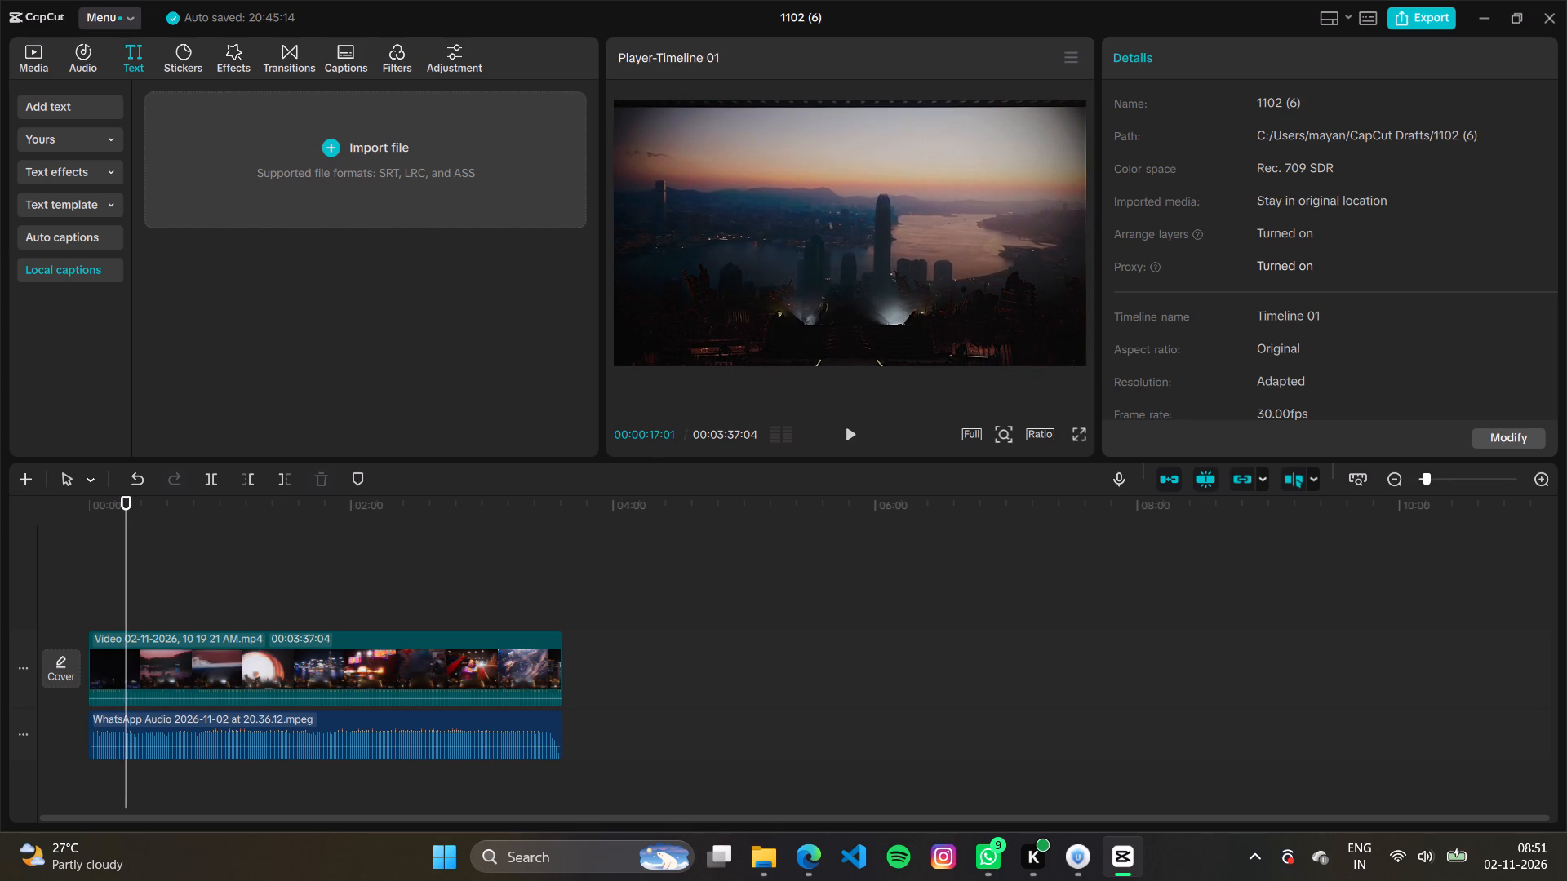
pyautogui.press('Left')
pyautogui.press('Left')
pyautogui.press('Left')
pyautogui.press('Left')
pyautogui.press('Left')
pyautogui.press('Left')
pyautogui.press('Left')
pyautogui.press('Left')
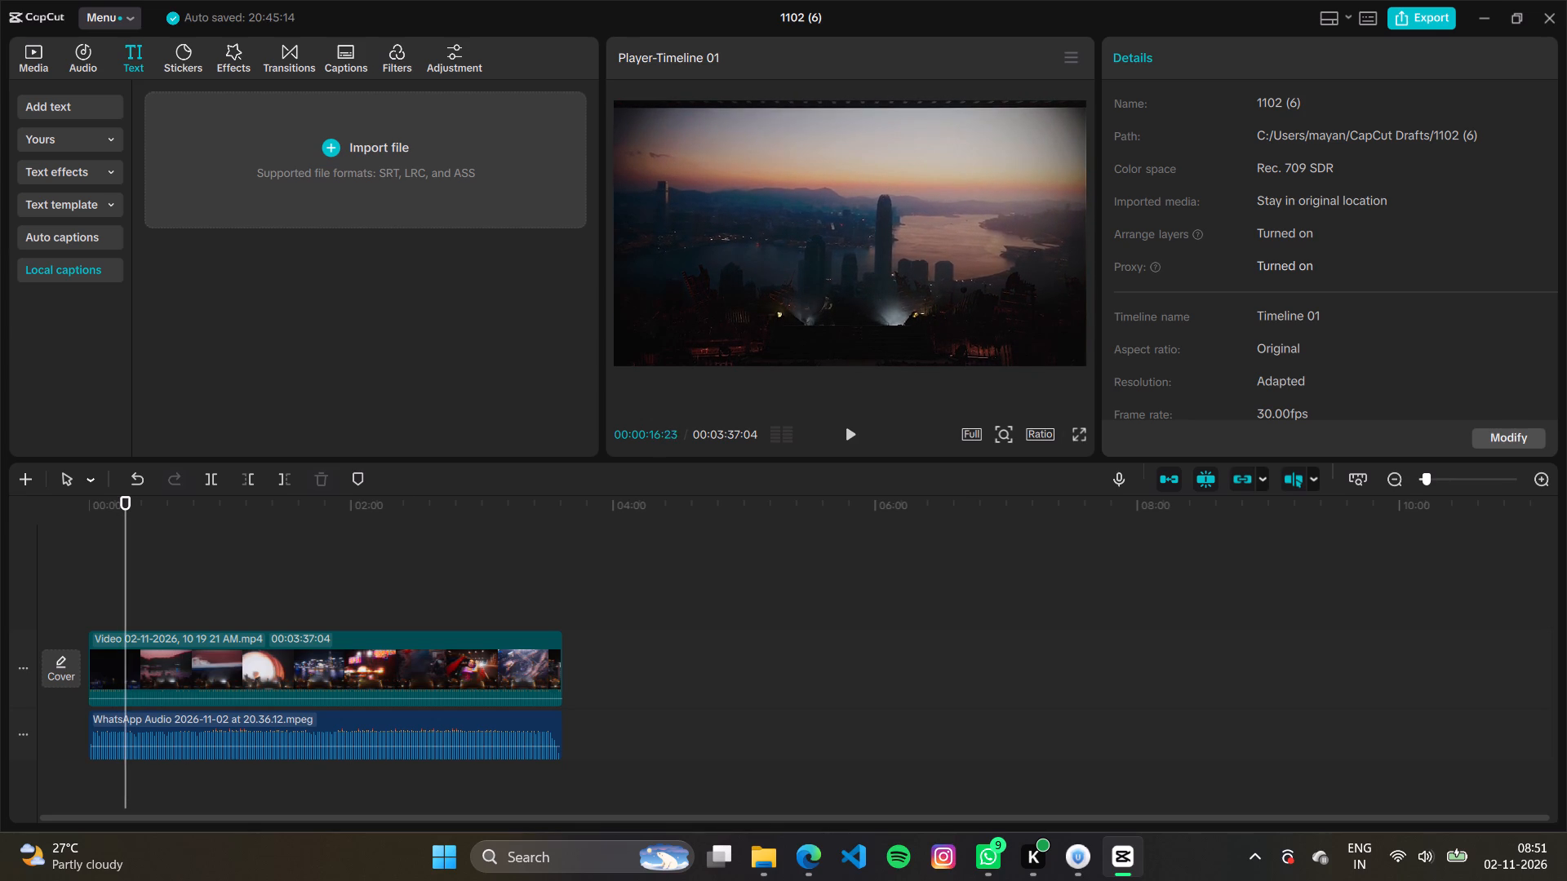
pyautogui.press('Left')
pyautogui.press('Left')
pyautogui.press('Left')
pyautogui.press('Left')
pyautogui.press('Left')
pyautogui.press('Left')
pyautogui.press('Left')
pyautogui.press('Left')
pyautogui.press('Left')
pyautogui.press('Left')
pyautogui.press('Left')
pyautogui.press('Left')
pyautogui.press('Left')
pyautogui.press('Left')
pyautogui.press('Left')
pyautogui.press('Left')
pyautogui.press('Left')
pyautogui.press('Left')
pyautogui.press('Left')
pyautogui.press('Left')
pyautogui.press('Left')
pyautogui.press('Left')
pyautogui.press('Left')
pyautogui.press('Left')
pyautogui.press('Left')
pyautogui.press('Left')
pyautogui.press('Left')
pyautogui.press('Left')
pyautogui.press('Left')
pyautogui.press('Left')
pyautogui.press('Left')
pyautogui.press('Left')
pyautogui.press('Left')
pyautogui.press('Left')
pyautogui.press('Left')
pyautogui.press('Left')
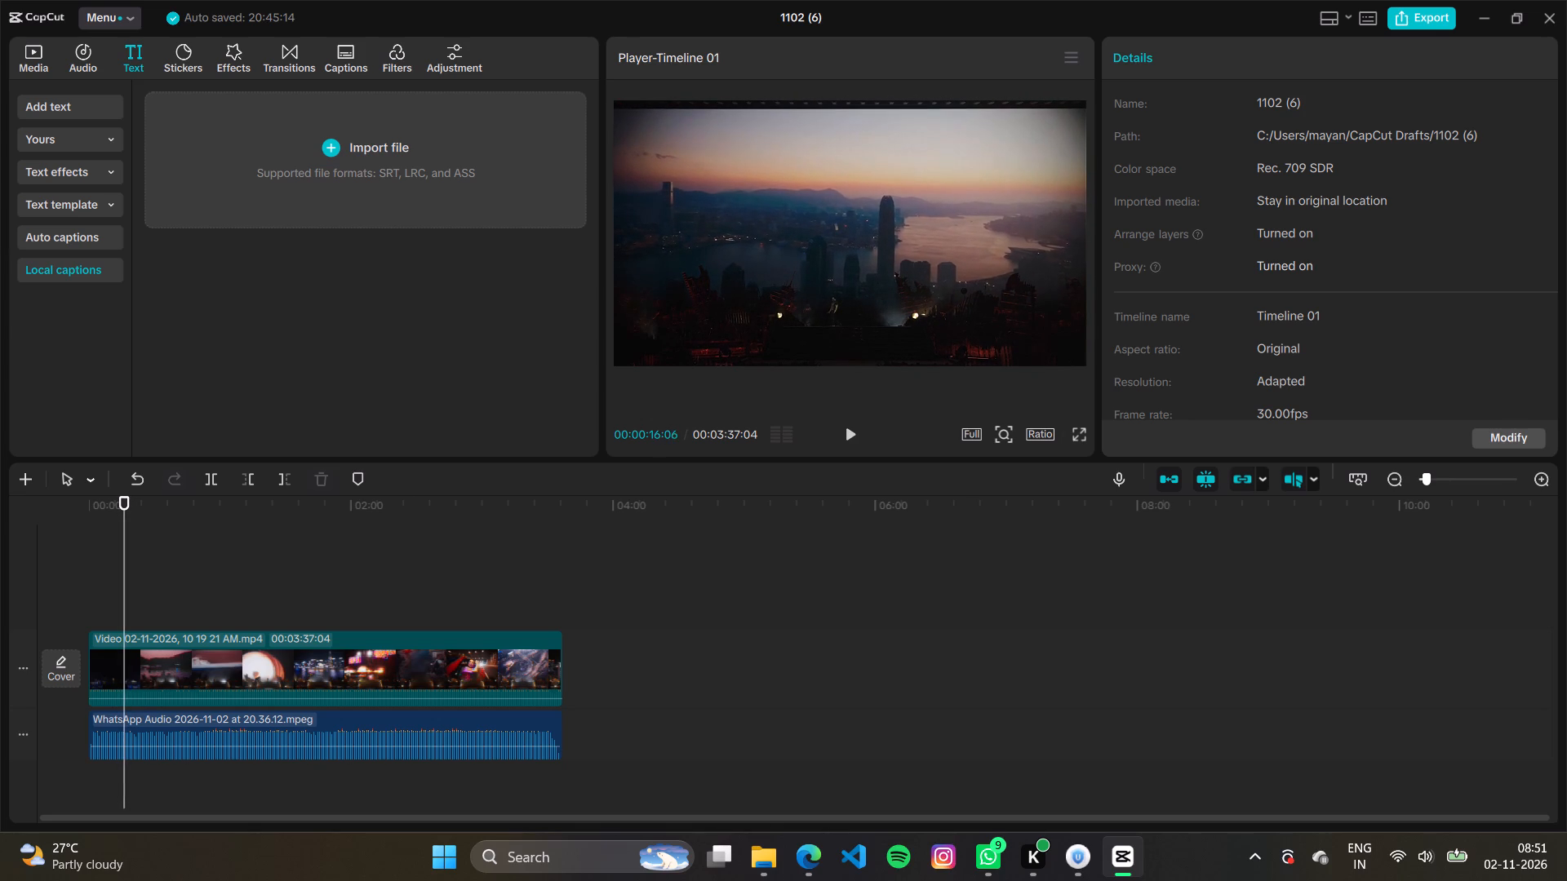
pyautogui.press('Left')
pyautogui.press('Left')
pyautogui.press('Left')
pyautogui.press('Left')
pyautogui.press('Left')
pyautogui.press('Left')
pyautogui.press('Left')
pyautogui.press('Left')
pyautogui.press('Left')
pyautogui.press('Left')
pyautogui.press('Left')
pyautogui.press('Left')
pyautogui.press('Left')
pyautogui.press('Left')
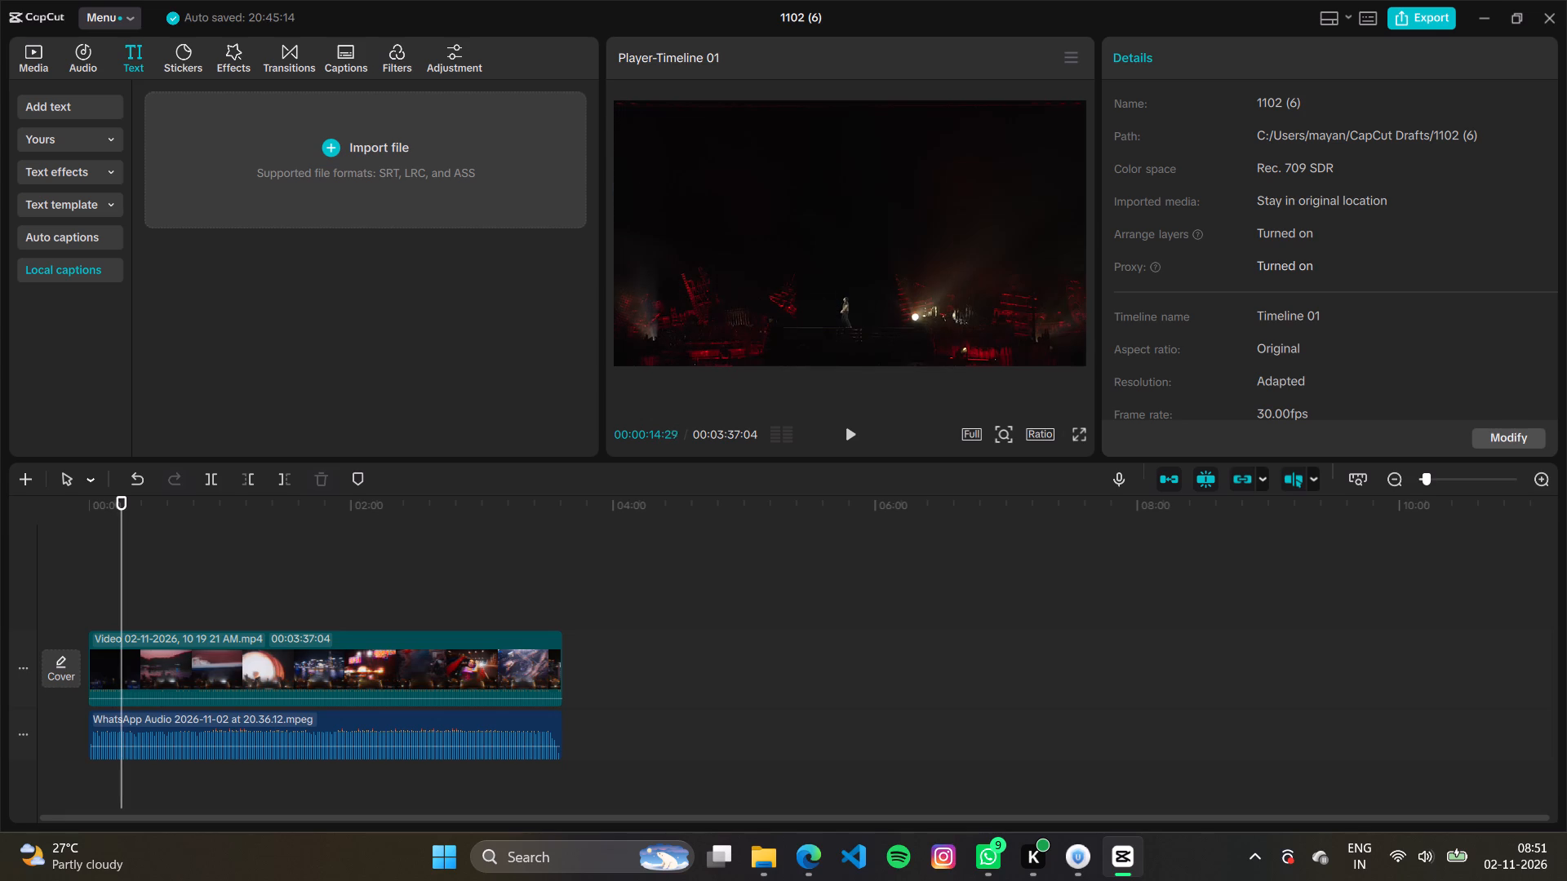
pyautogui.press('Right')
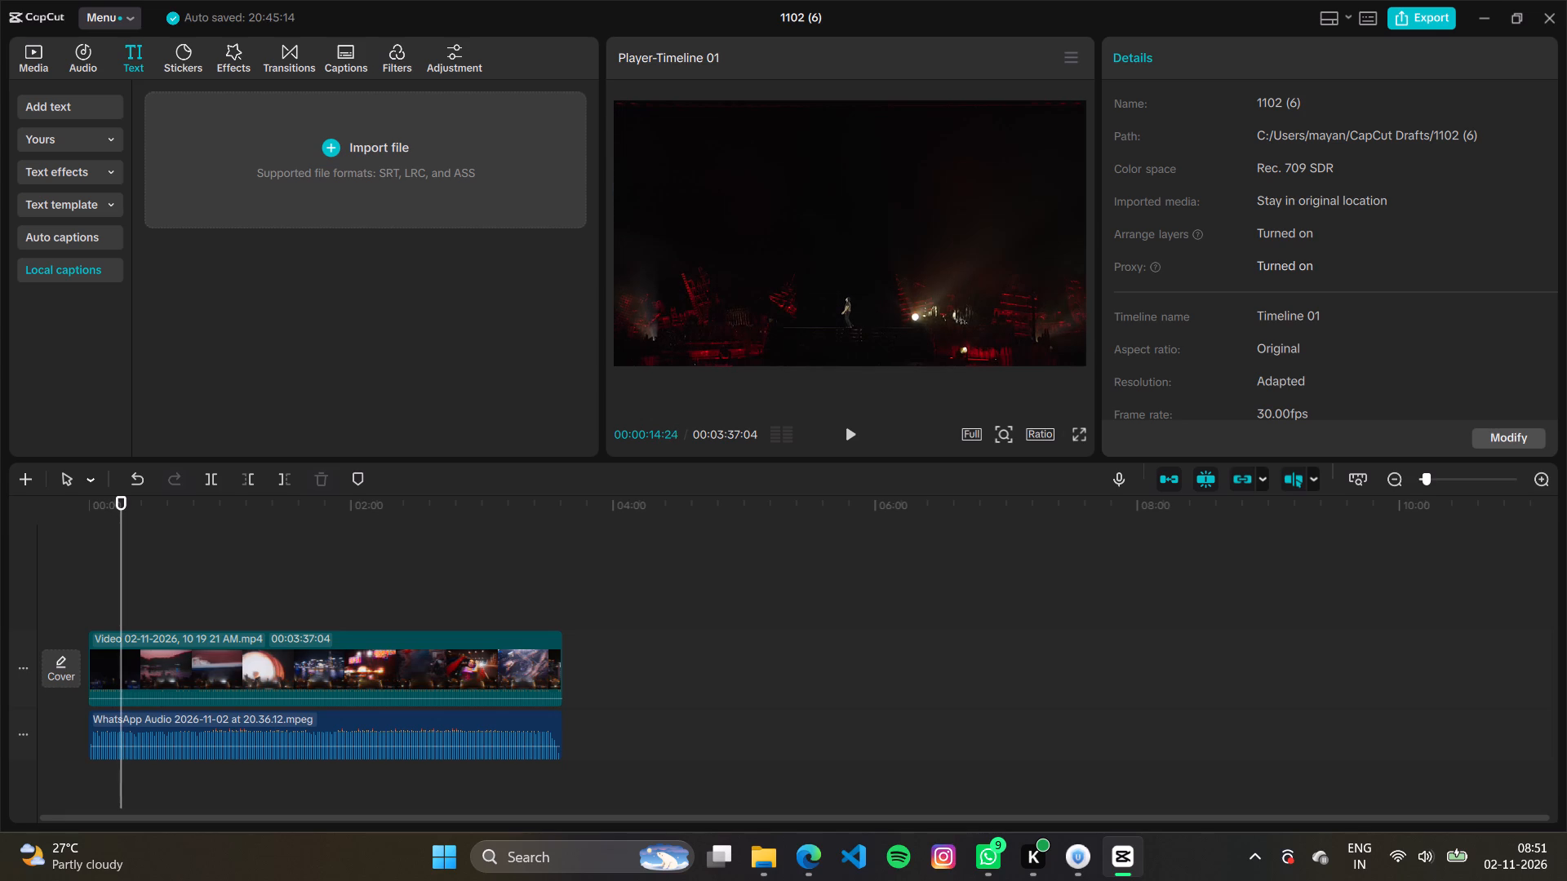
pyautogui.press('Right')
pyautogui.press('Right')
pyautogui.press('Right')
pyautogui.press('Right')
pyautogui.press('Right')
pyautogui.press('Right')
pyautogui.press('Right')
pyautogui.press('Right')
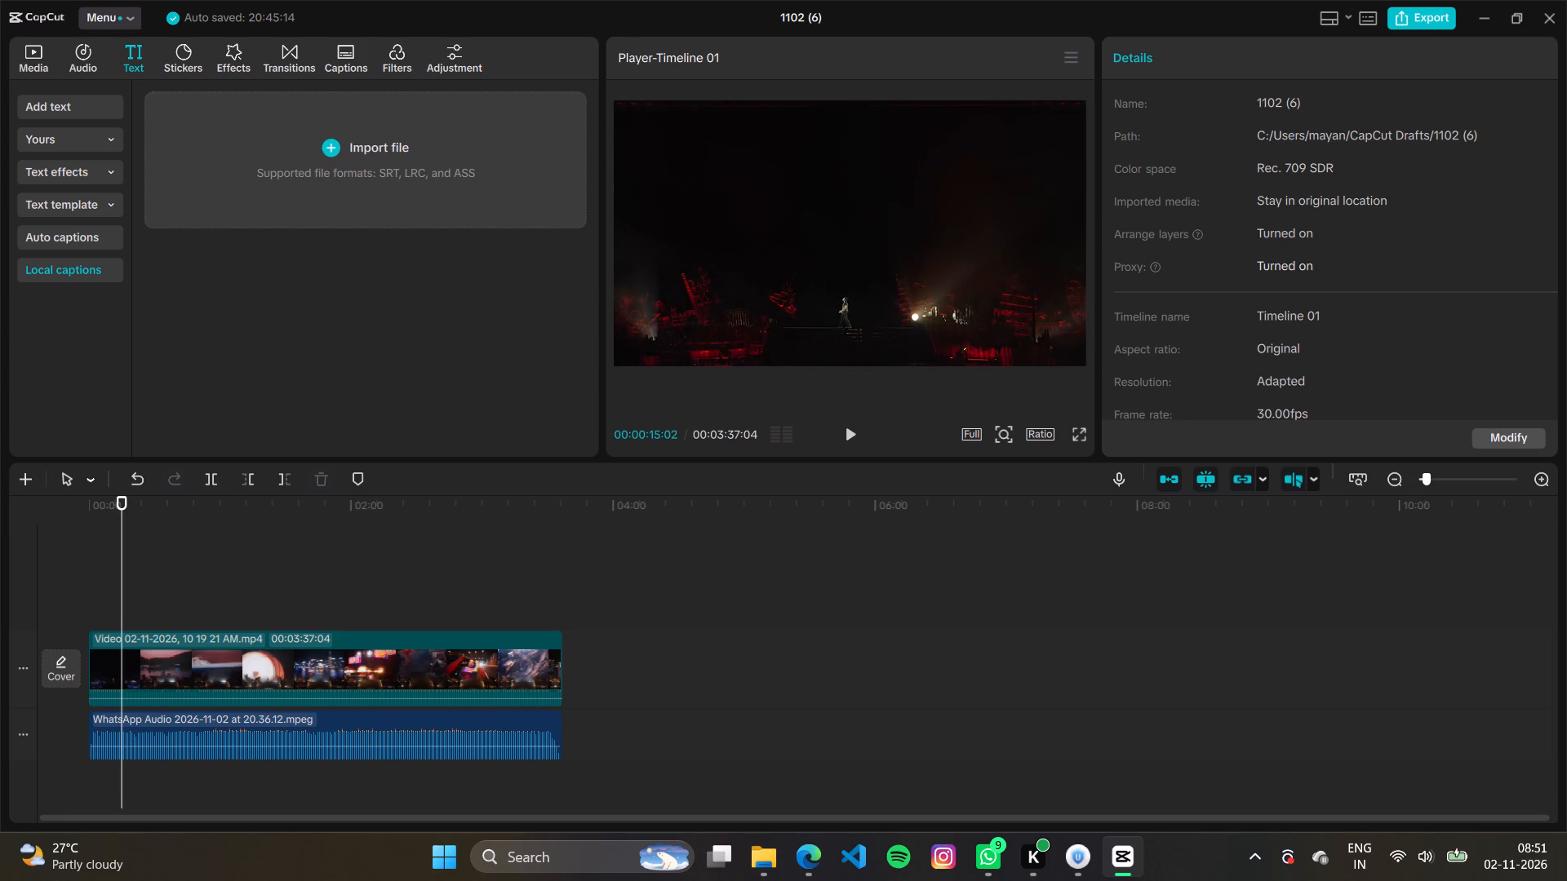
pyautogui.press('Right')
pyautogui.press('Right')
pyautogui.press('Left')
pyautogui.press('Left')
pyautogui.hotkey('ctrl', 'b')
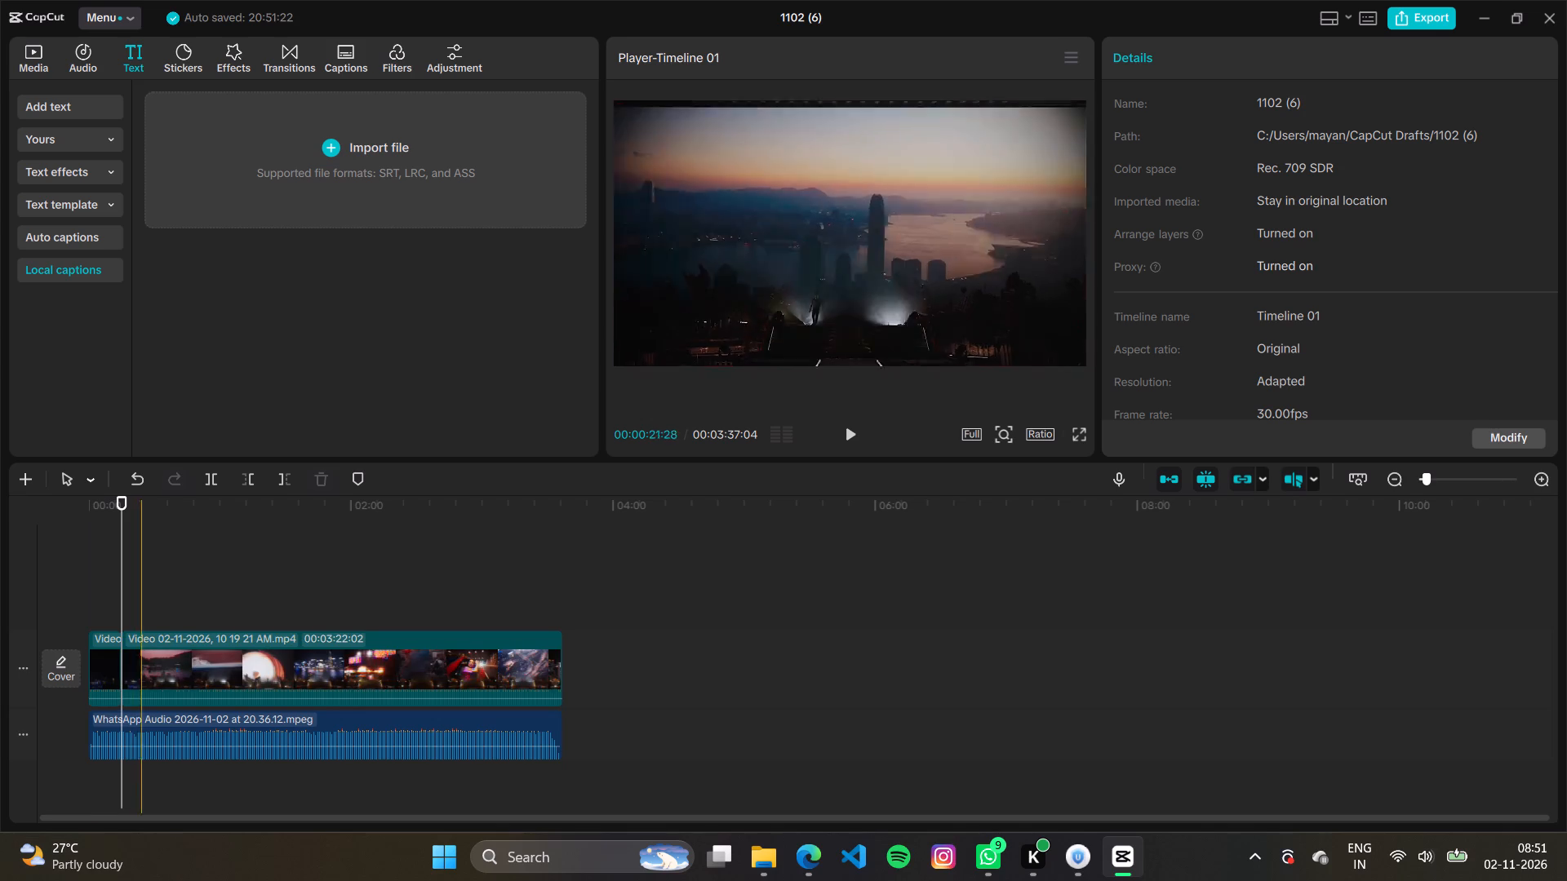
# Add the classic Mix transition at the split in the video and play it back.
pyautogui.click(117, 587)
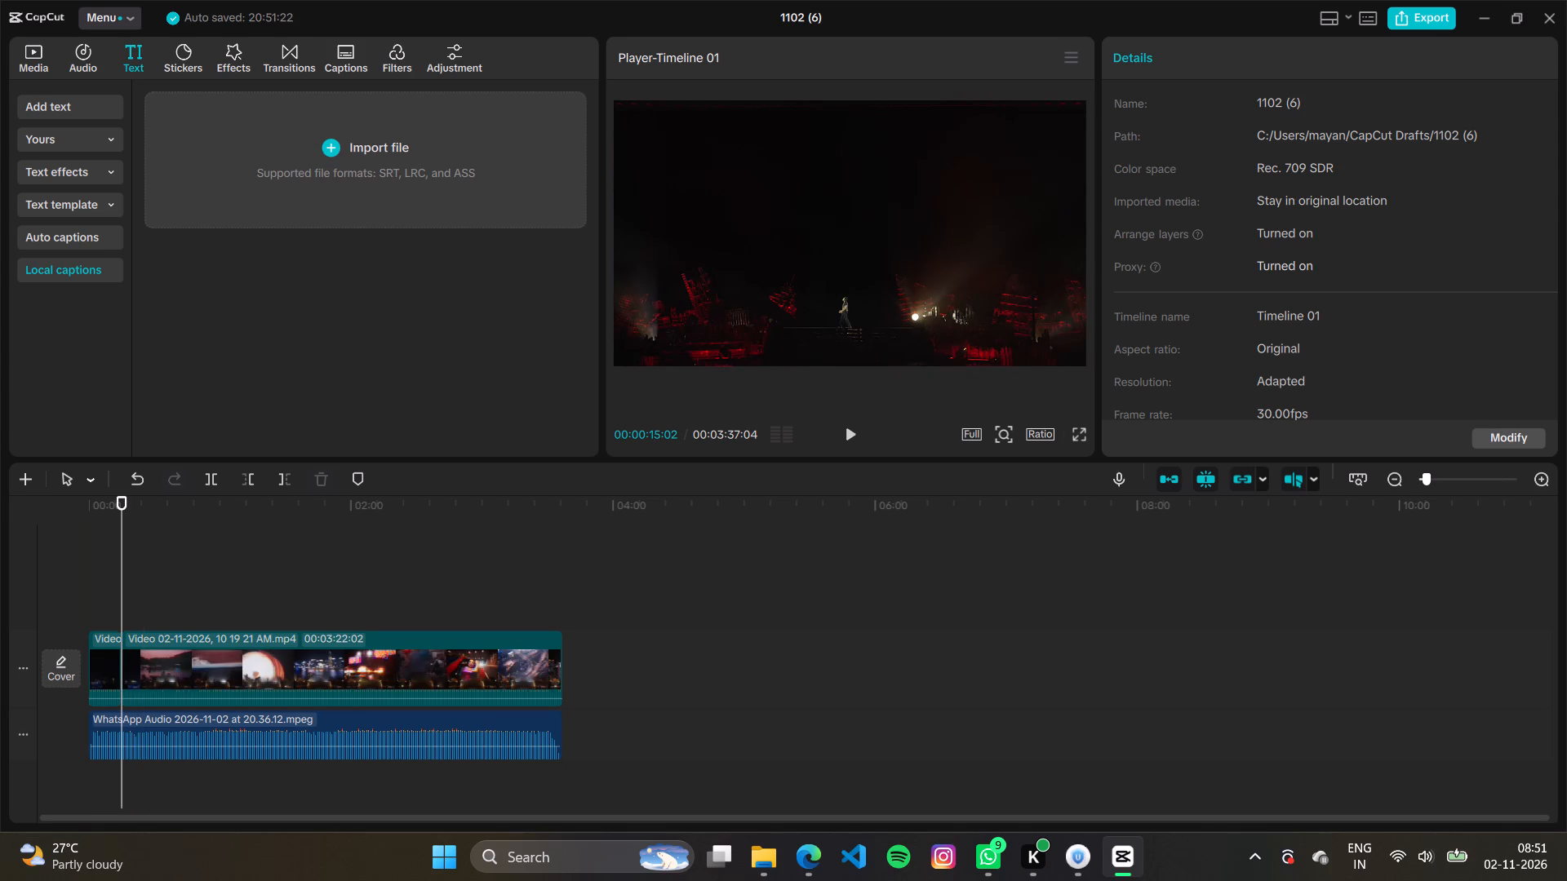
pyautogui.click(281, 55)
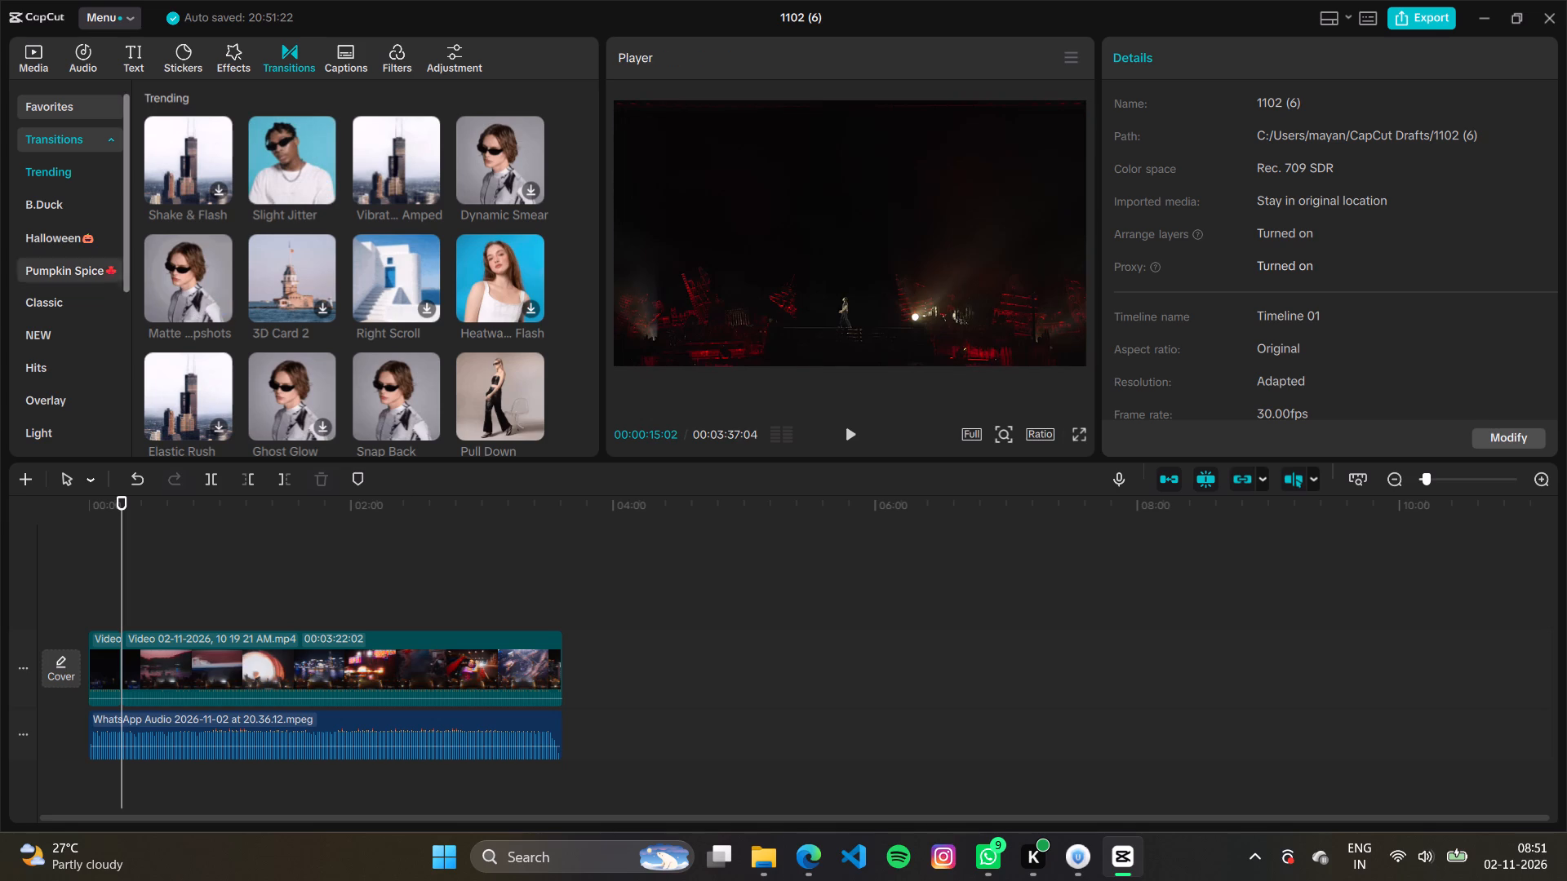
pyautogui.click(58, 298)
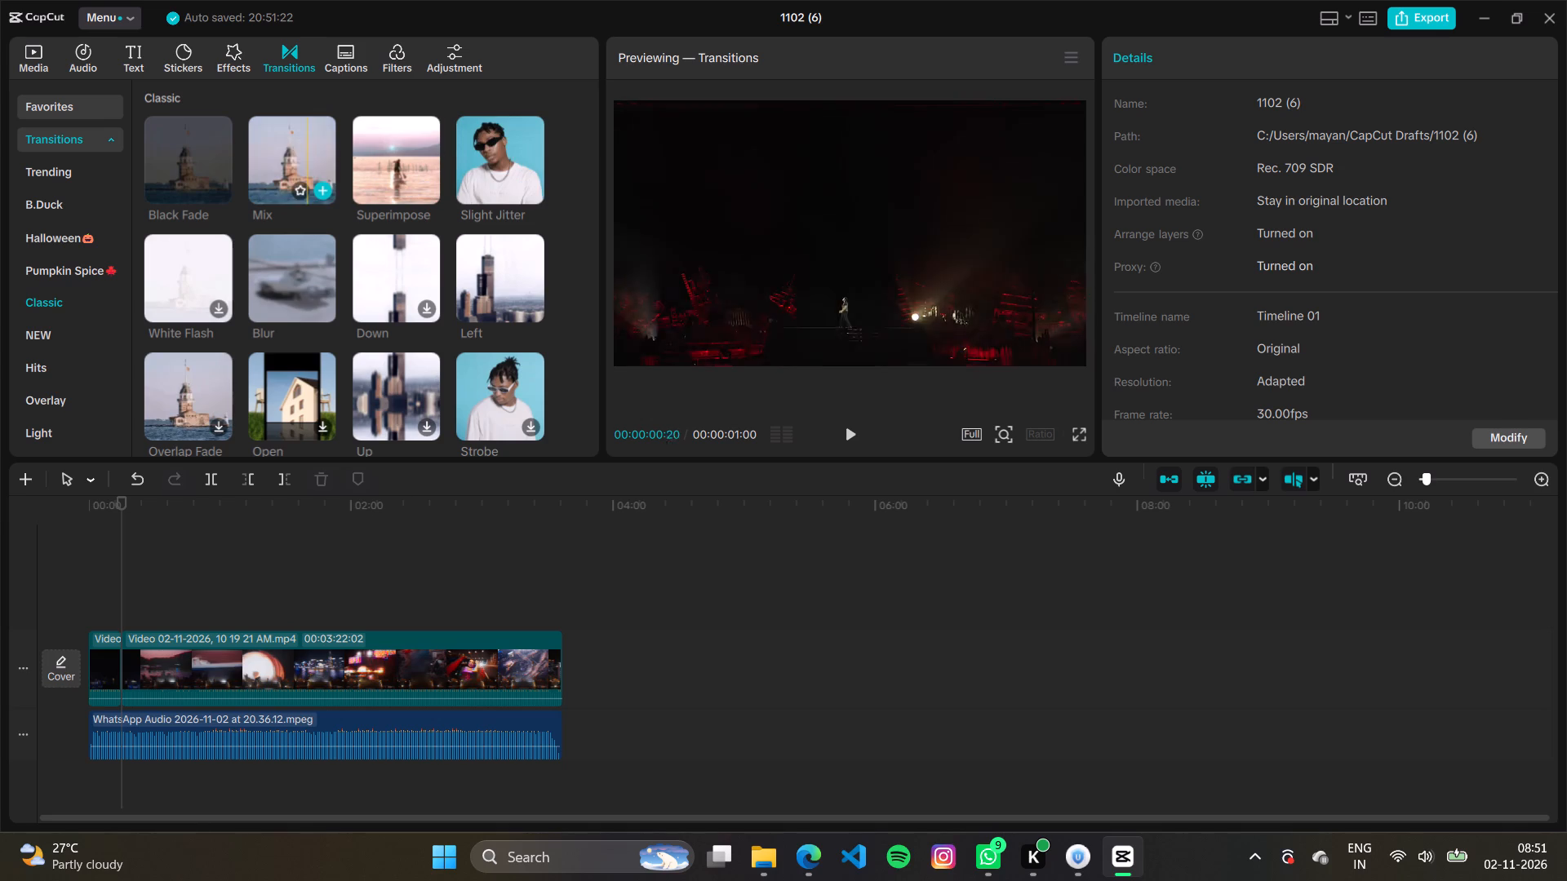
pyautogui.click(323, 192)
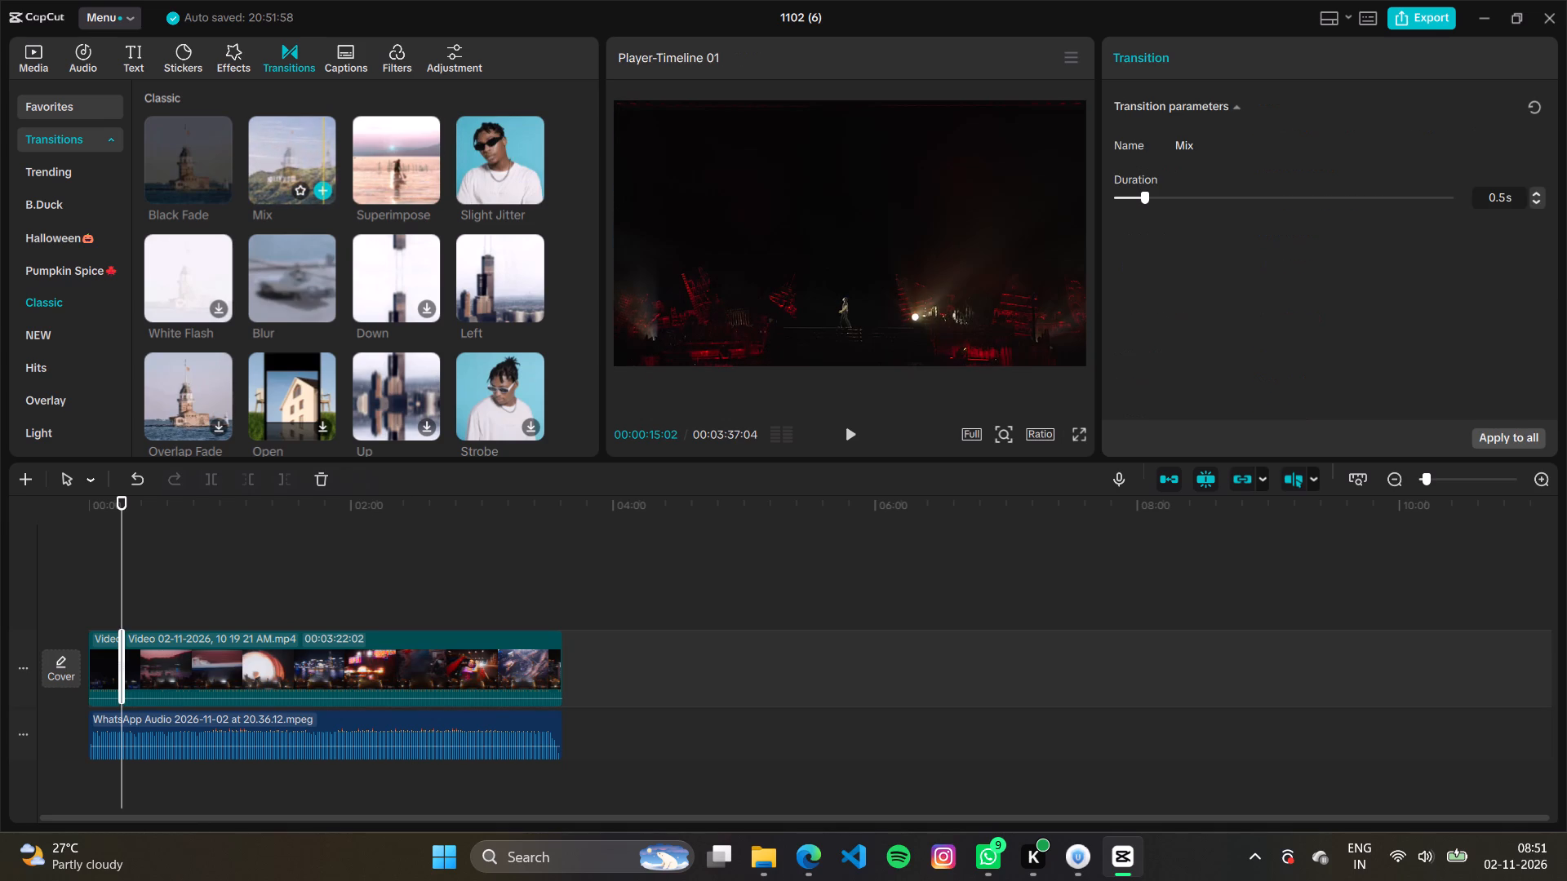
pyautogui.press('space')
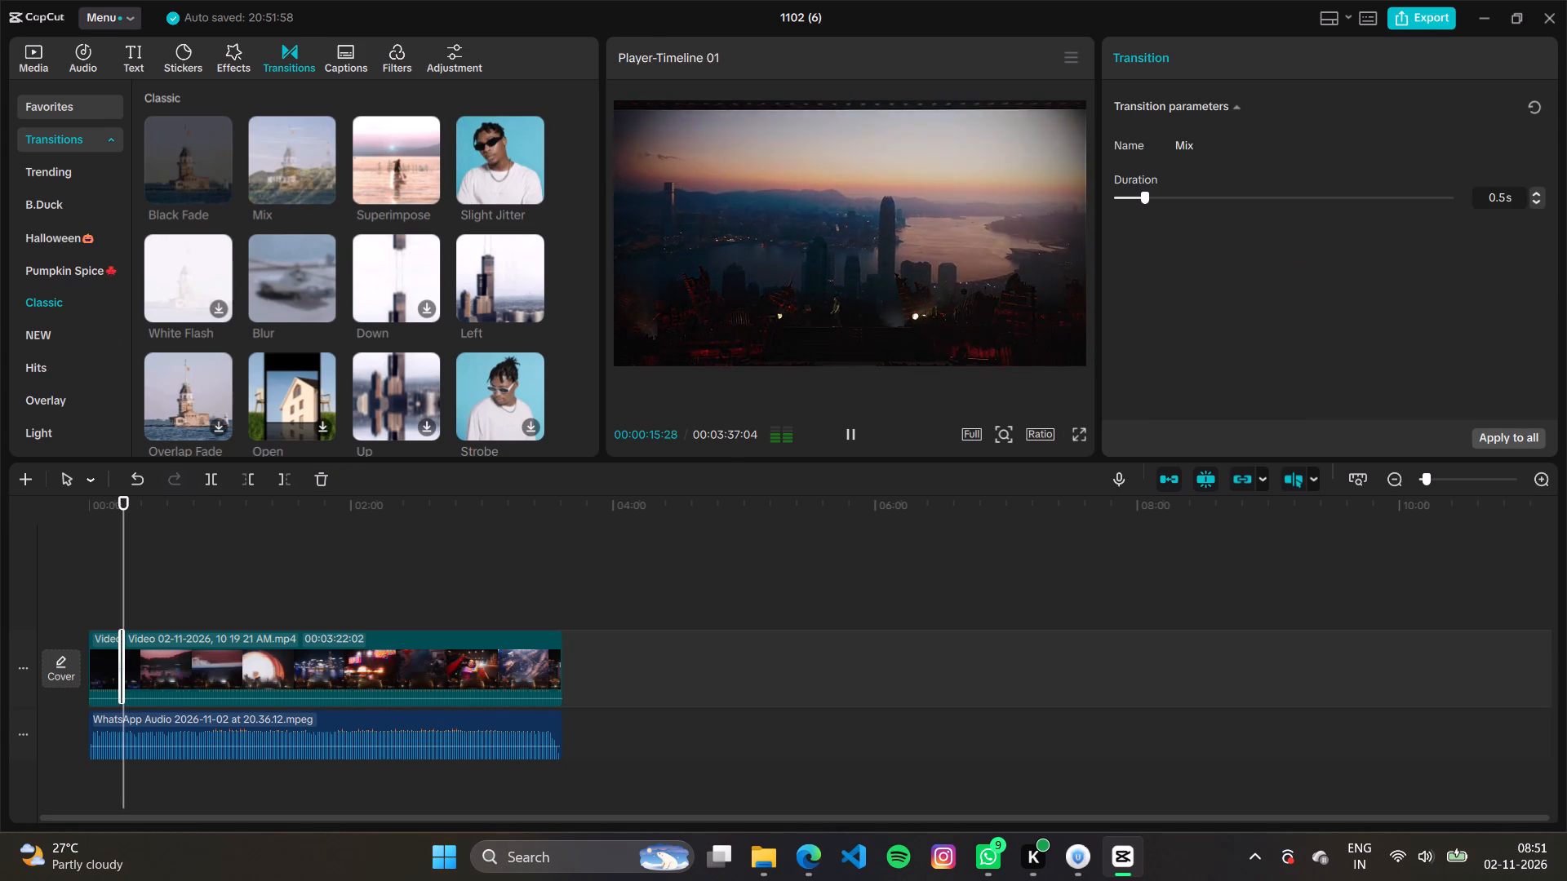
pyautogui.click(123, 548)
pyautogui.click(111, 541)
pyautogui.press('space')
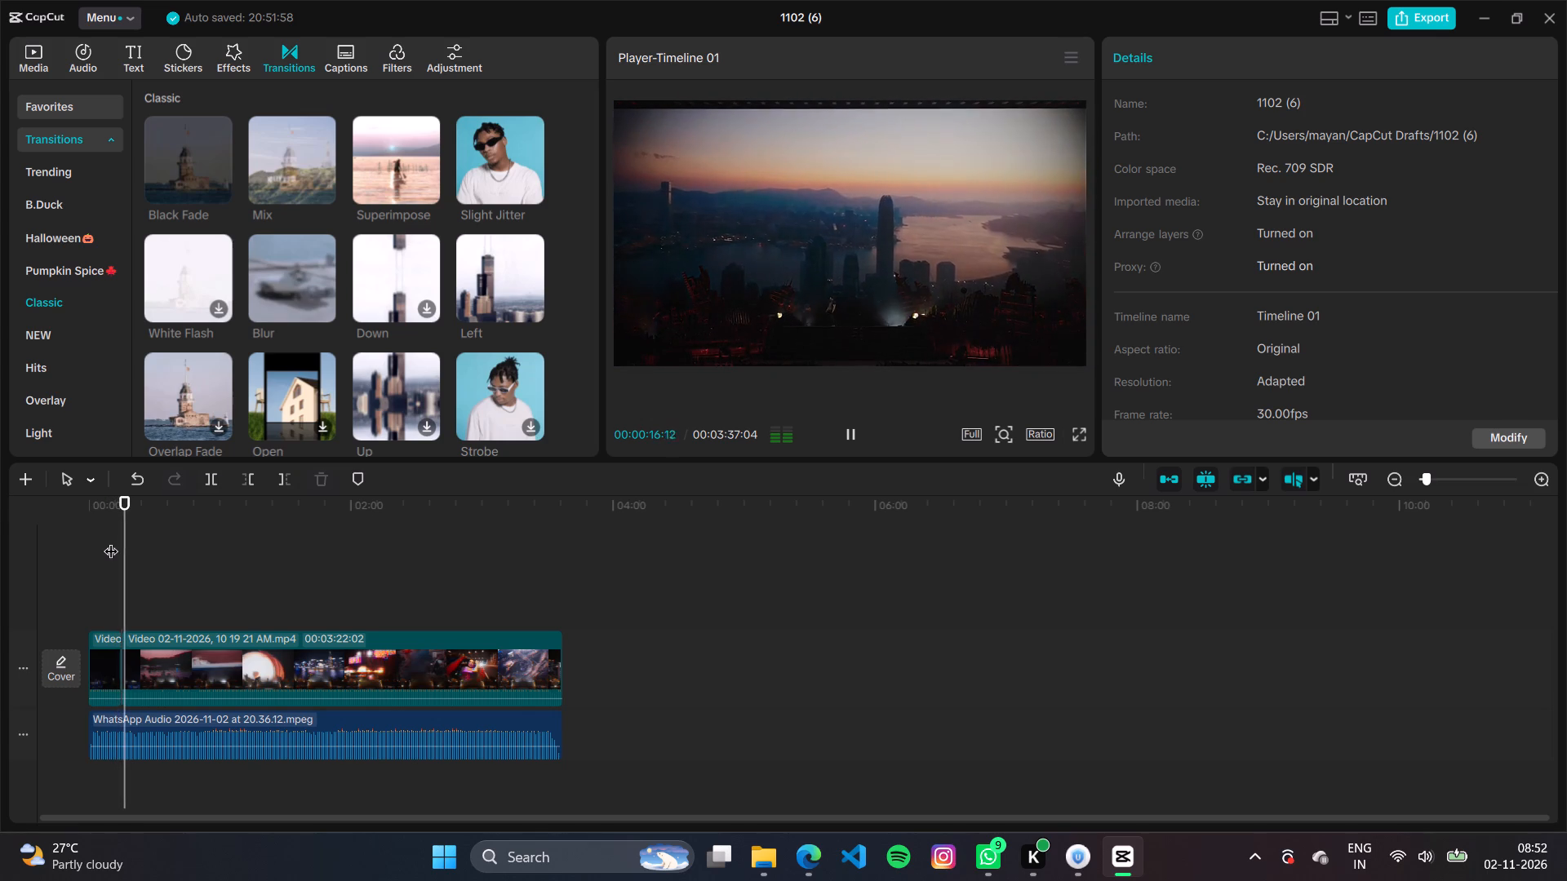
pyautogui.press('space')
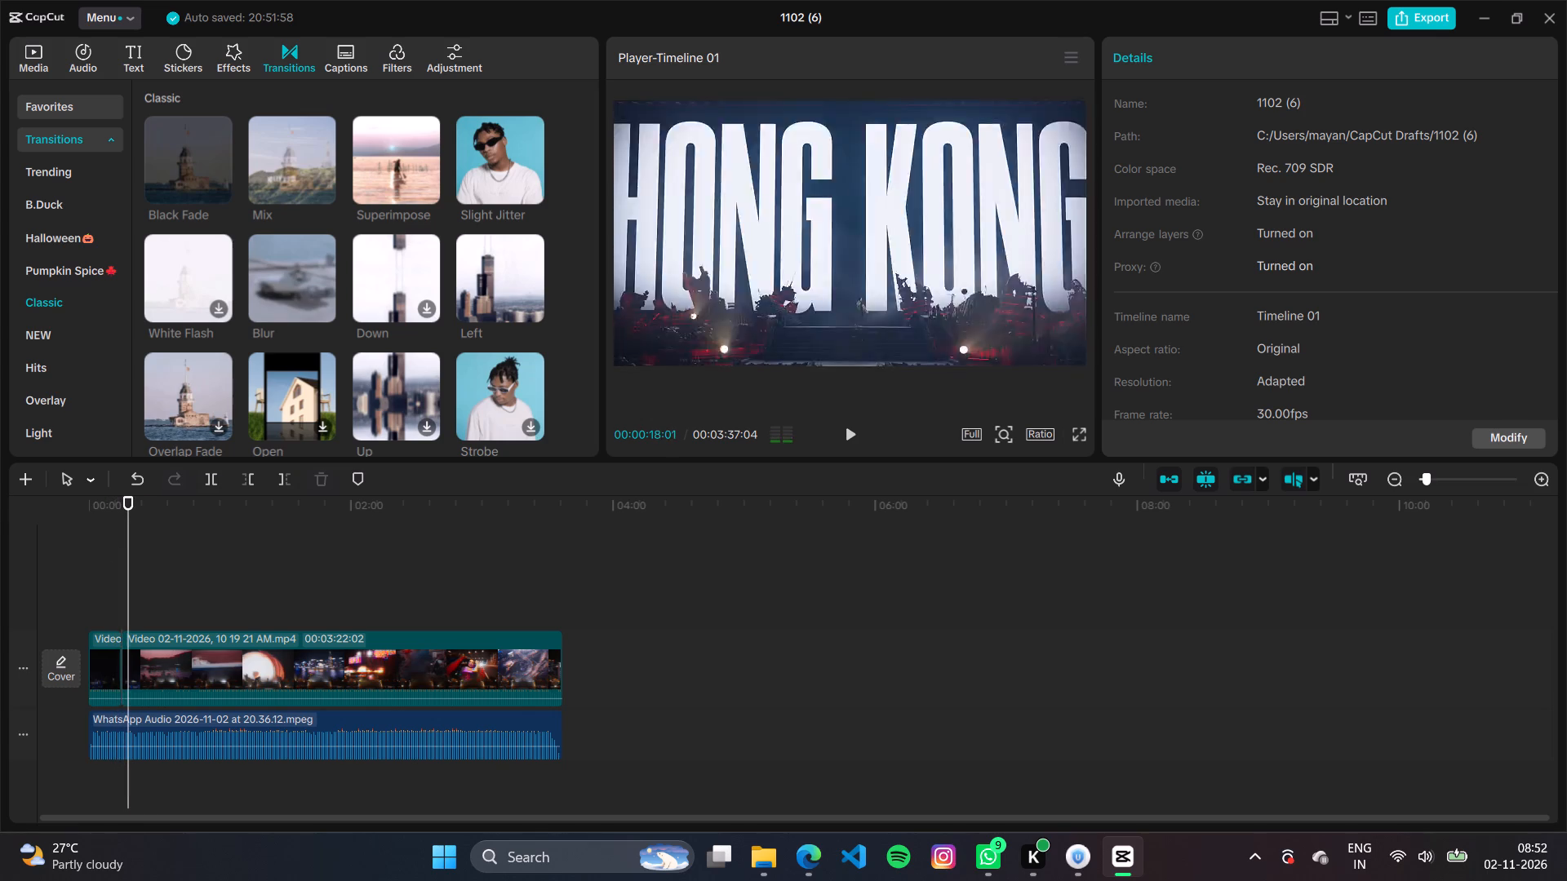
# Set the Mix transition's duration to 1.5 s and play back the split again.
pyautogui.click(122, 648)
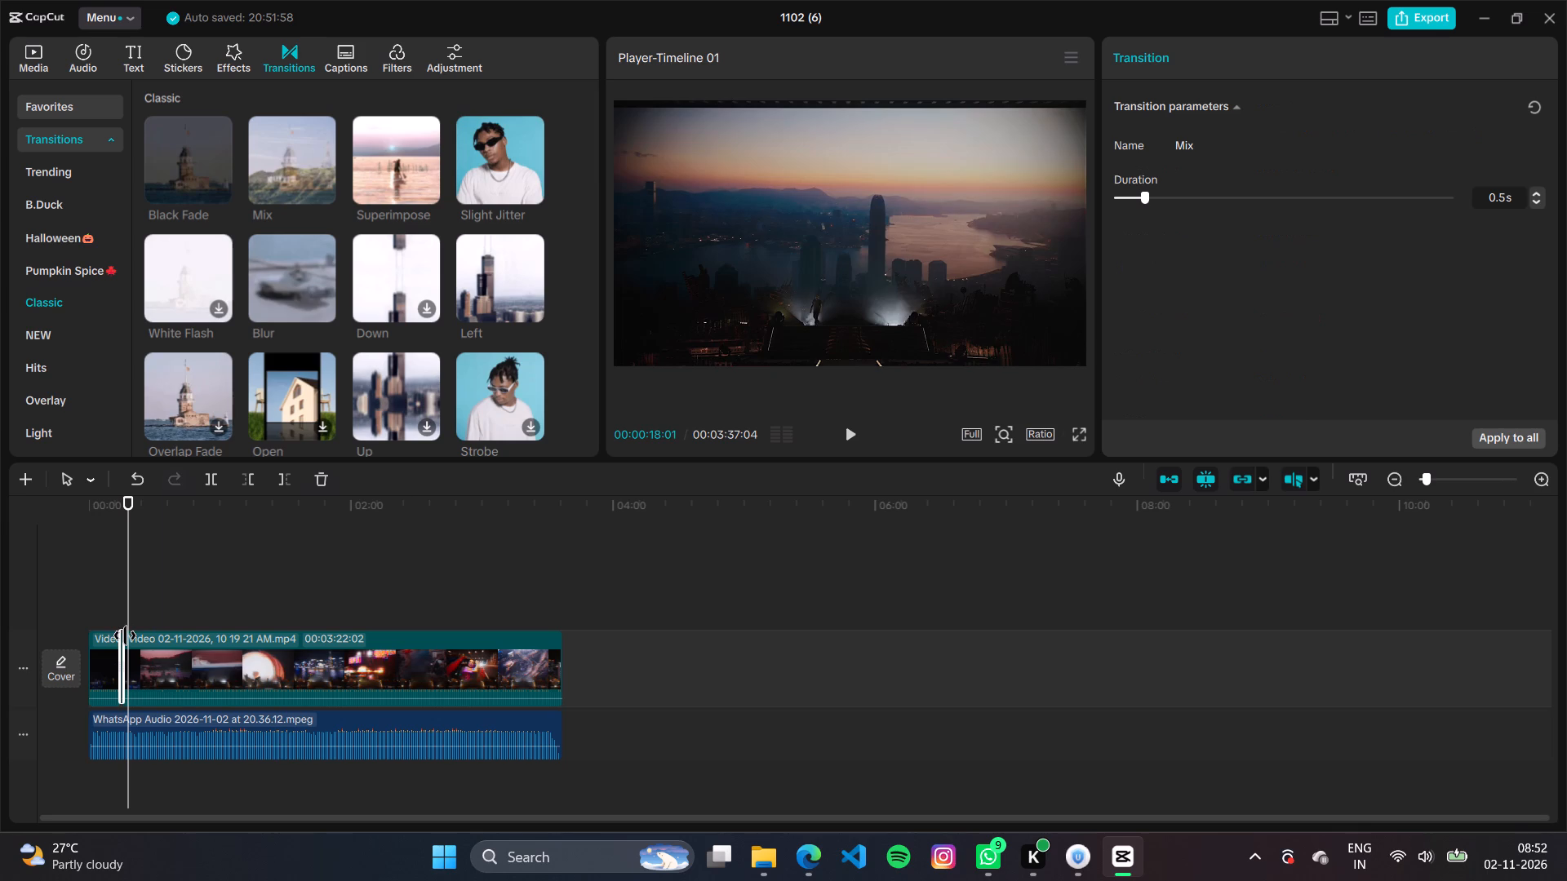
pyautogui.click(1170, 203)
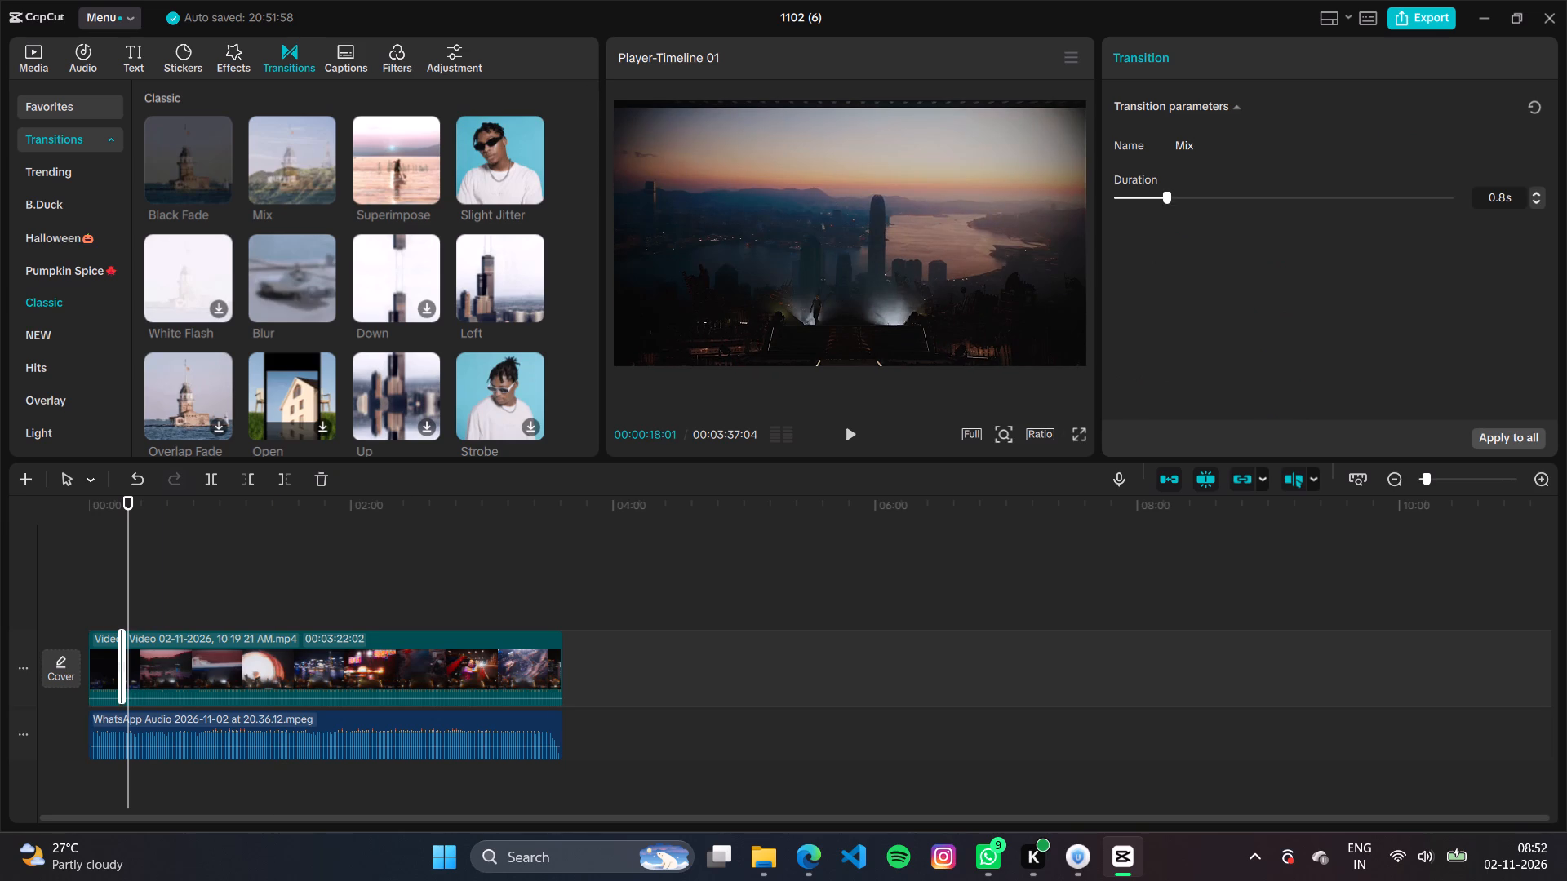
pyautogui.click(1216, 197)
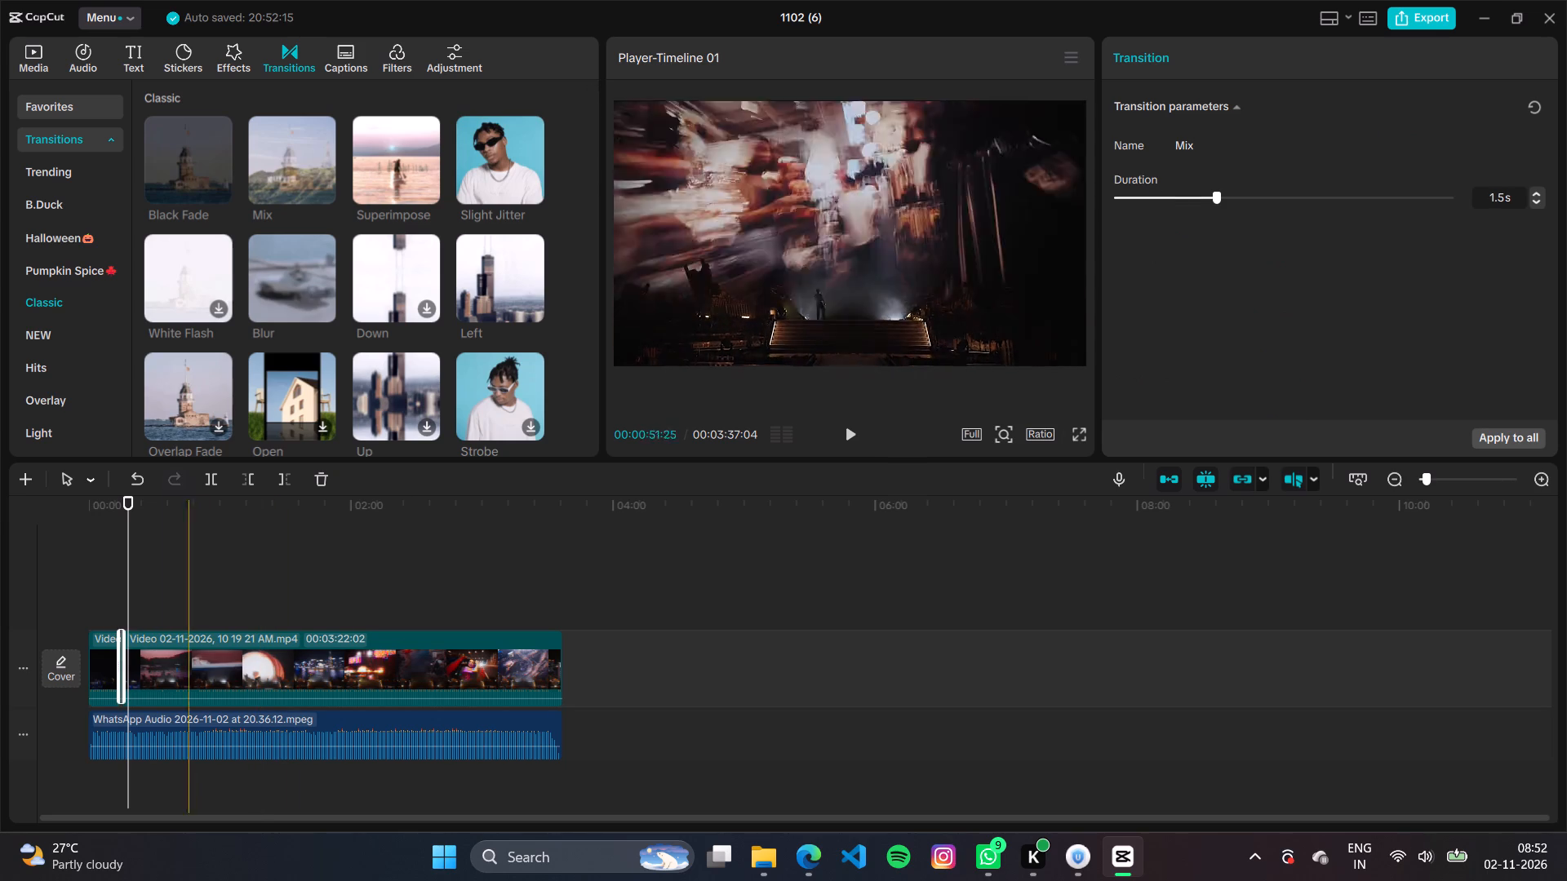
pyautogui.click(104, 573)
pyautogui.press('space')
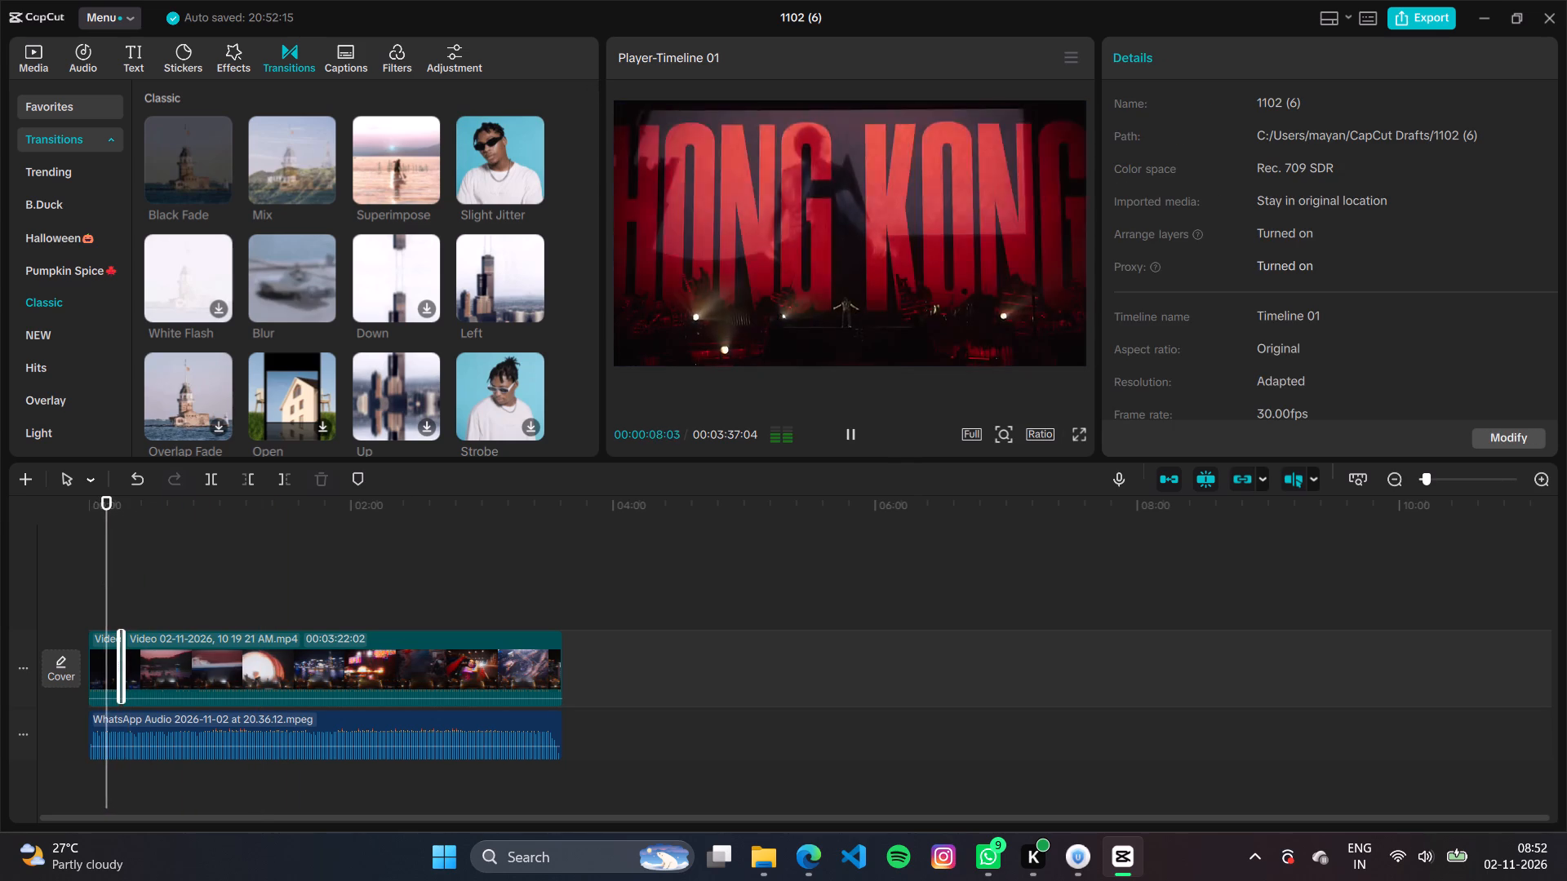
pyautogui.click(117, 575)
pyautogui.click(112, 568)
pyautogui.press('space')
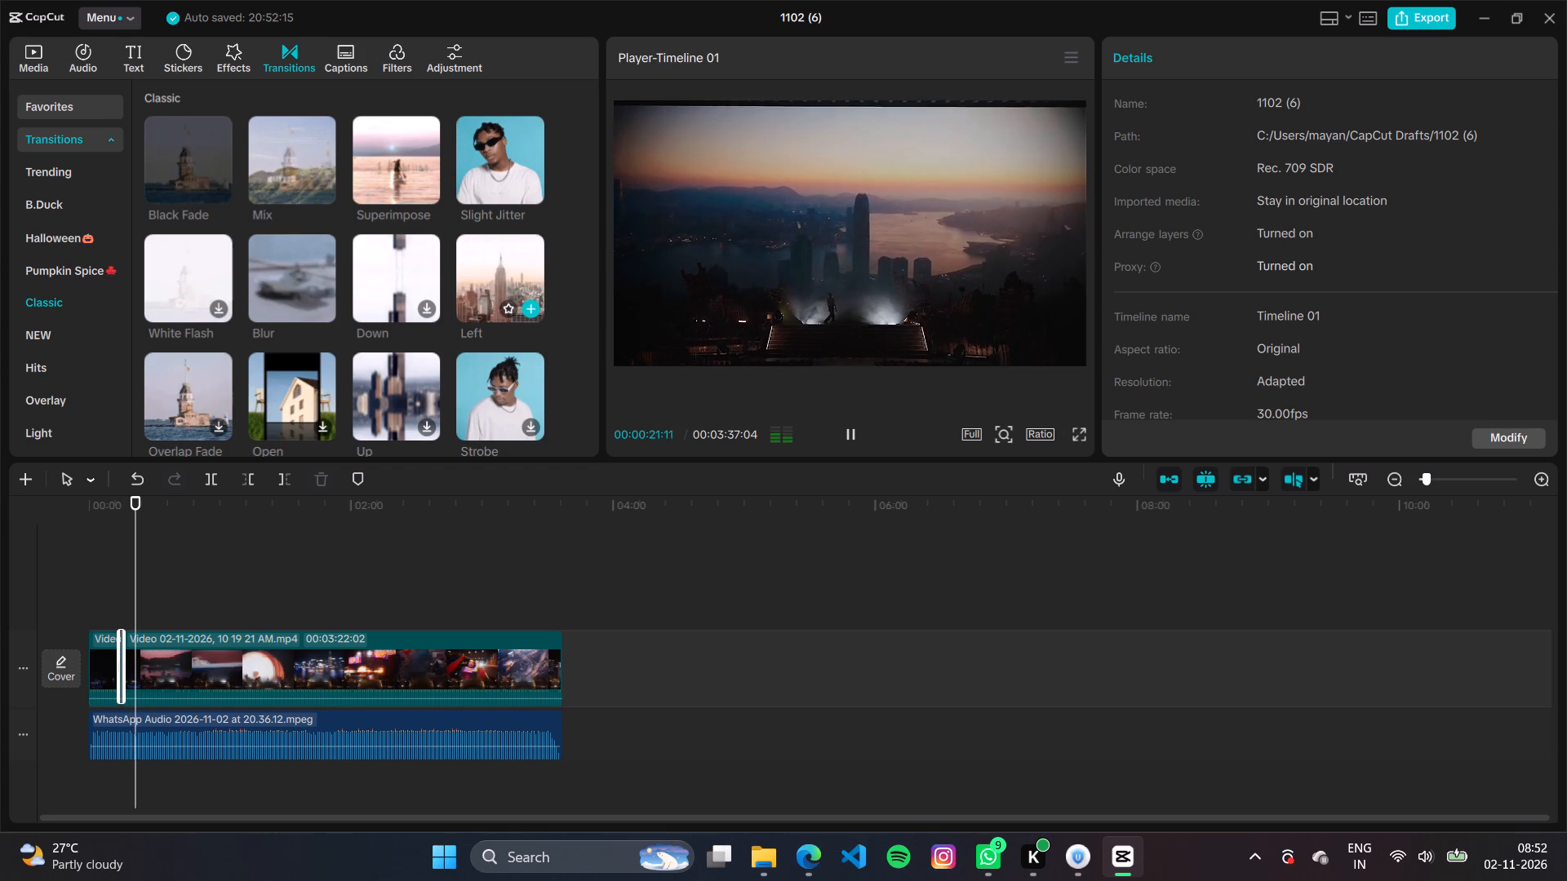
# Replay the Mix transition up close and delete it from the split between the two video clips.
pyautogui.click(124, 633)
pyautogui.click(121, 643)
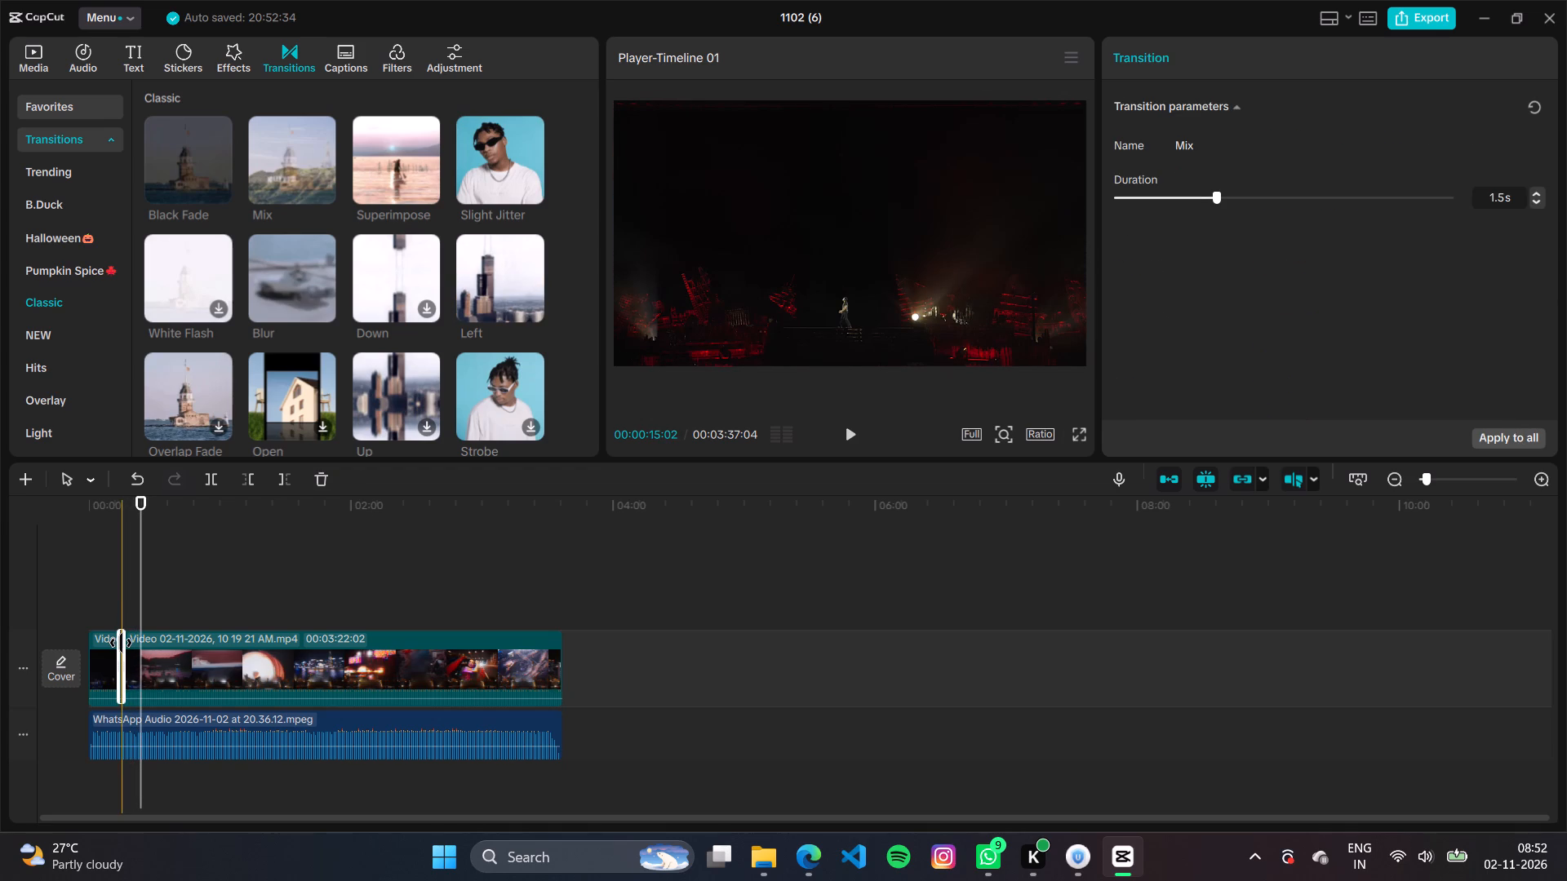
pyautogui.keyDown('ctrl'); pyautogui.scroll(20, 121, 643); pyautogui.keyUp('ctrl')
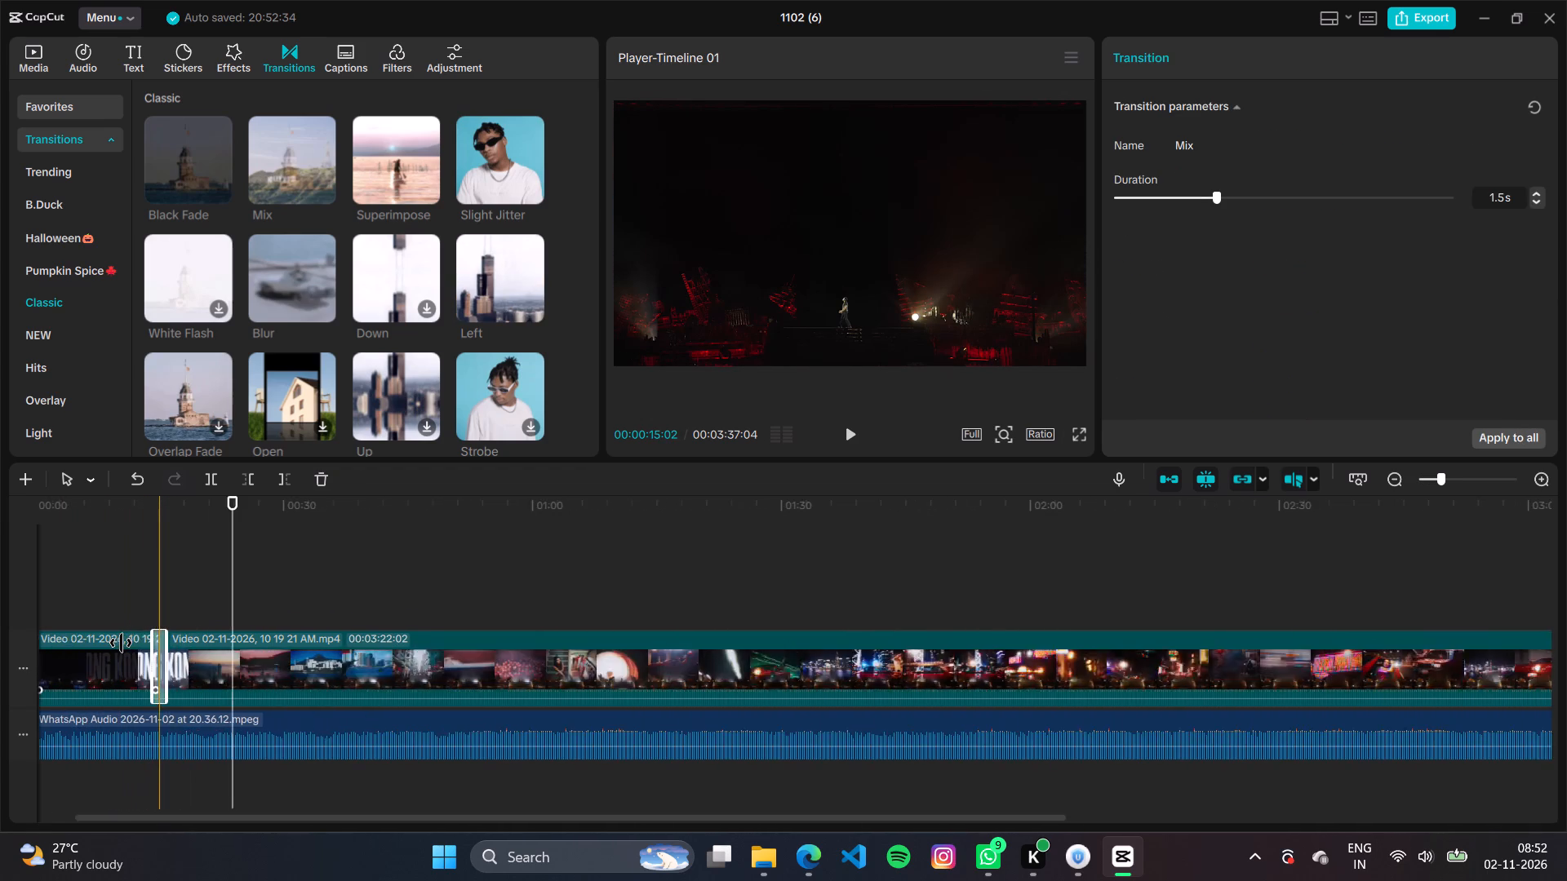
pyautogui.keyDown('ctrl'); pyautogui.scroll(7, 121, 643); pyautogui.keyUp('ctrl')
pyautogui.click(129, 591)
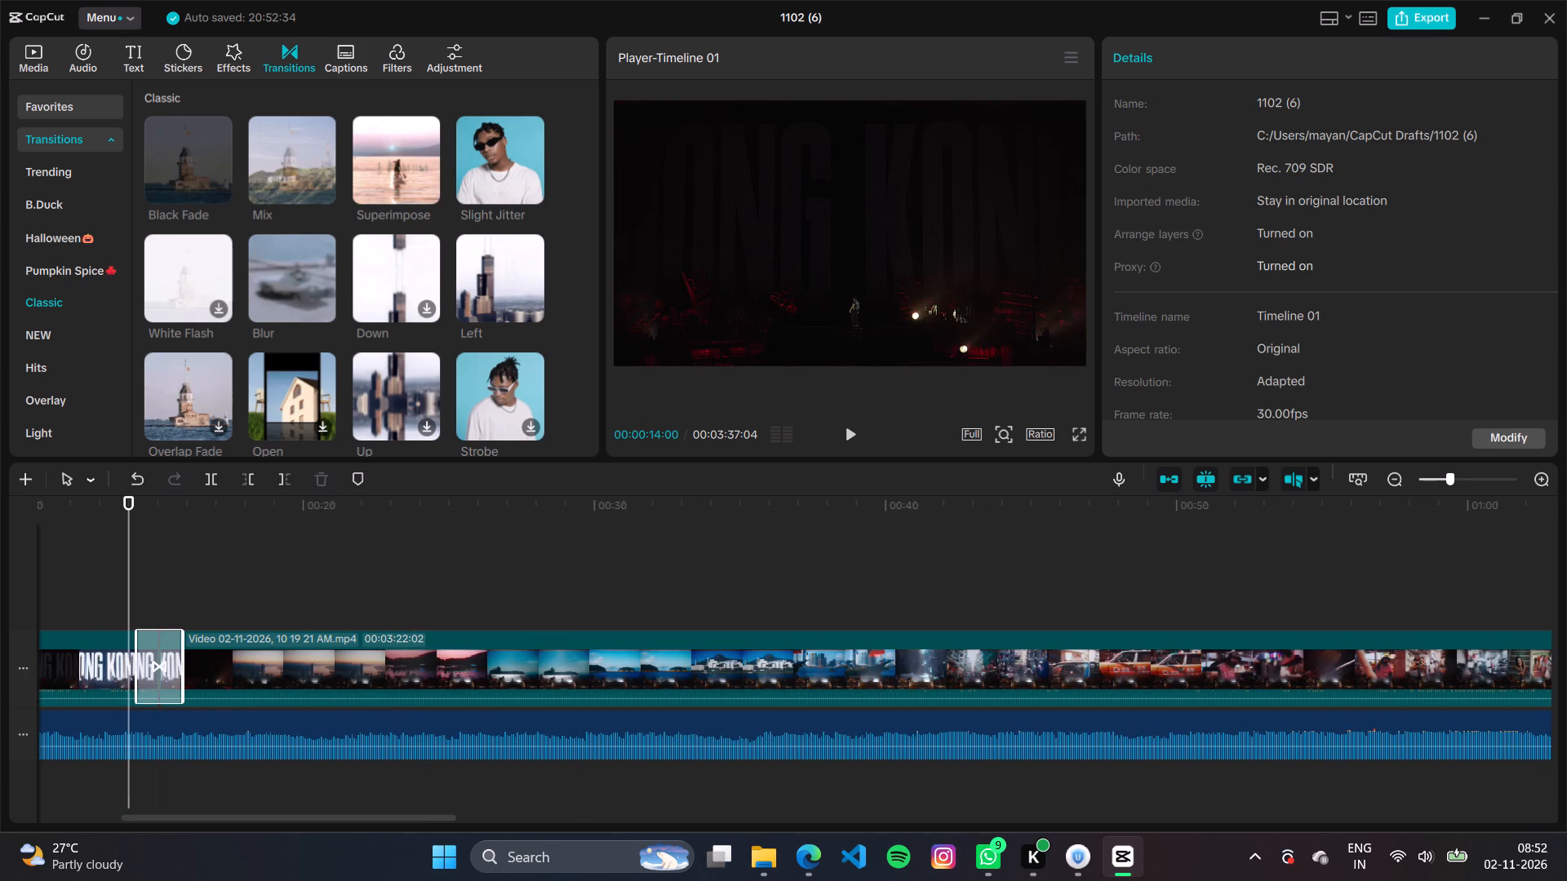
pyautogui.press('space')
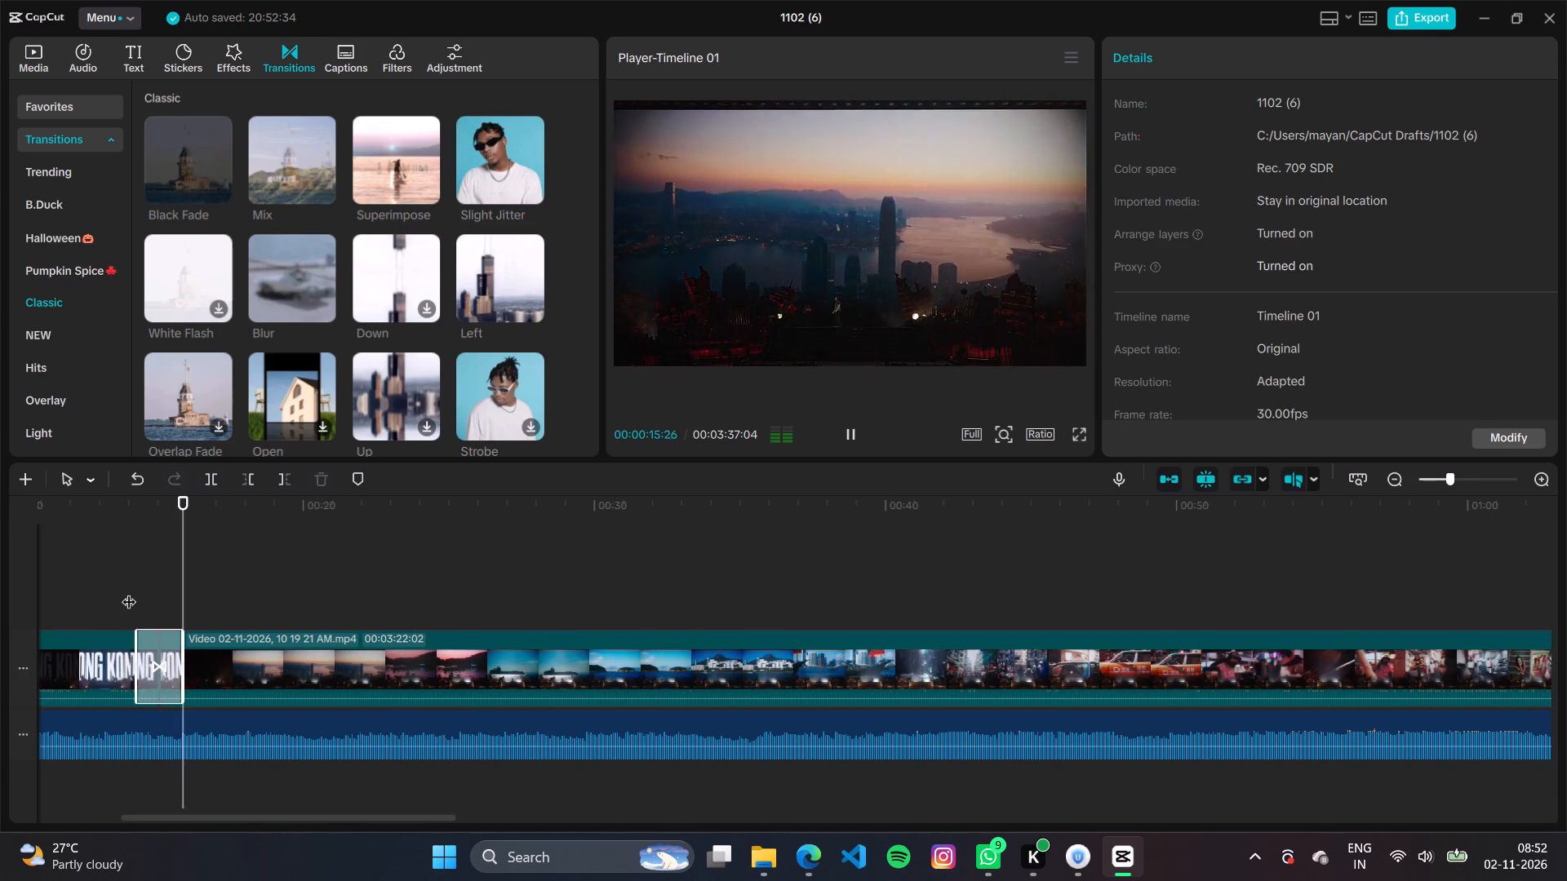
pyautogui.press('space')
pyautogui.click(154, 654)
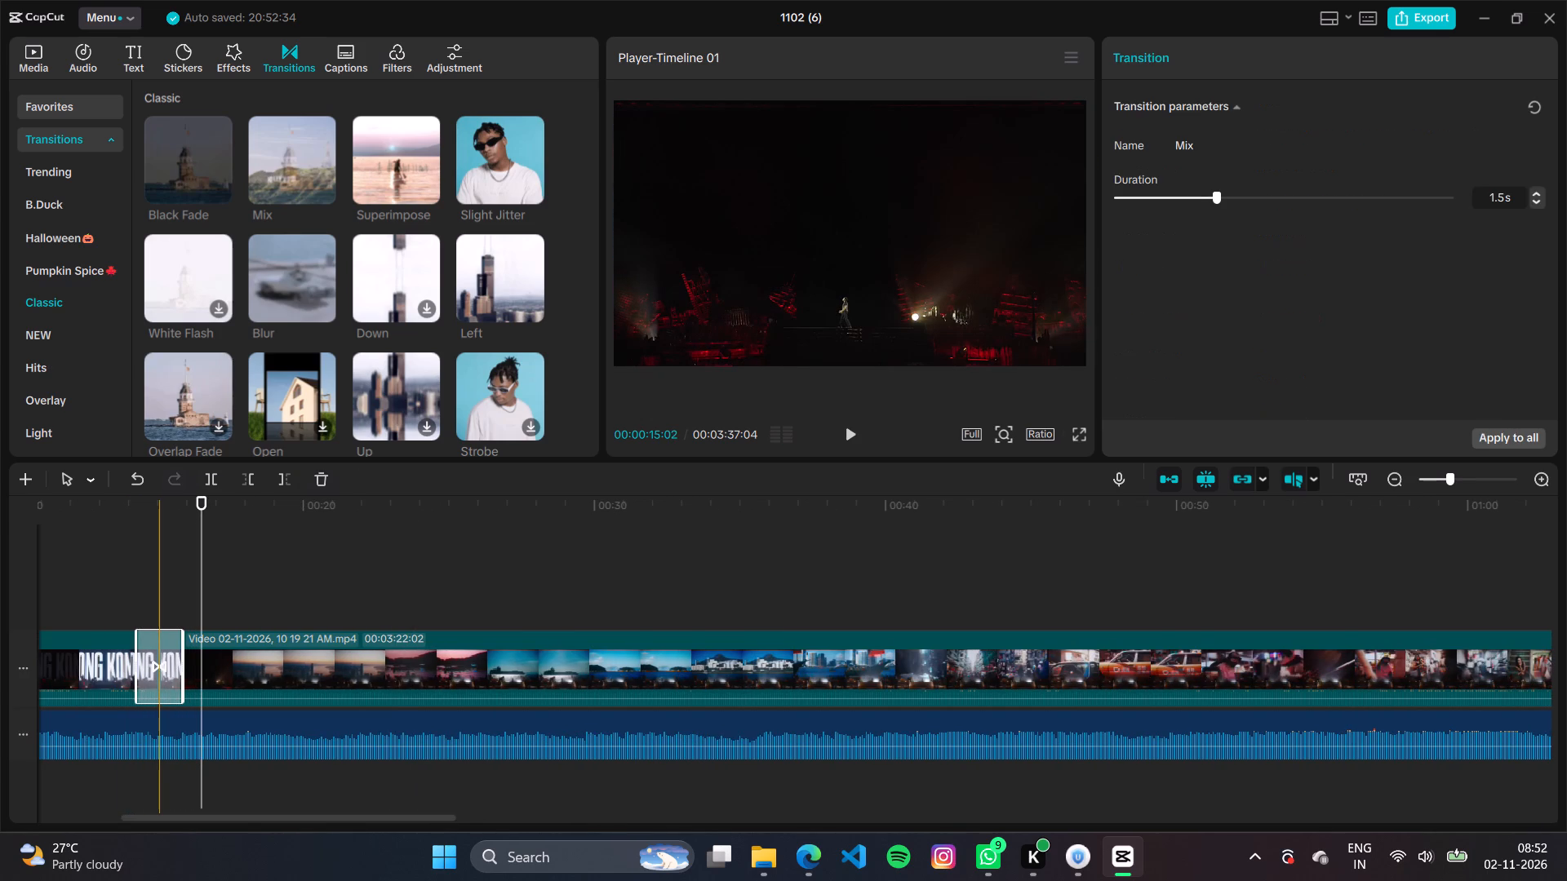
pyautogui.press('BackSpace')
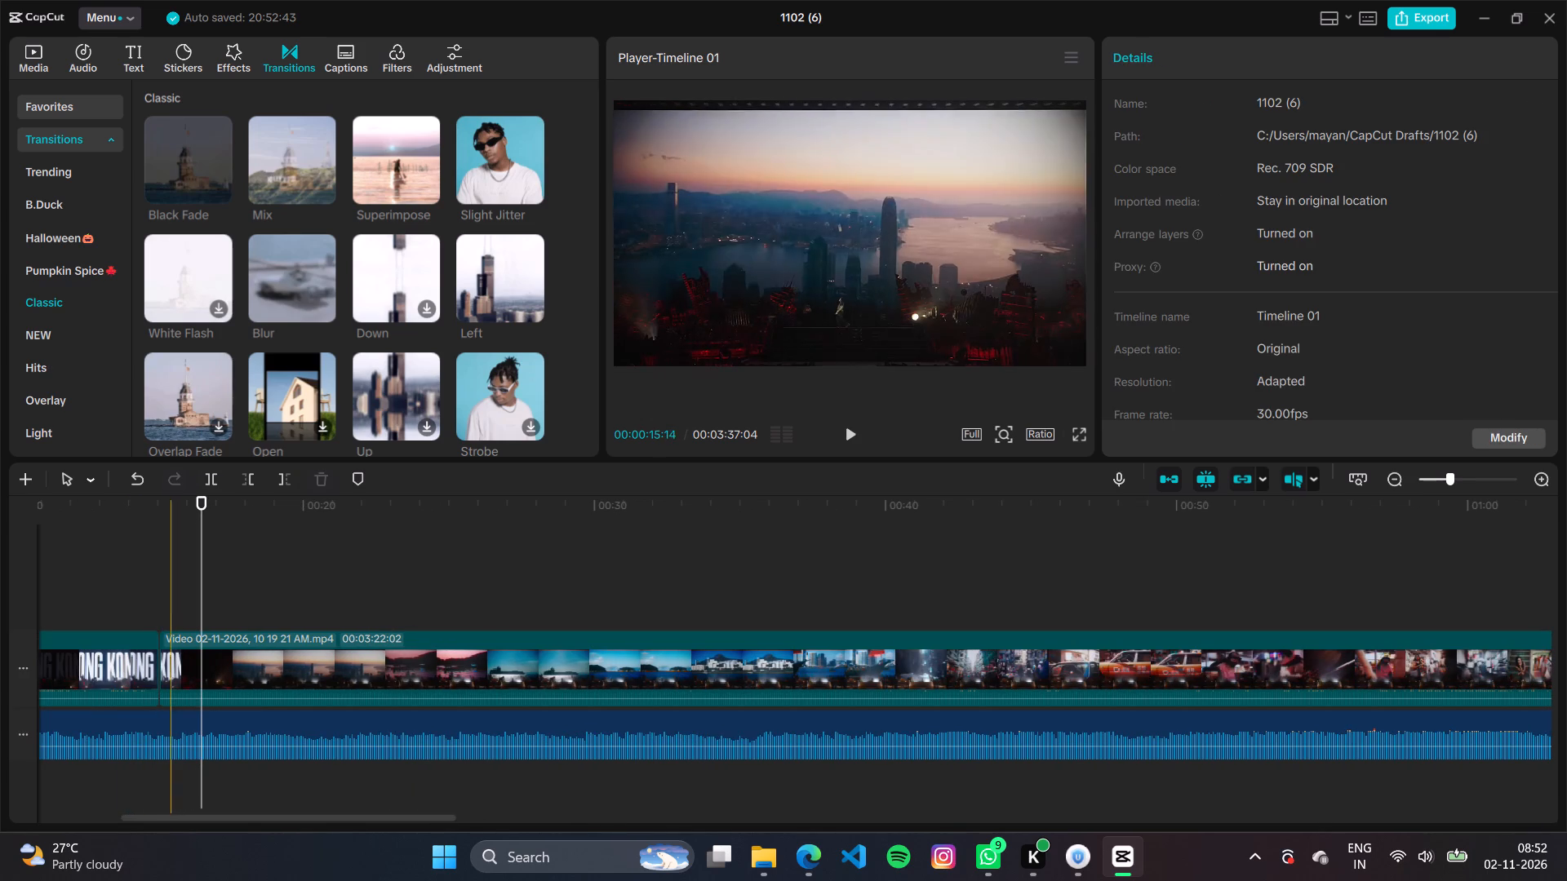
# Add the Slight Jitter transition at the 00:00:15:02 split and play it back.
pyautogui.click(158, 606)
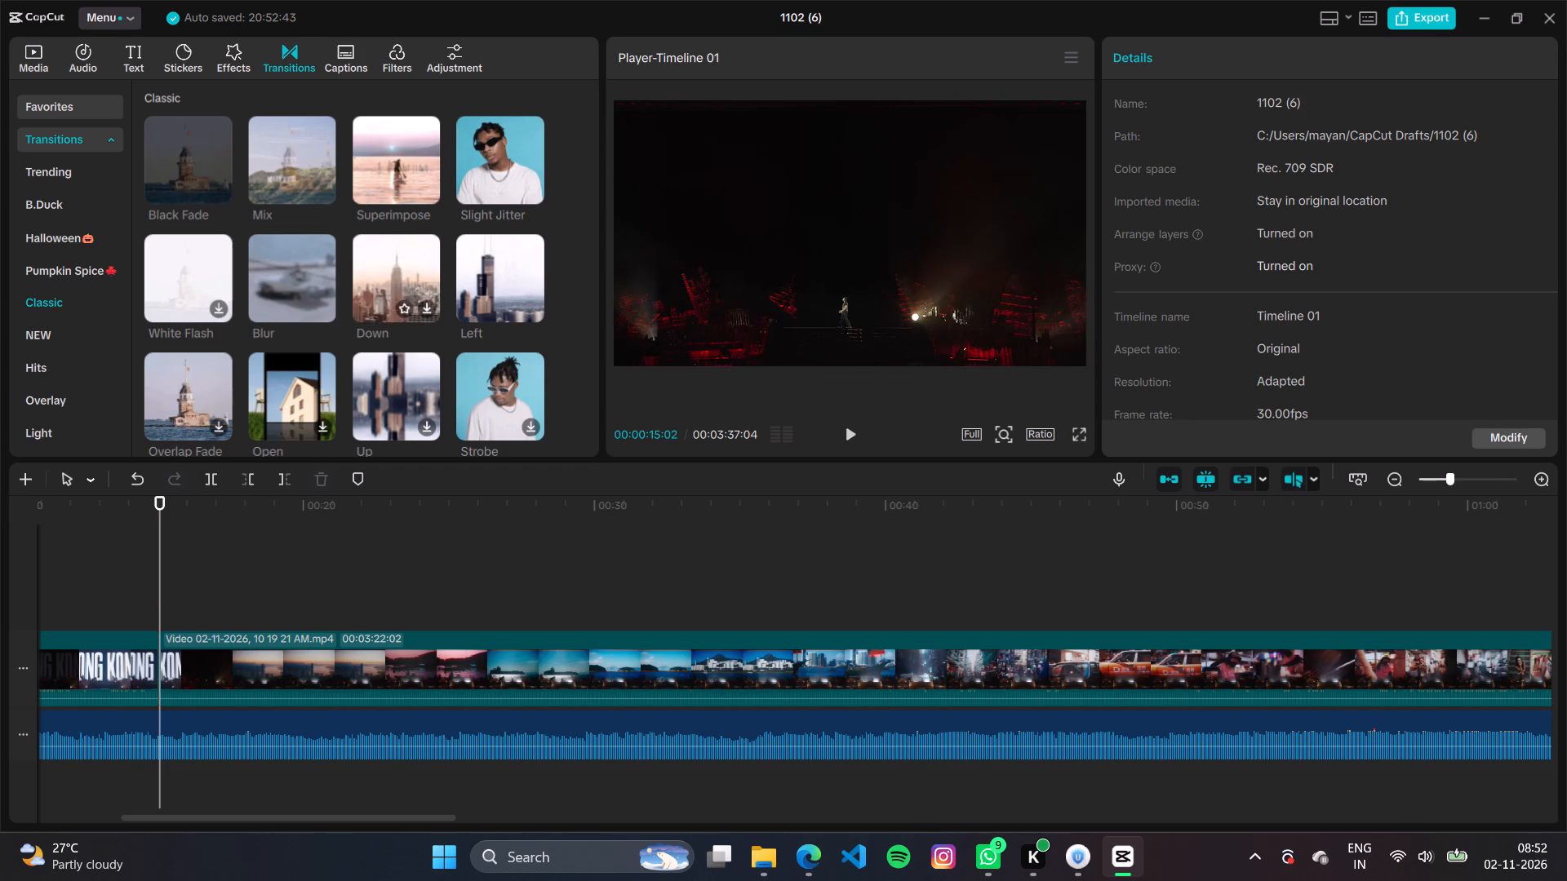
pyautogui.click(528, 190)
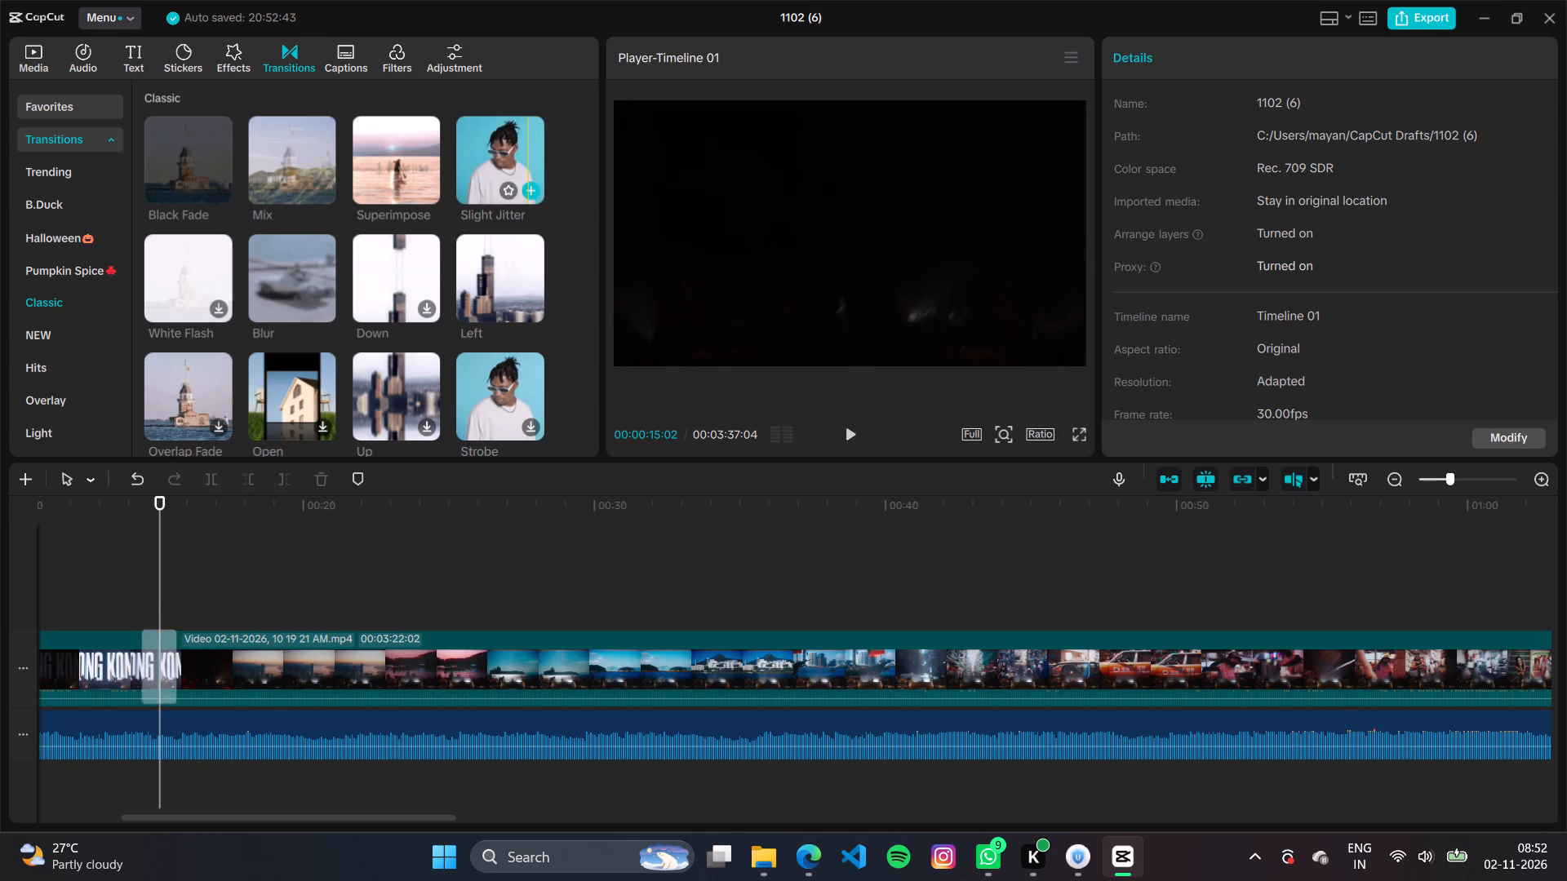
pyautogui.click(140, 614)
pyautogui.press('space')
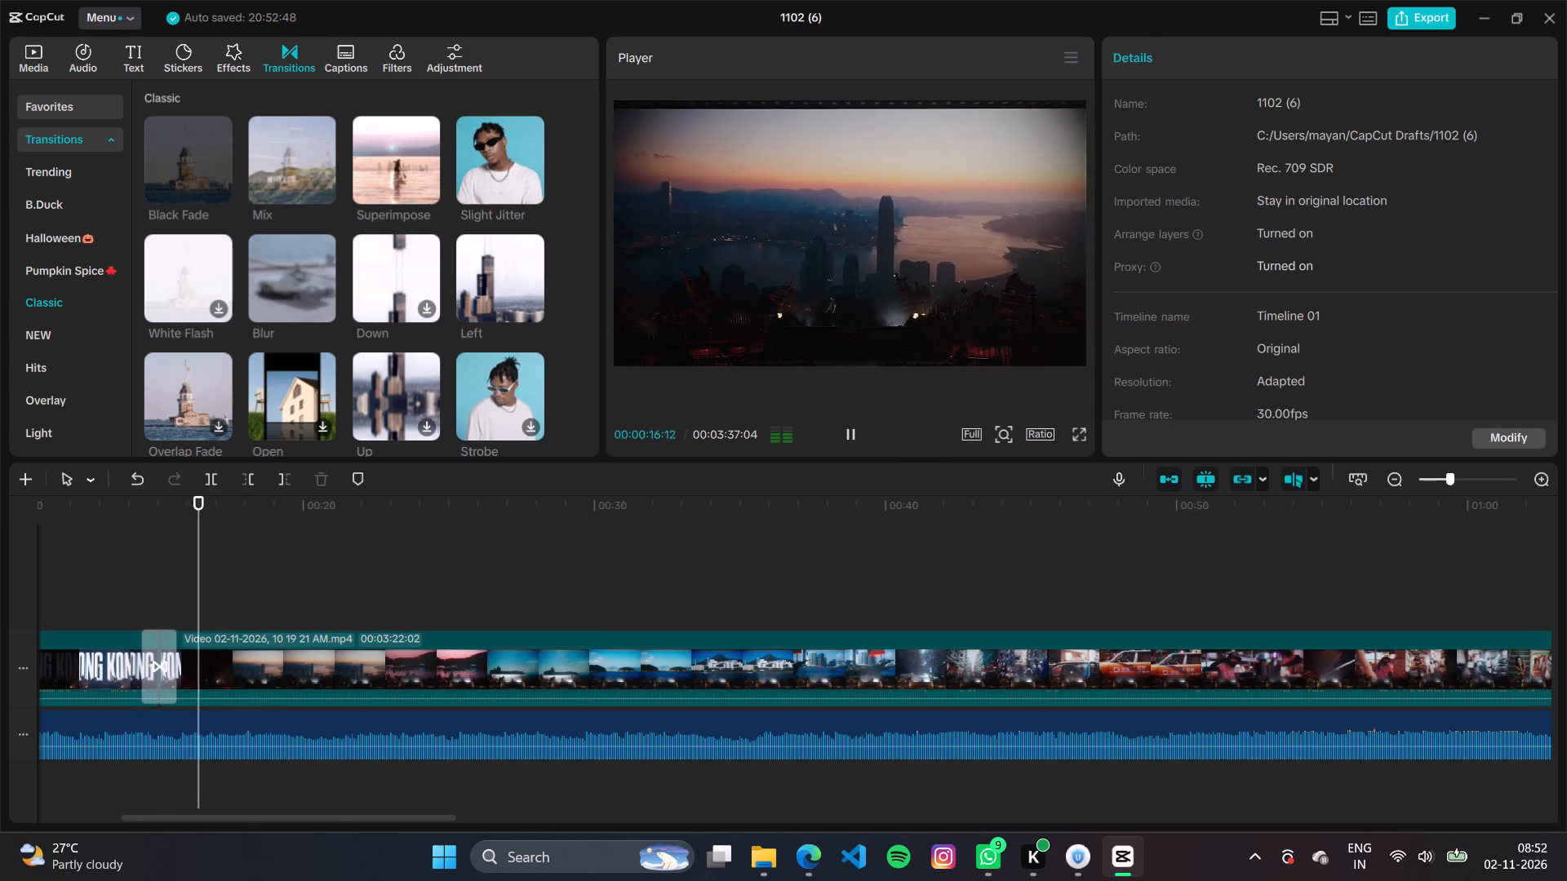
# Replace the Slight Jitter transition at the split with Black Fade and play through it.
pyautogui.click(169, 655)
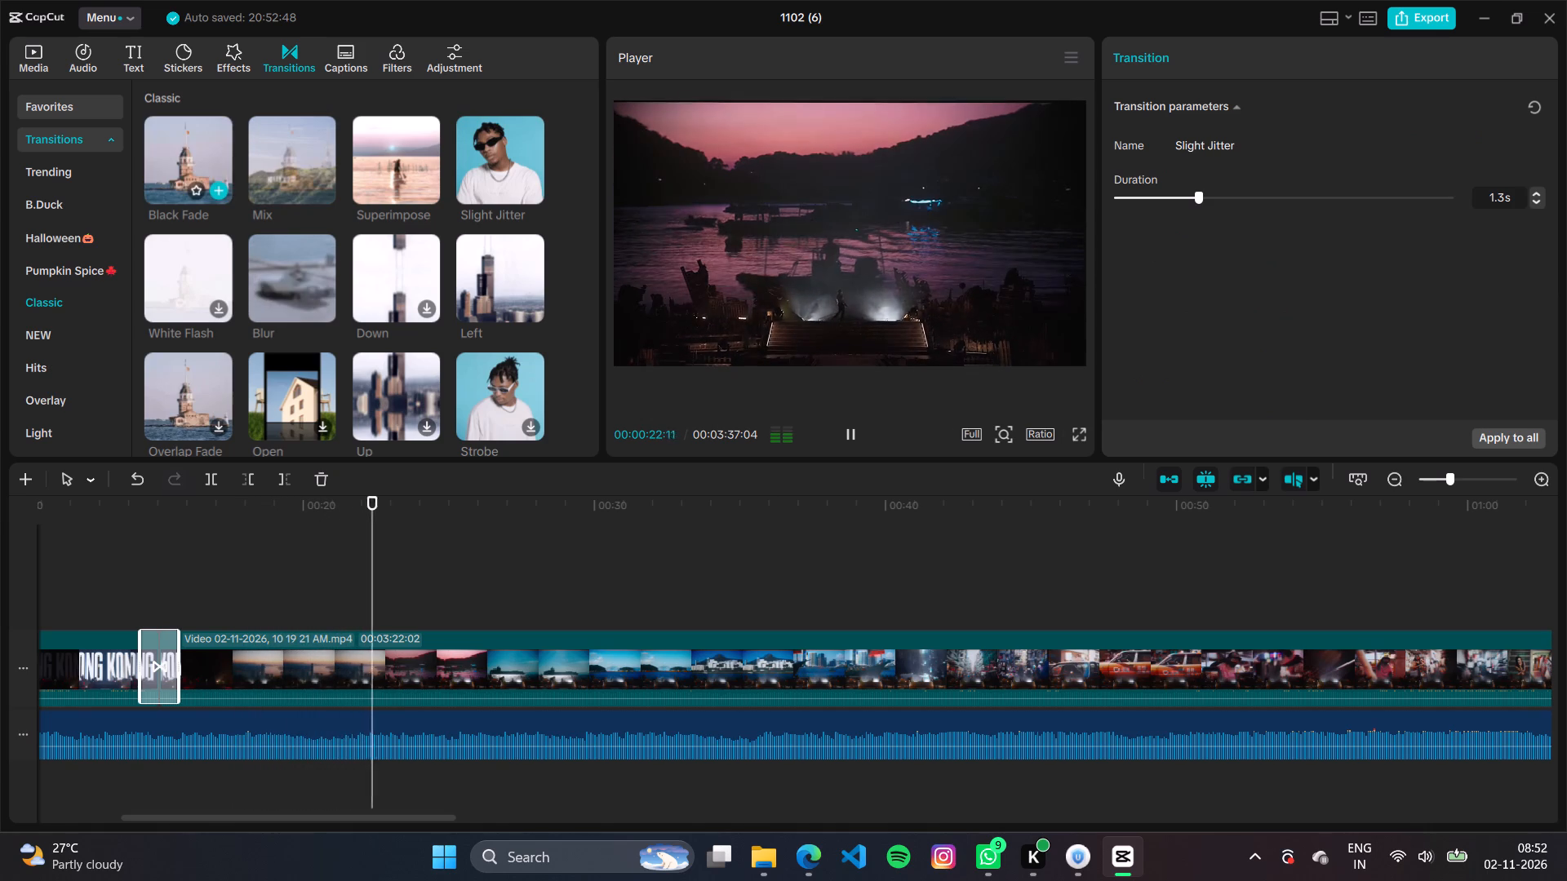
pyautogui.click(217, 184)
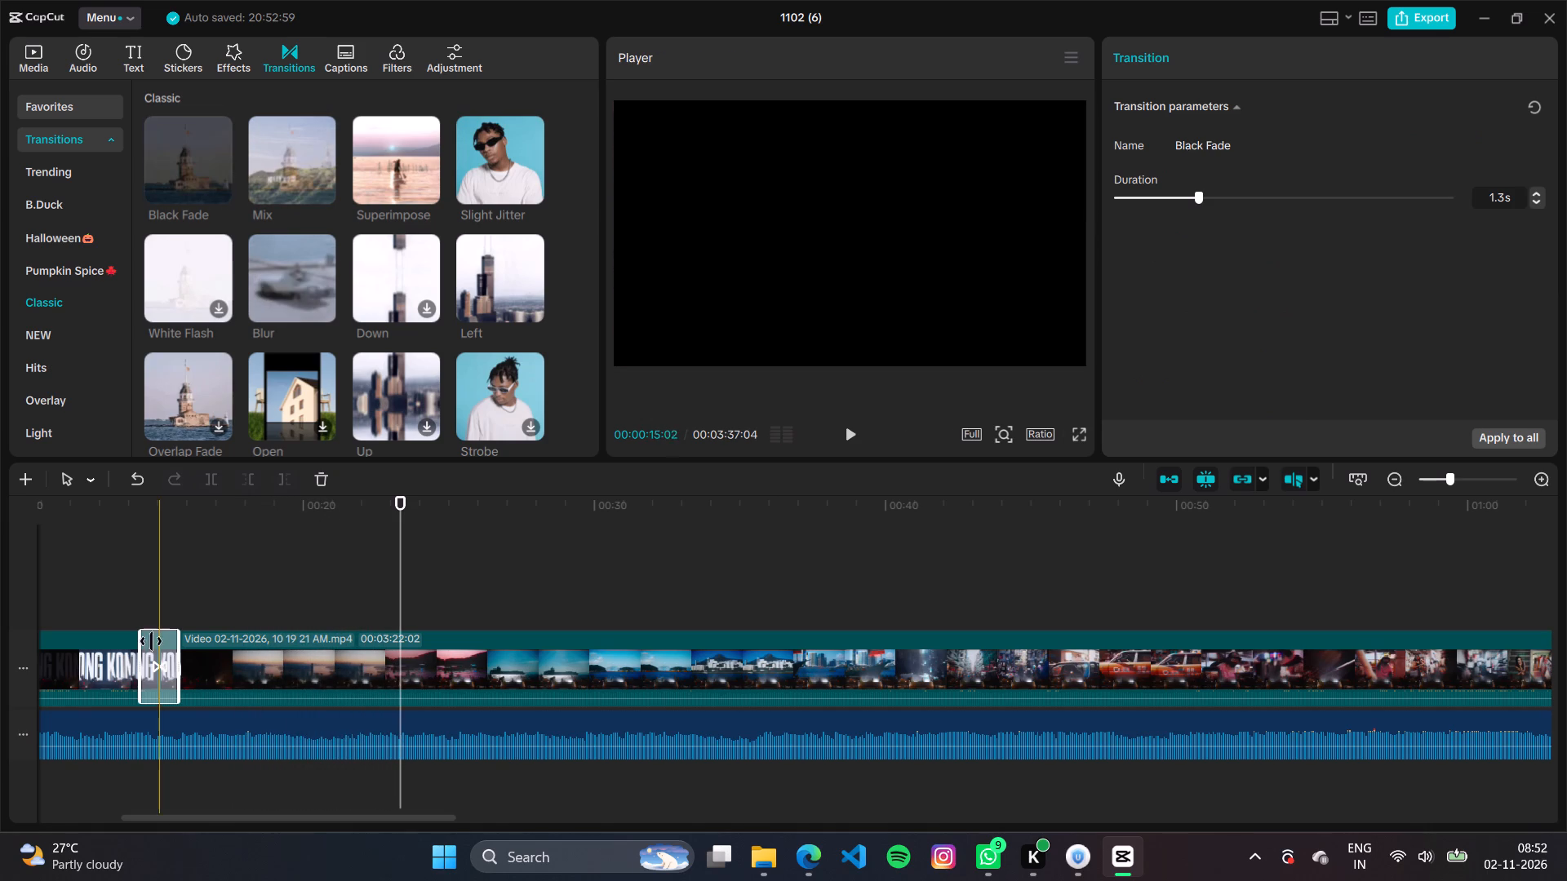
pyautogui.click(142, 605)
pyautogui.press('space')
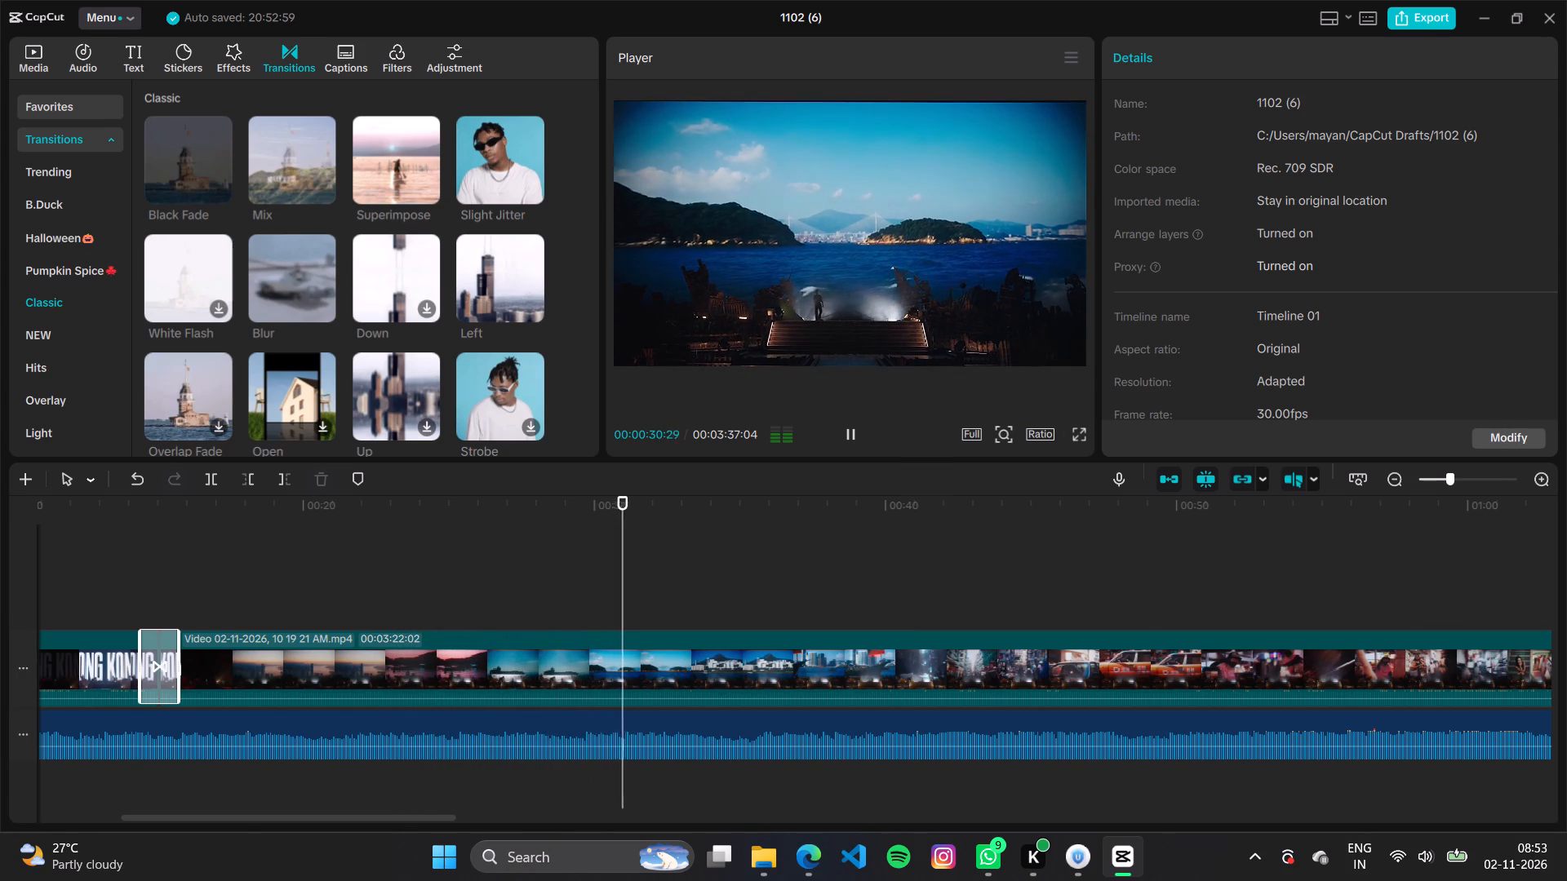
pyautogui.press('space')
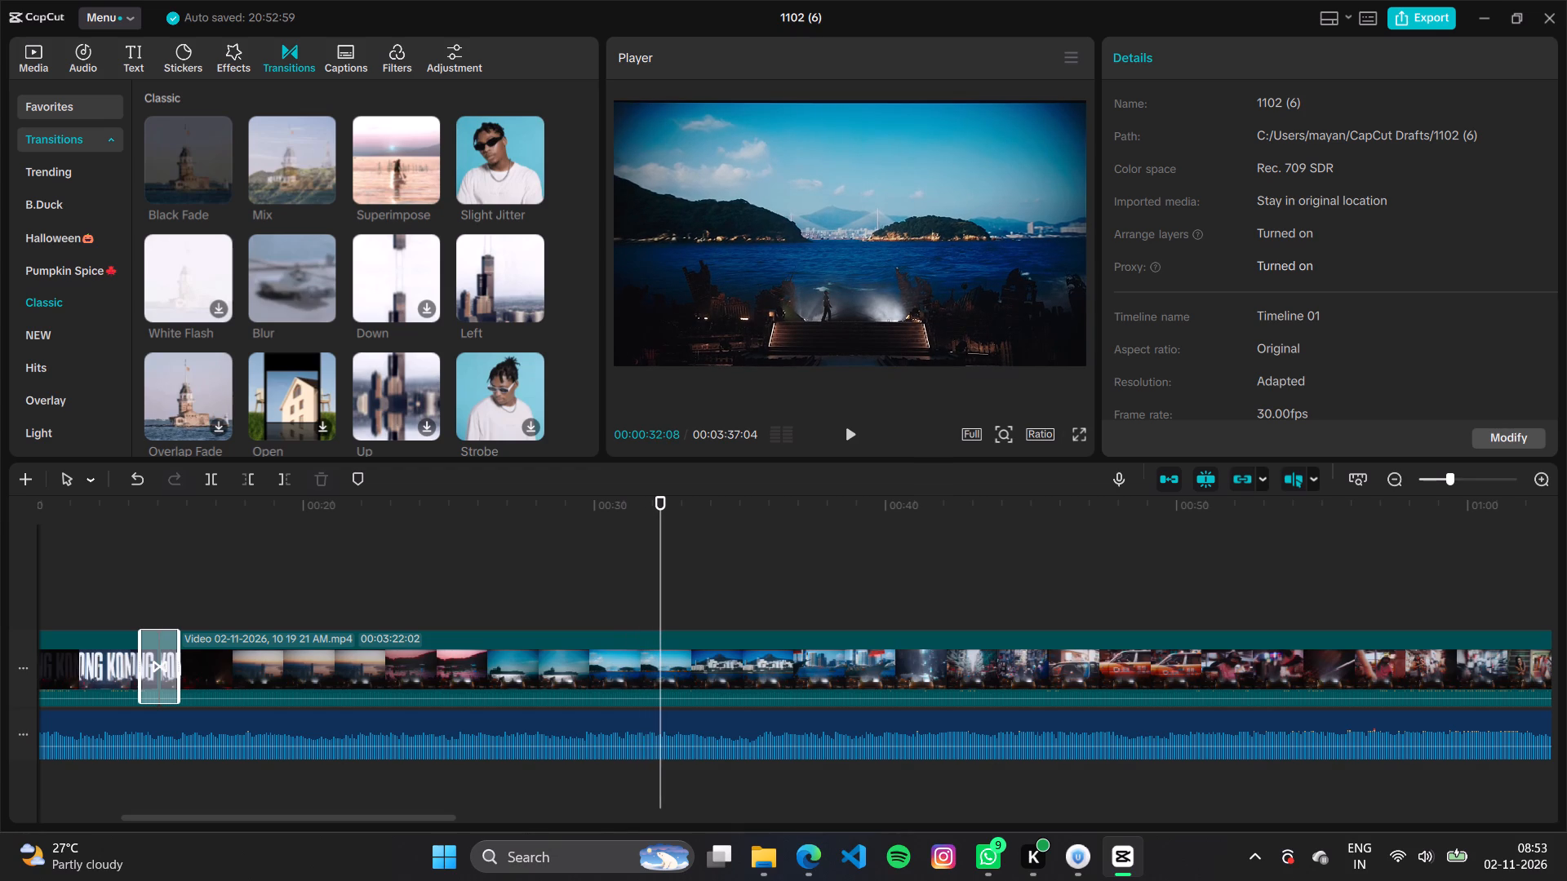
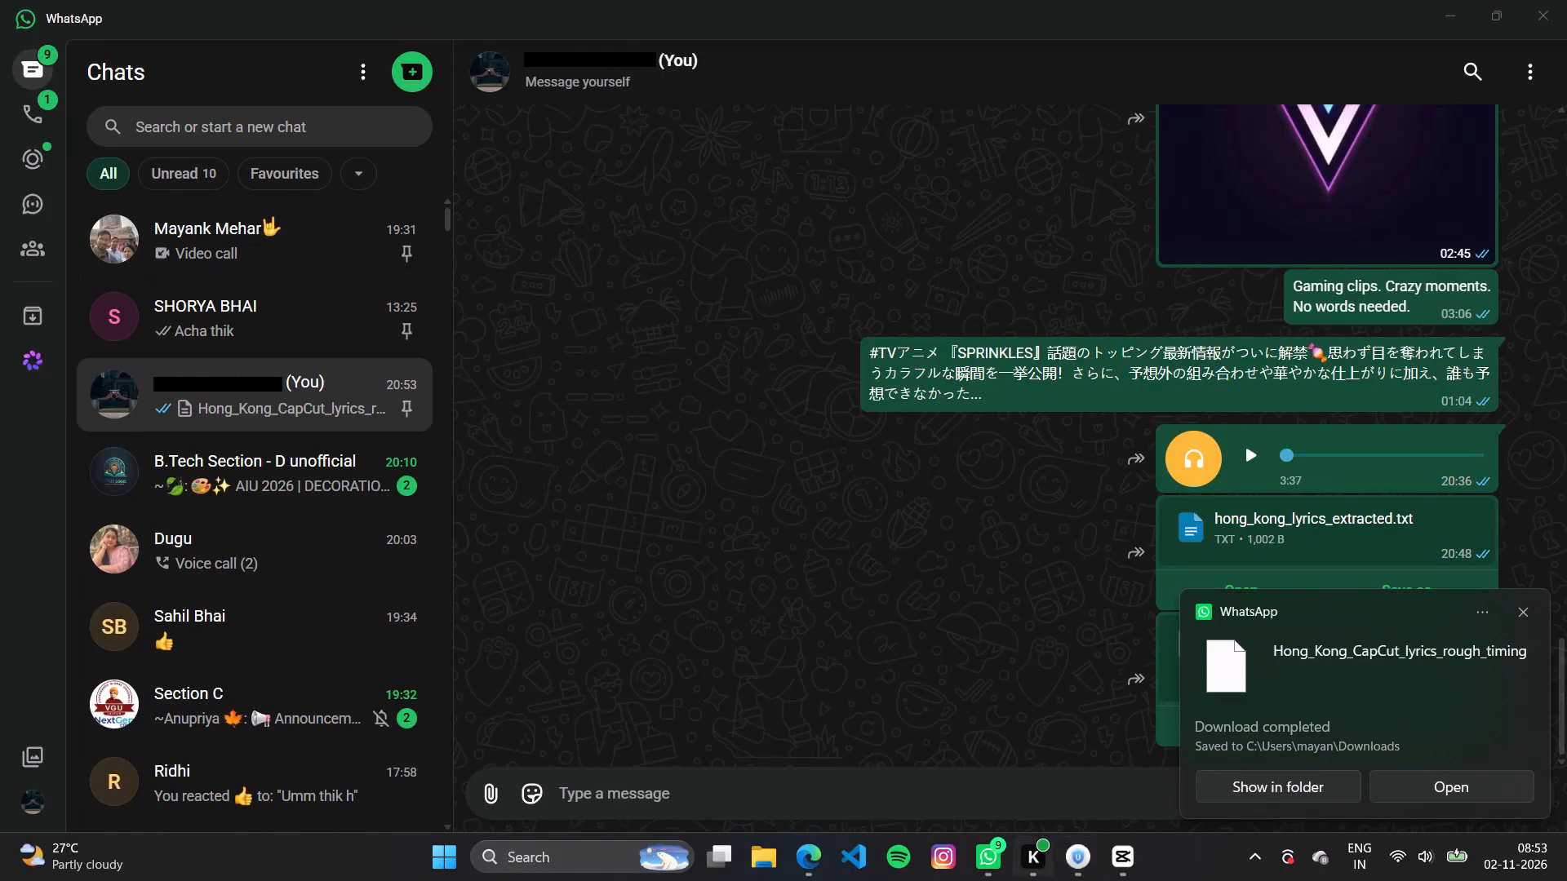
# Switch to CapCut and import Hong_Kong_CapCut_lyrics_rough_timing.srt from Downloads as local captions.
pyautogui.click(1125, 874)
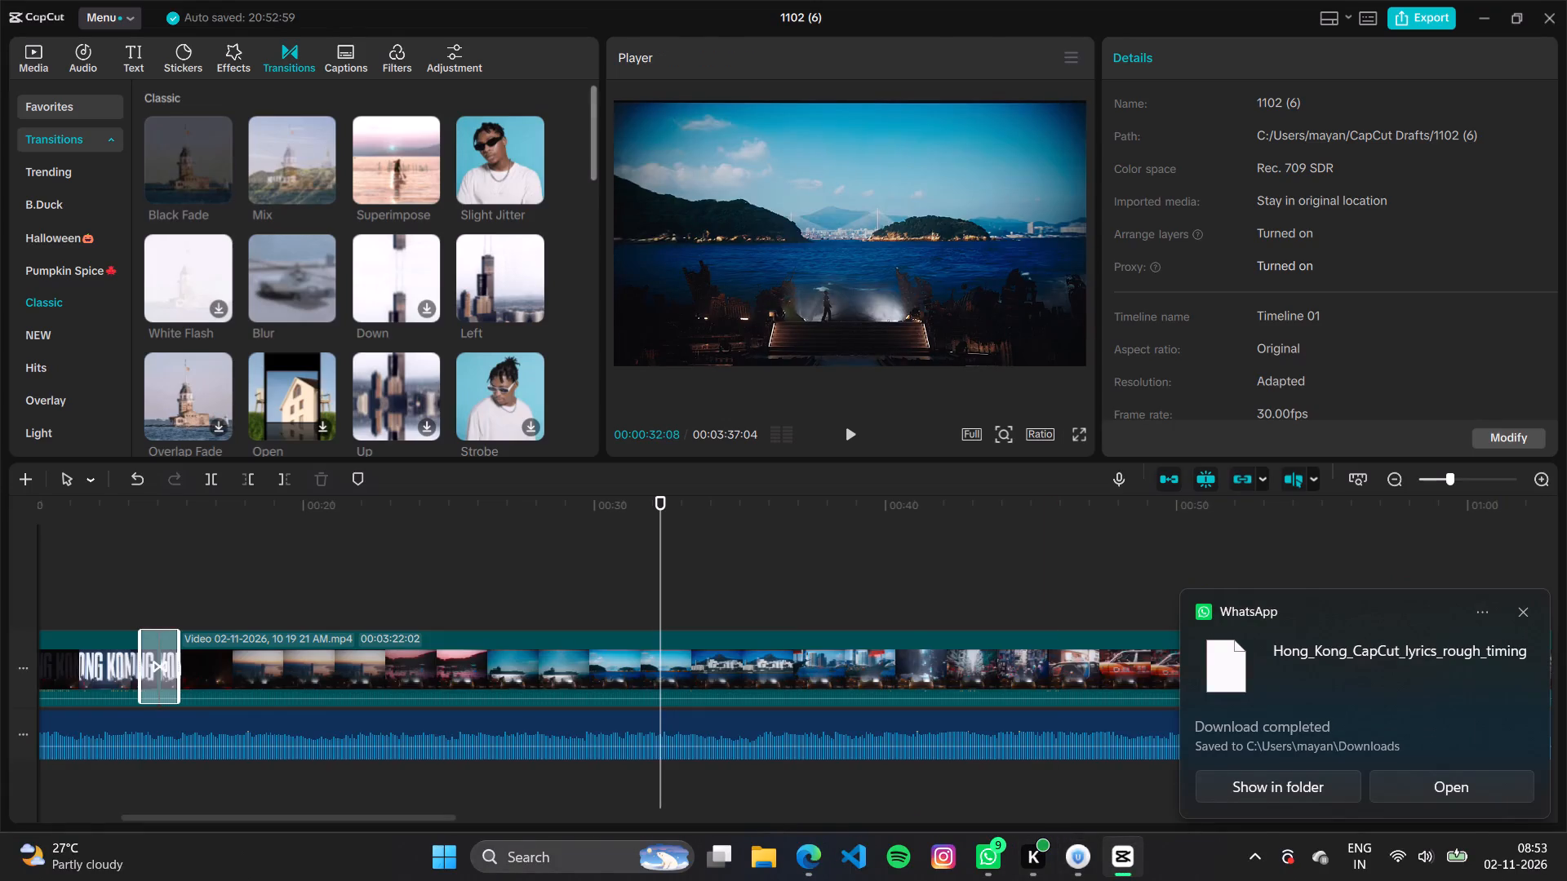
pyautogui.click(123, 55)
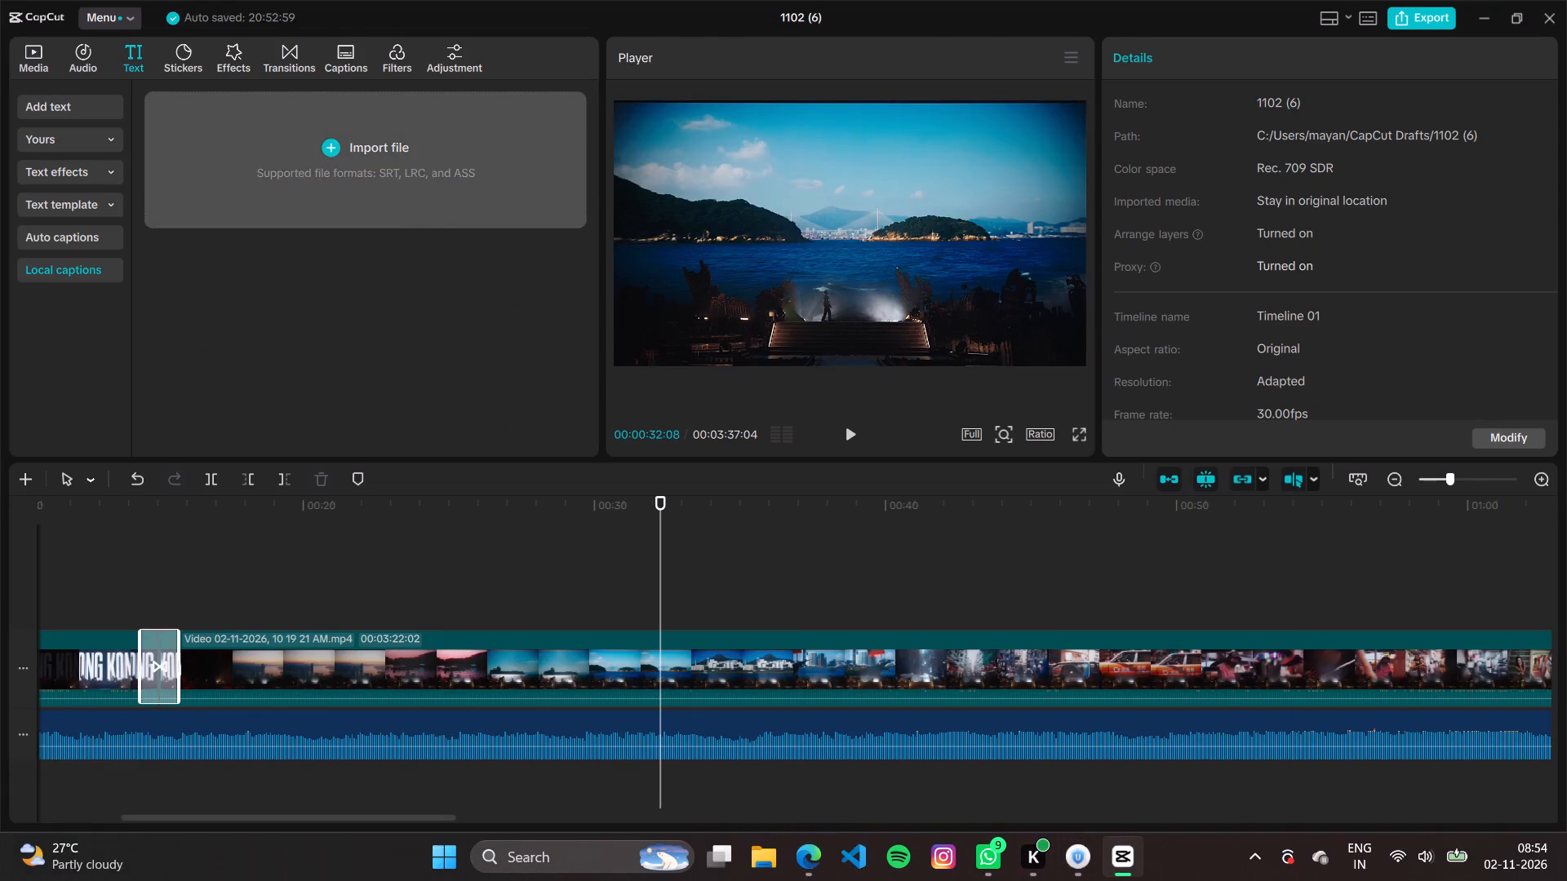
pyautogui.click(270, 193)
pyautogui.click(252, 191)
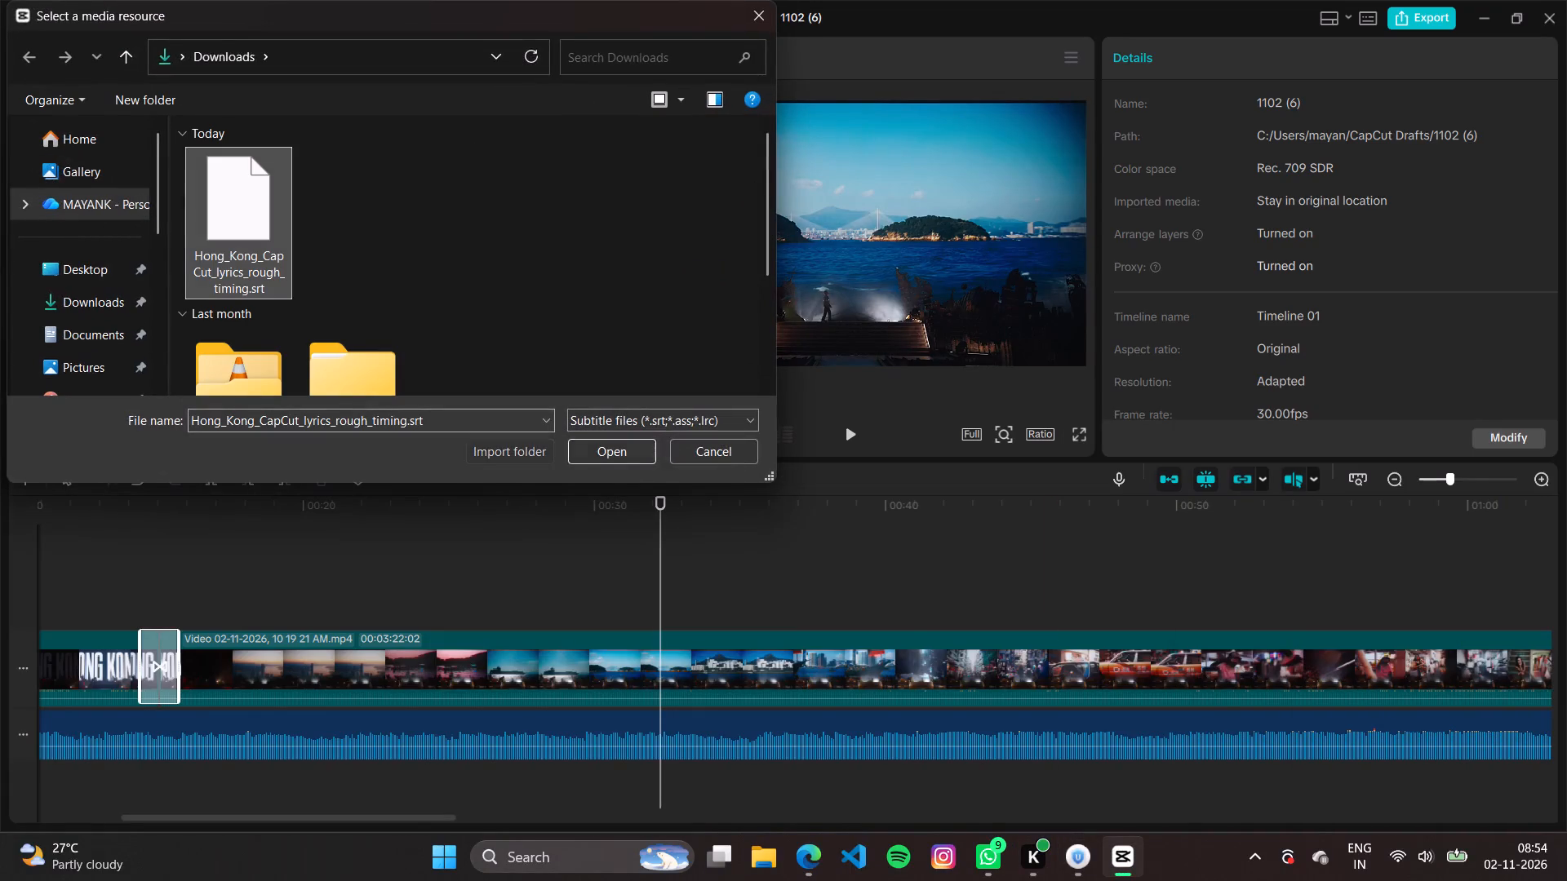
pyautogui.click(601, 451)
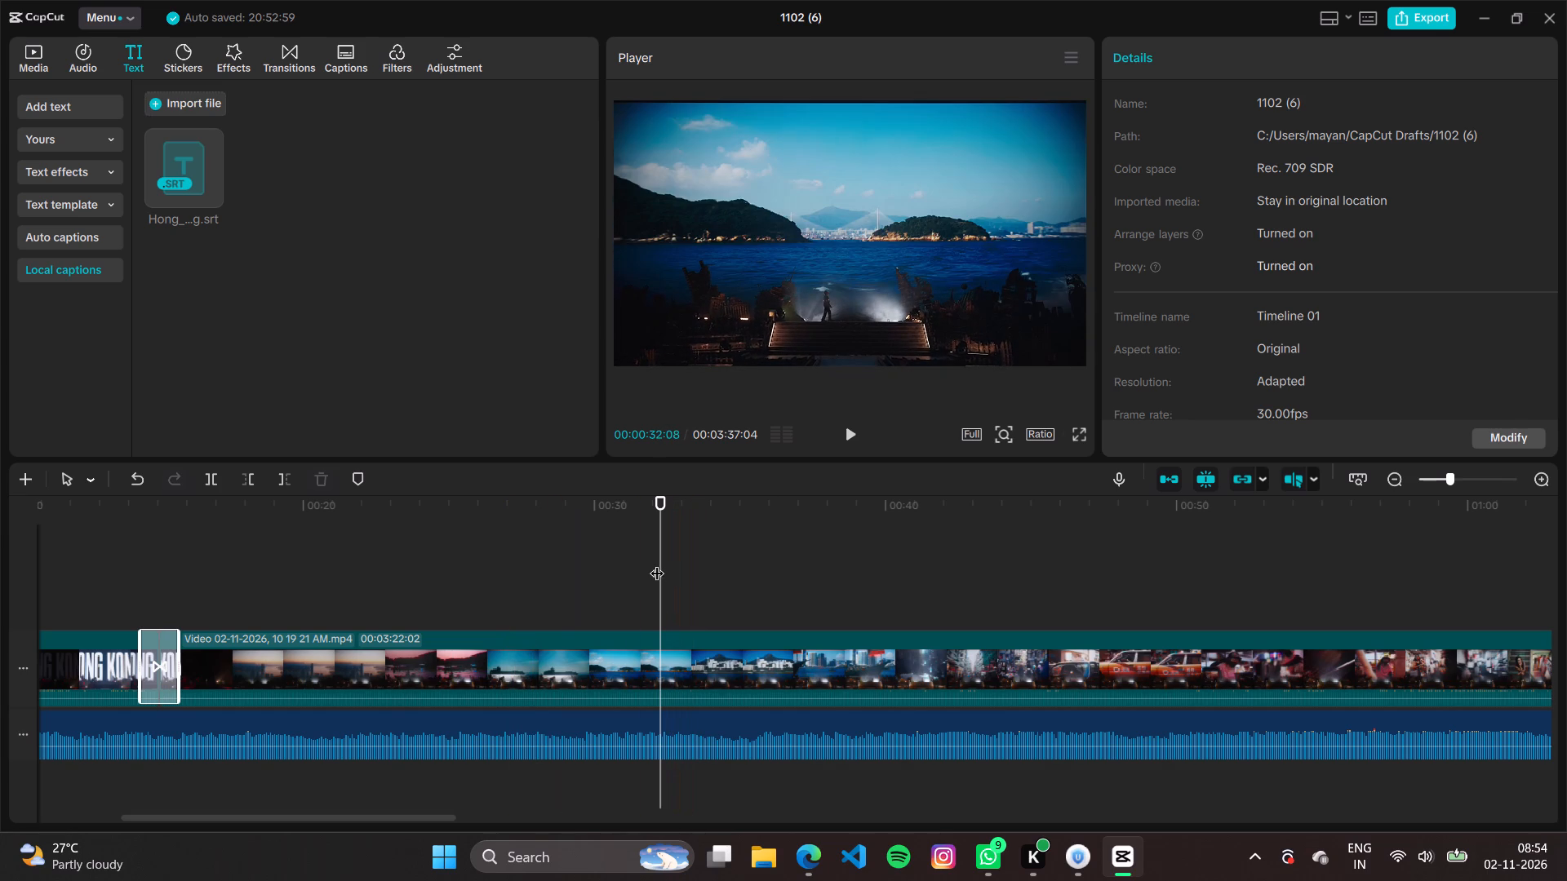
# Move the playhead to the start of the timeline and add the imported SRT lyric captions there.
pyautogui.moveTo(657, 563); pyautogui.dragTo(0, 571)
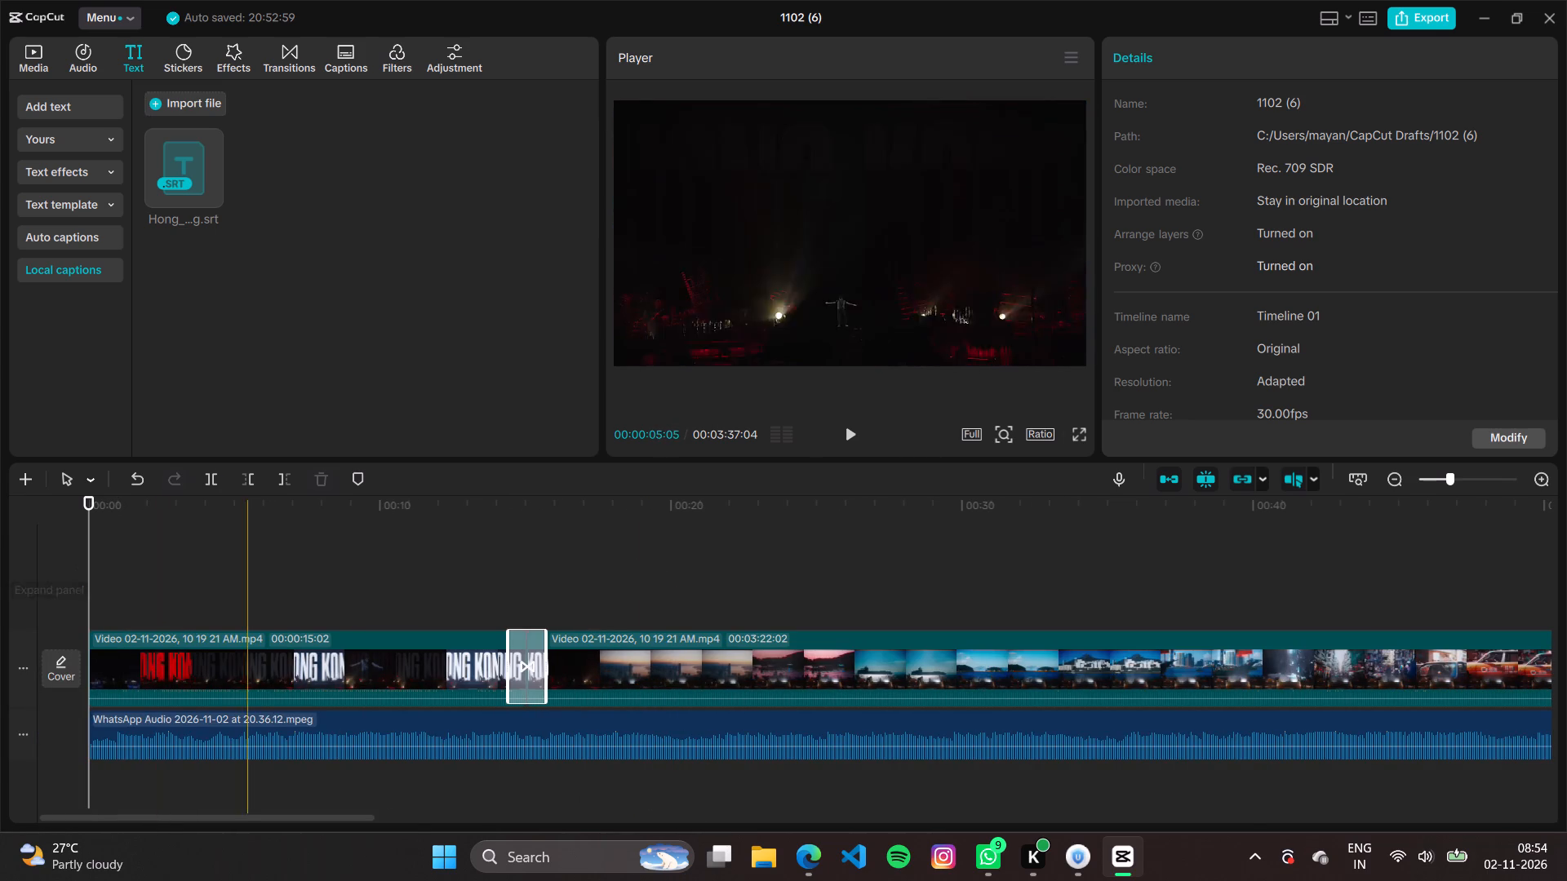
pyautogui.click(211, 196)
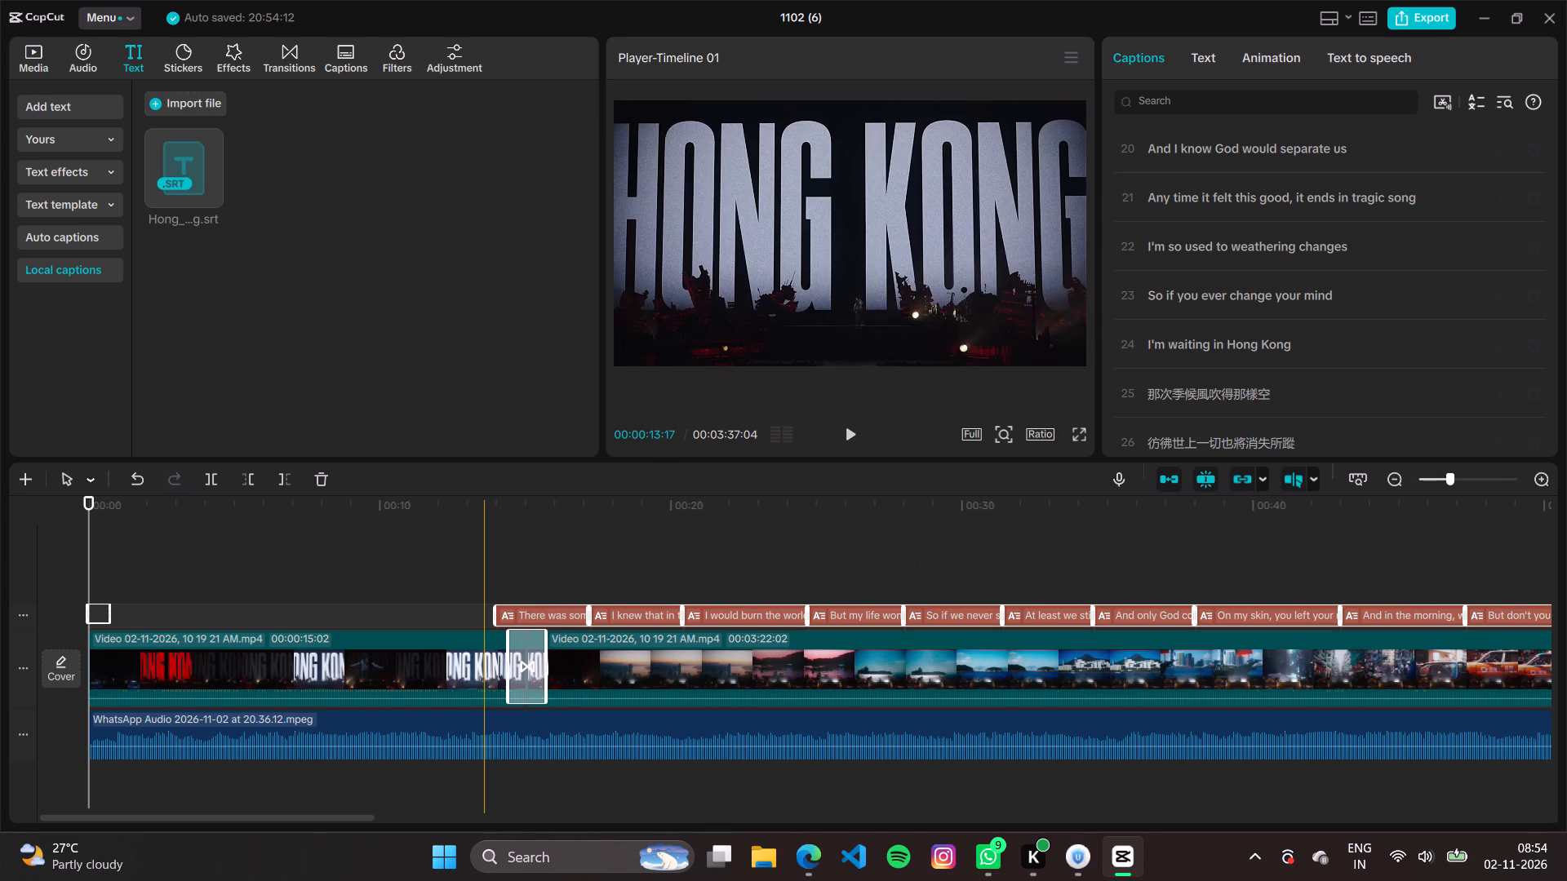
# Play back the timeline with the imported captions and undo adding them.
pyautogui.press('space')
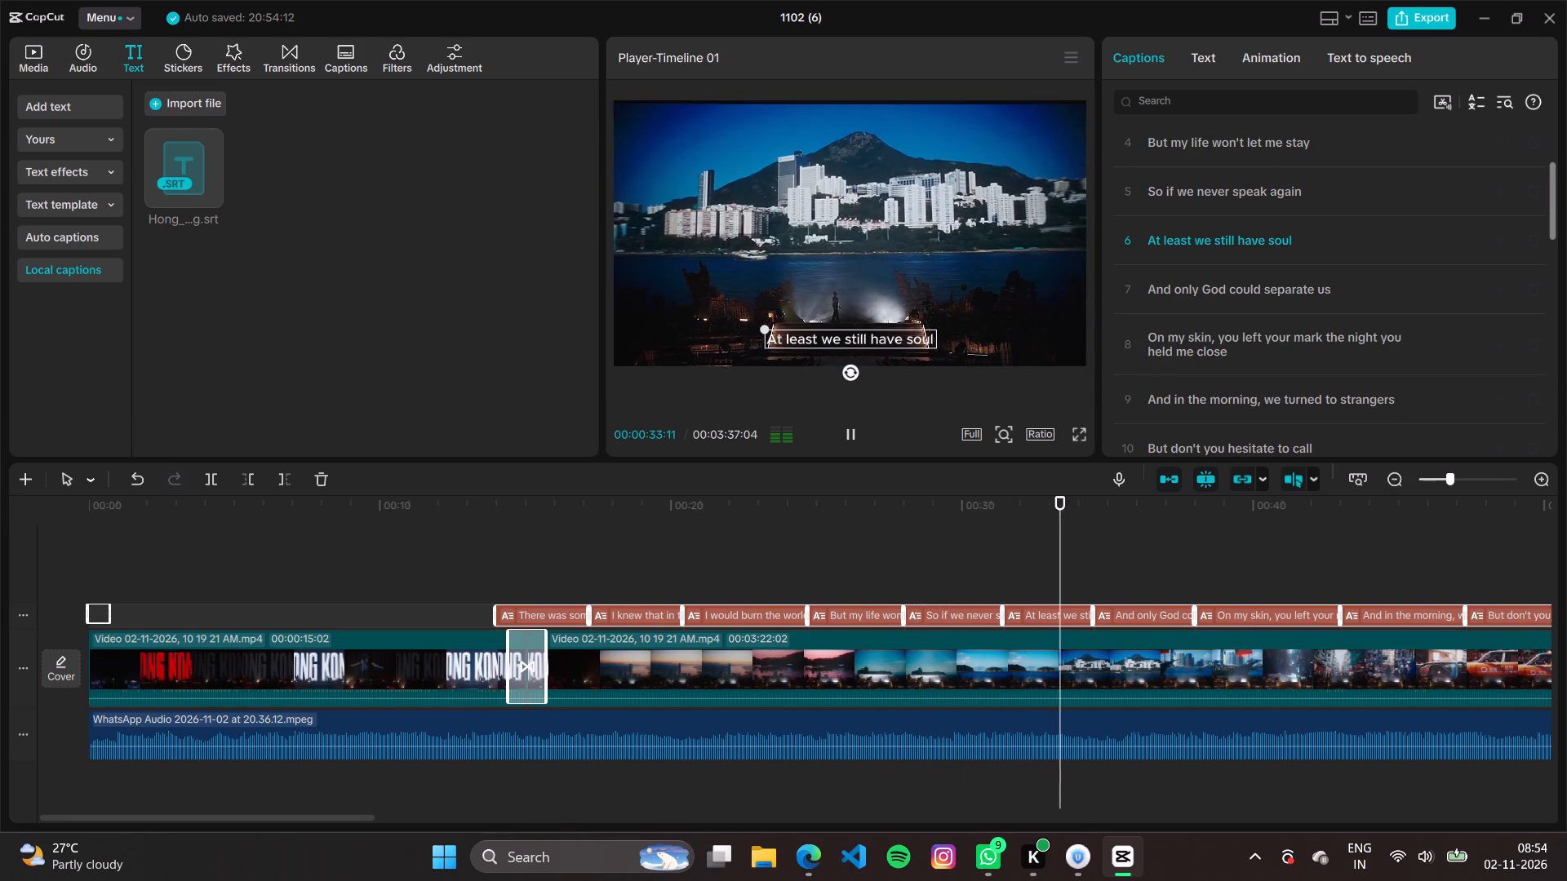
pyautogui.hotkey('ctrl', 'z')
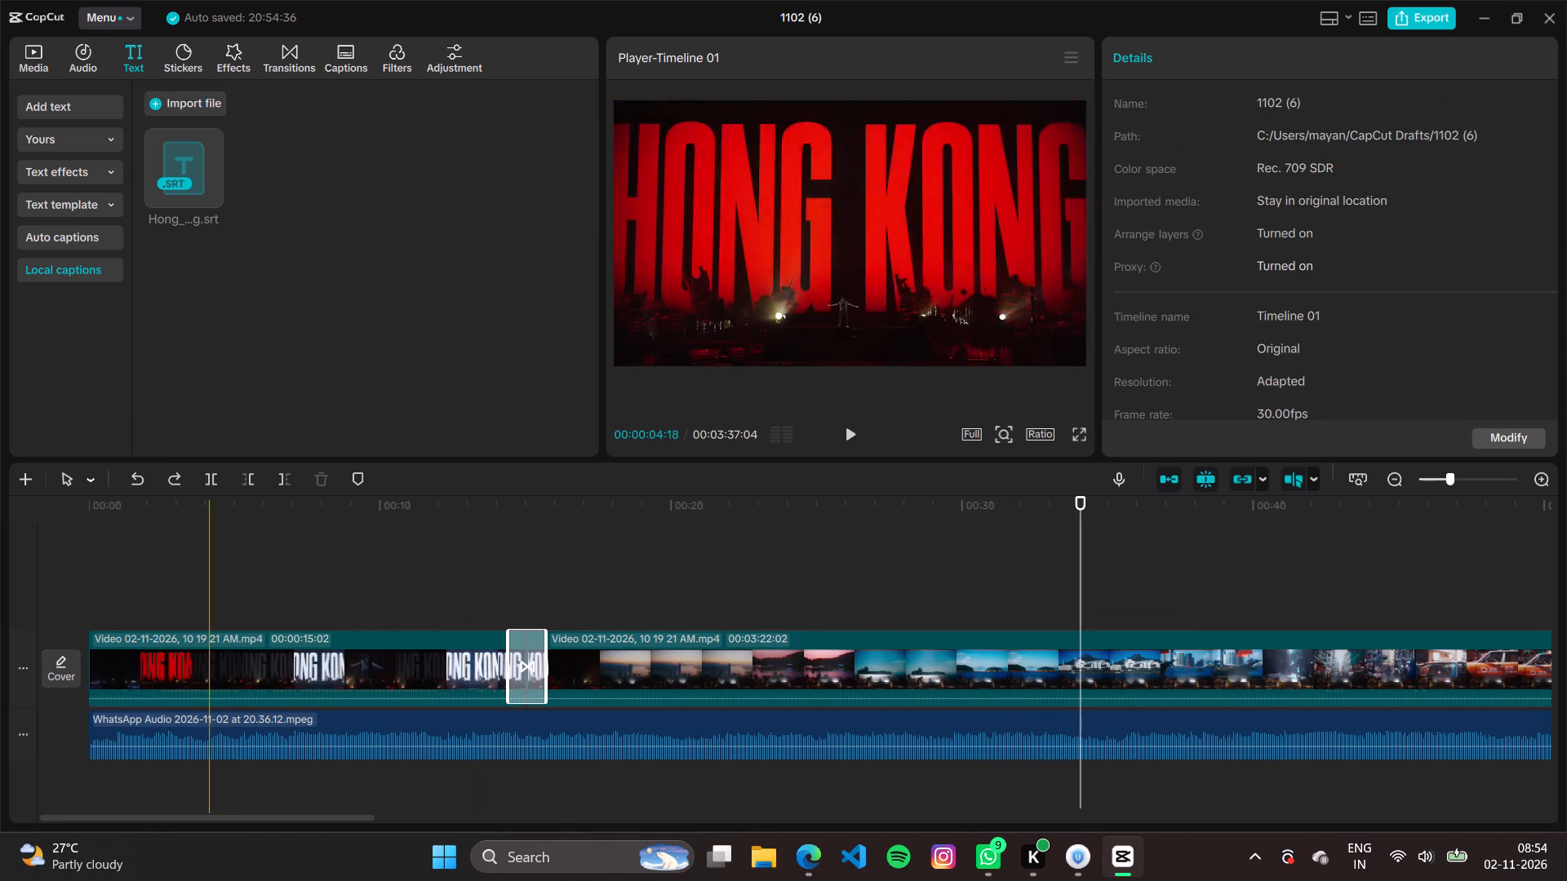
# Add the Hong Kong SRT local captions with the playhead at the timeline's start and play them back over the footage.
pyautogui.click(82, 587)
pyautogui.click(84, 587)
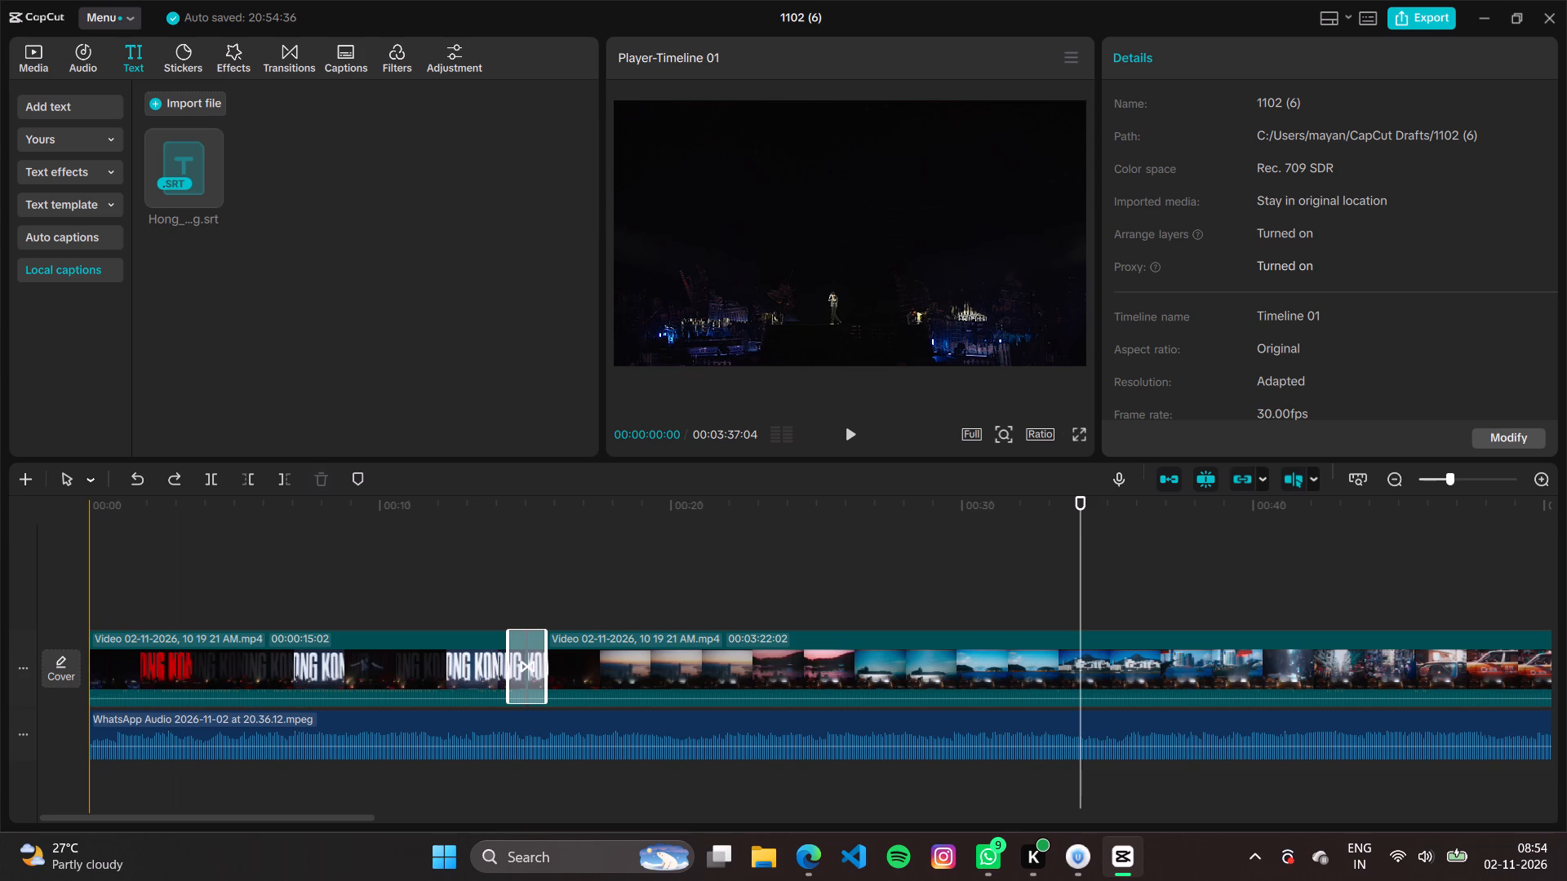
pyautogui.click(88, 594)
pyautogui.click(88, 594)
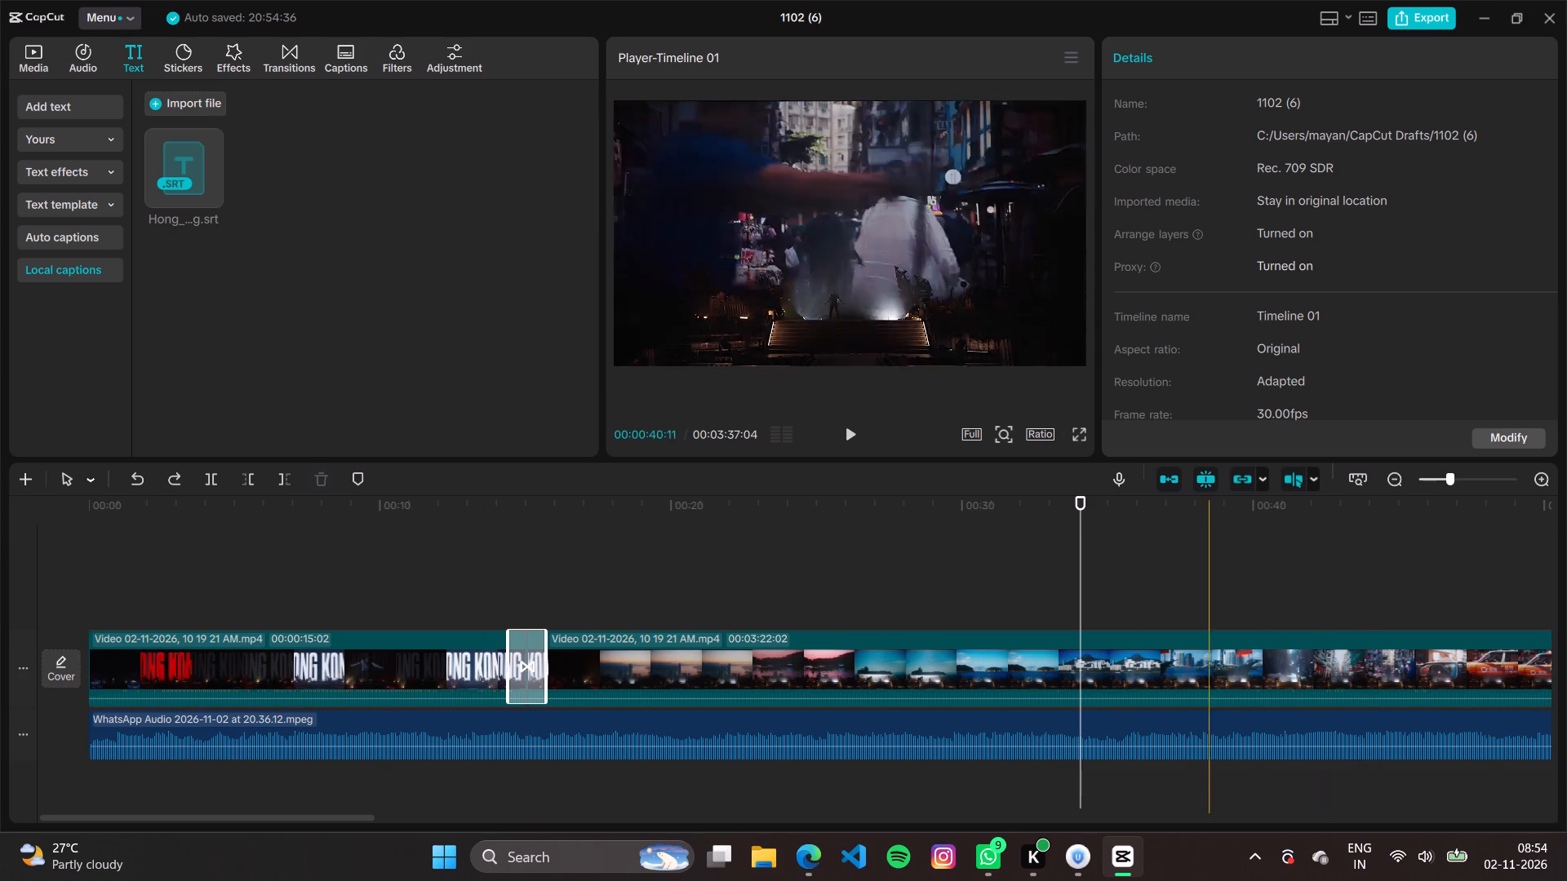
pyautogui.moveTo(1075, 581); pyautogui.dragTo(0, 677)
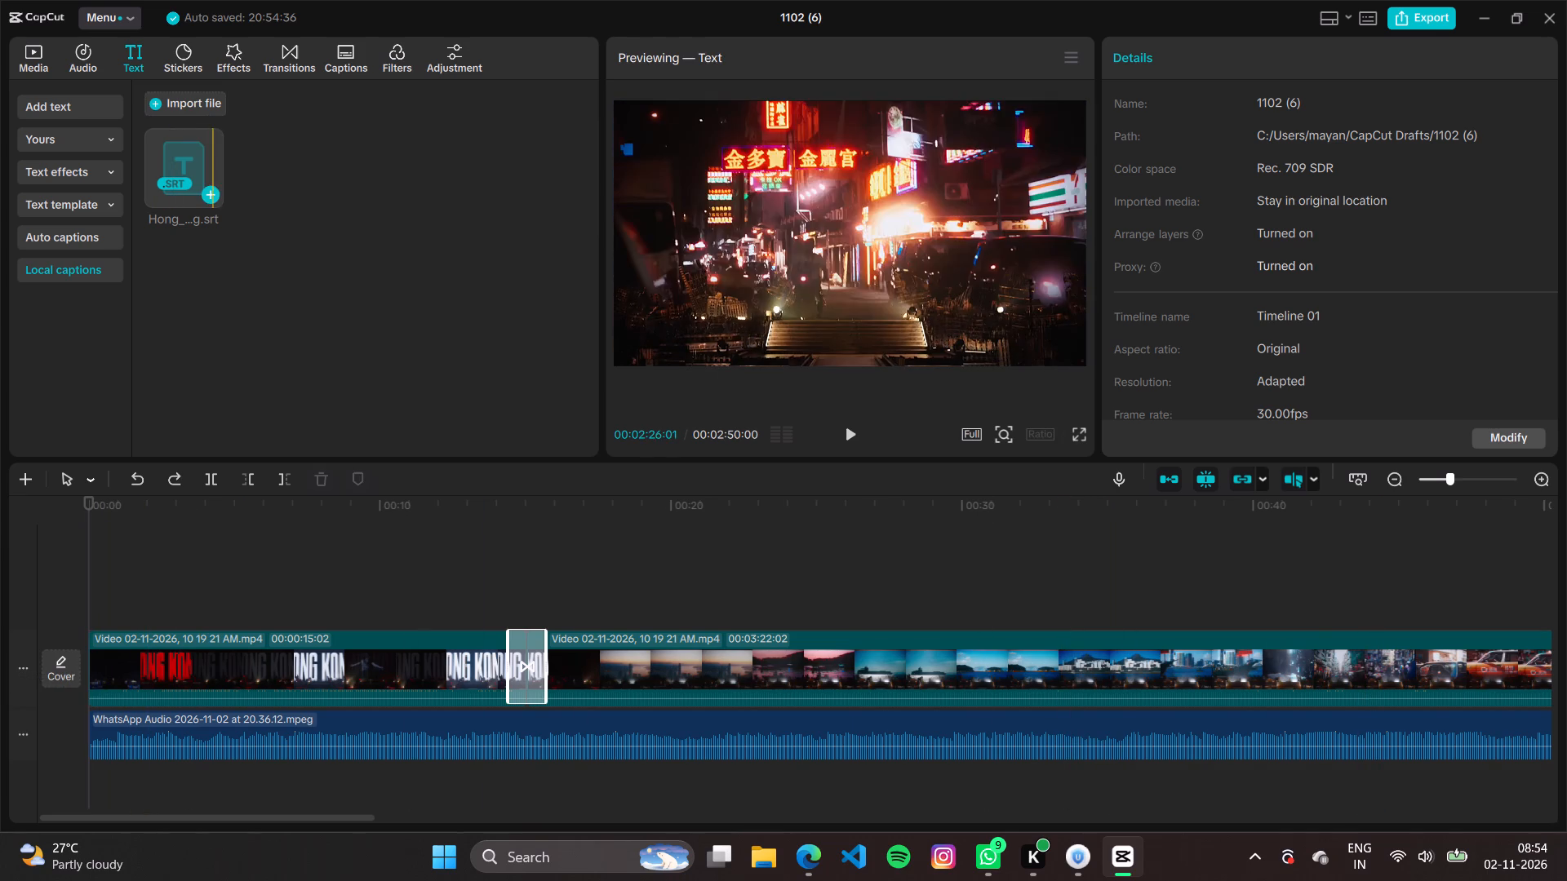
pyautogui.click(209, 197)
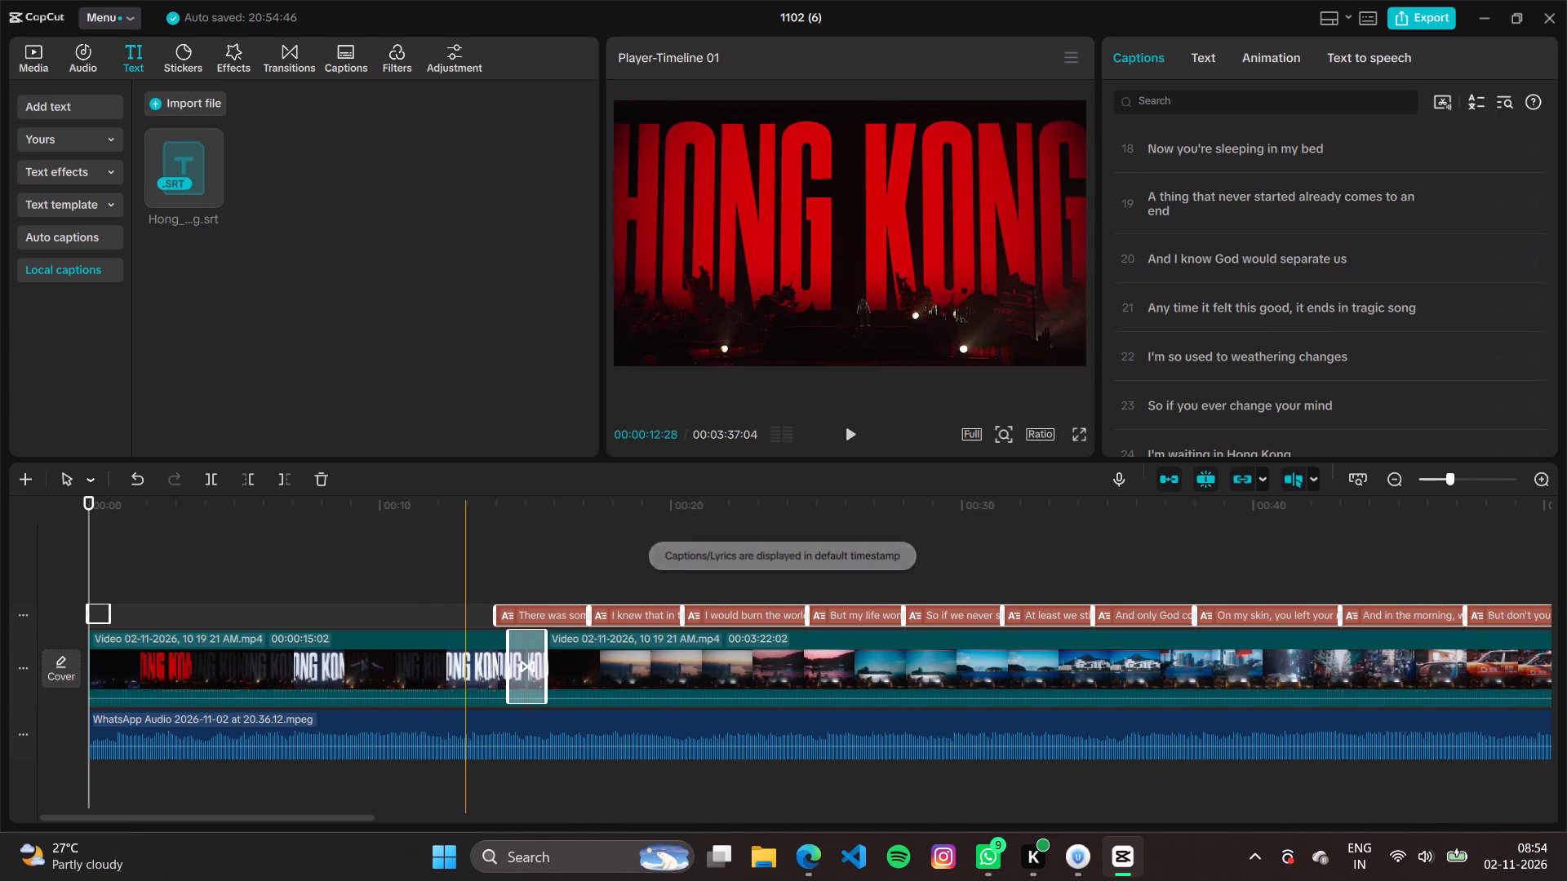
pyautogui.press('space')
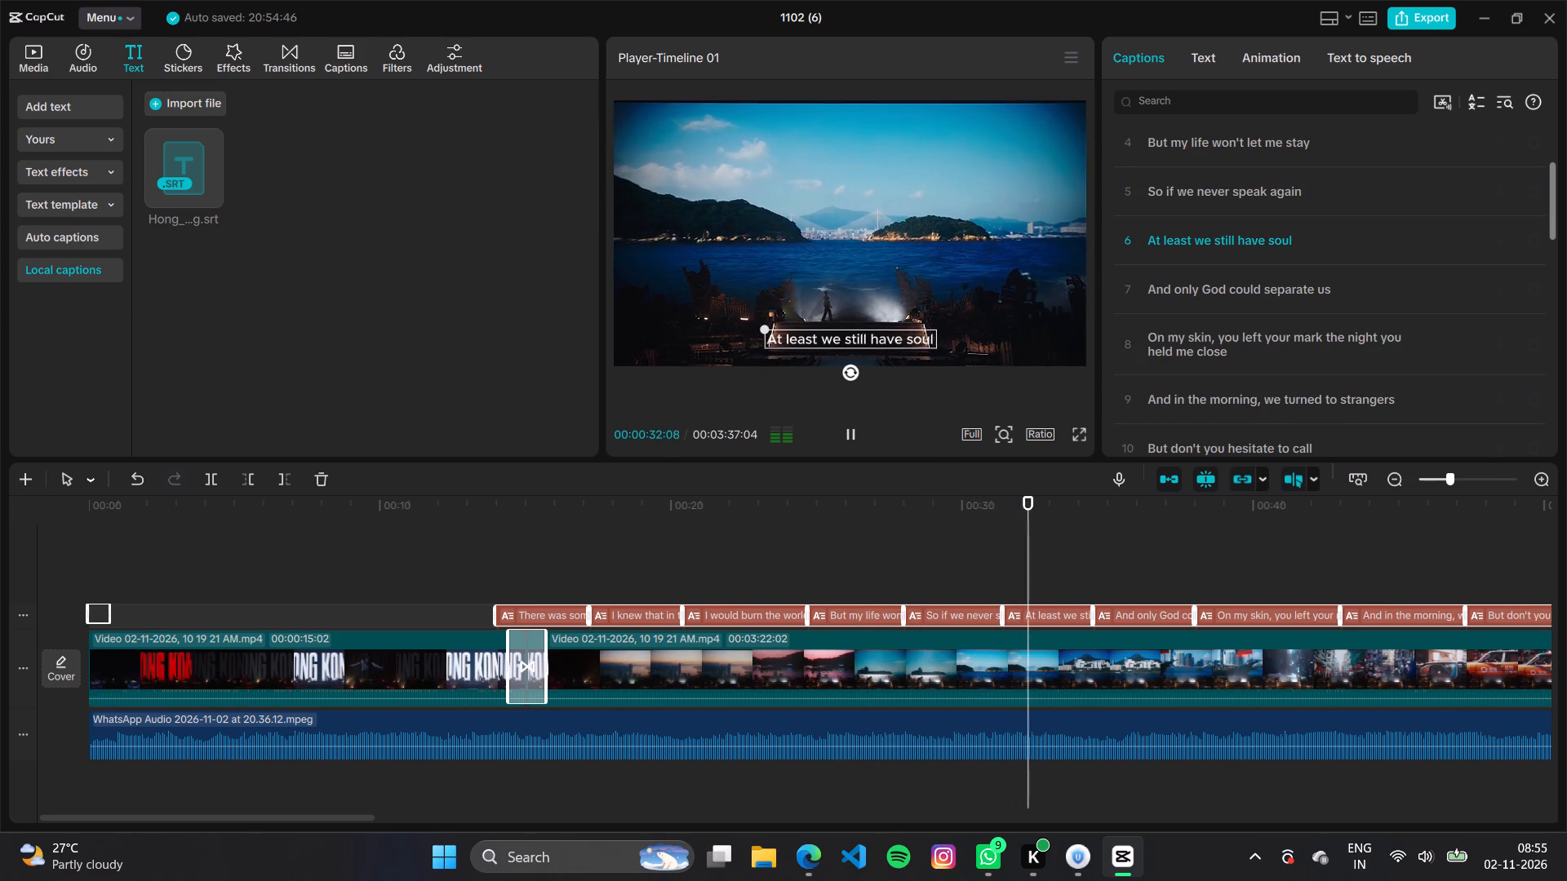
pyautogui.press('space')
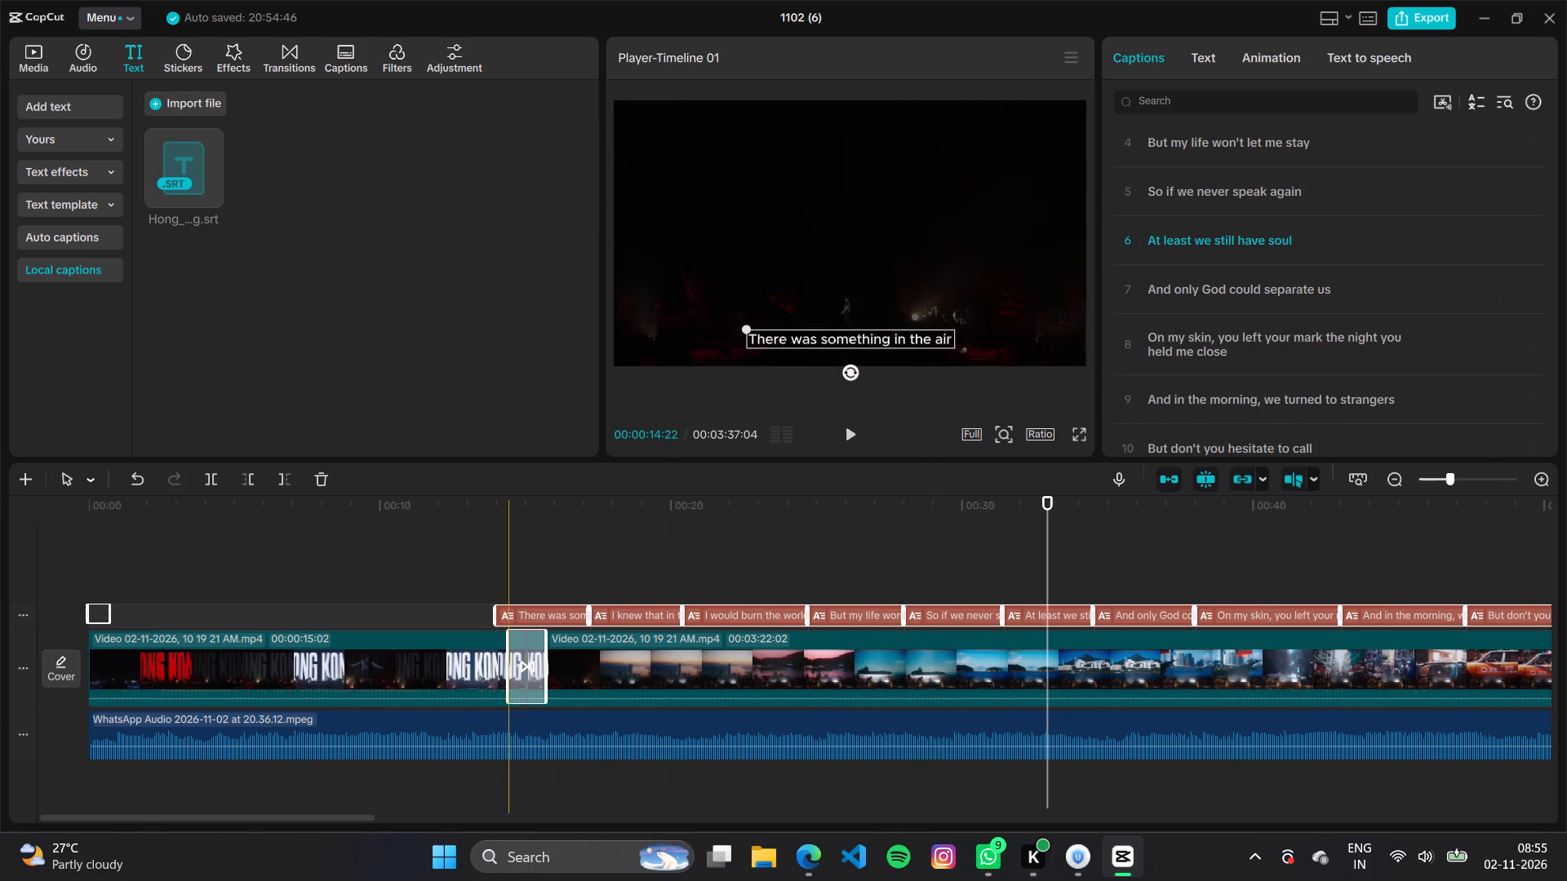
# Select the caption clips along the whole timeline and browse the animation and text effect options for them.
pyautogui.moveTo(501, 564); pyautogui.dragTo(1371, 625)
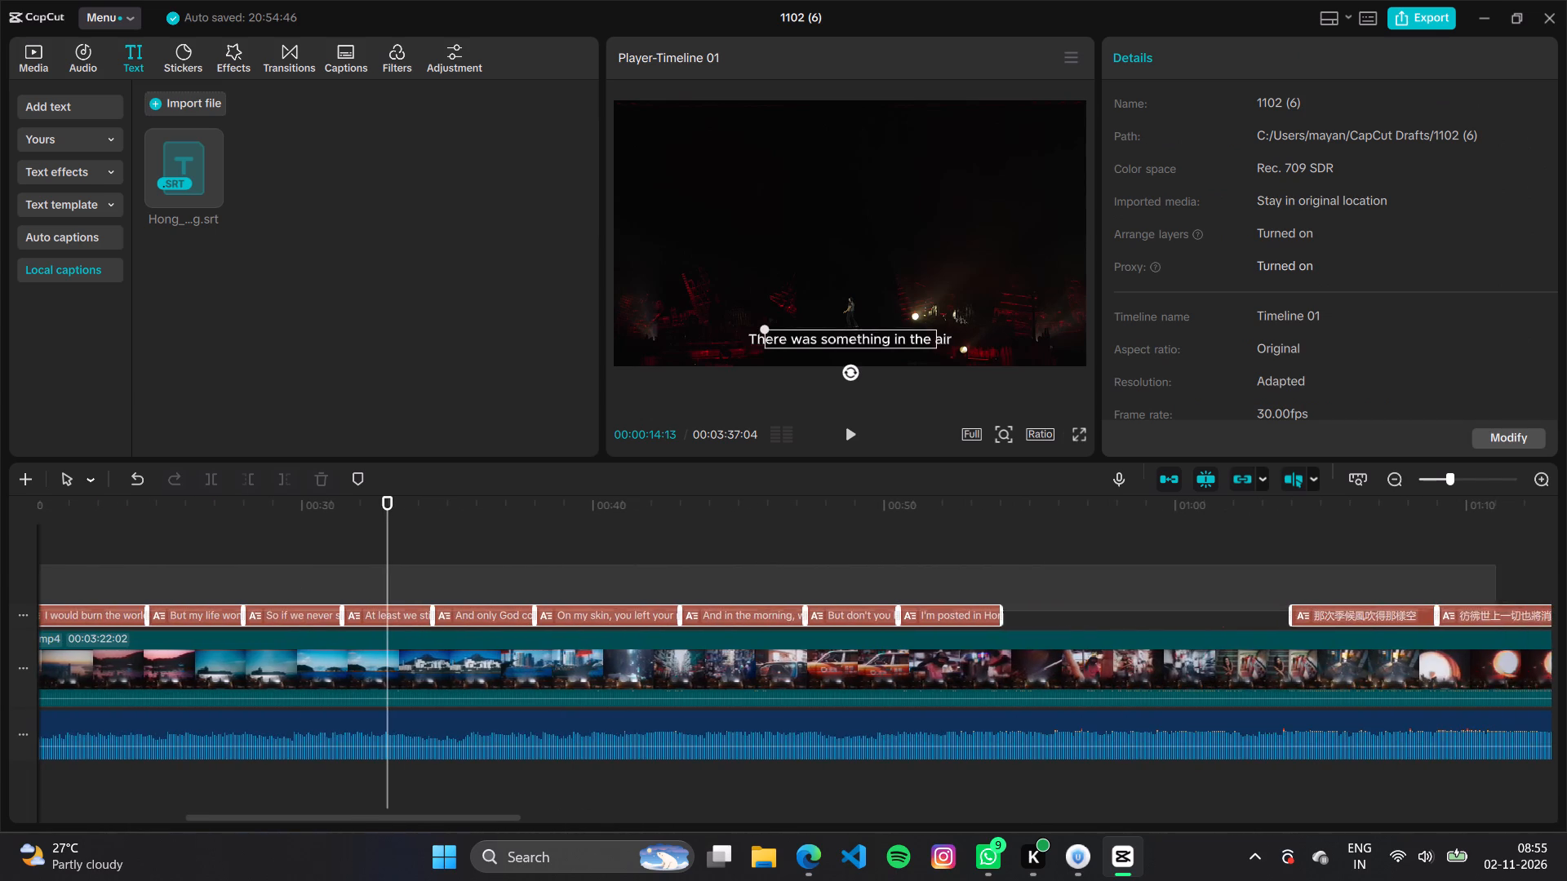
pyautogui.moveTo(1371, 625); pyautogui.dragTo(1558, 620)
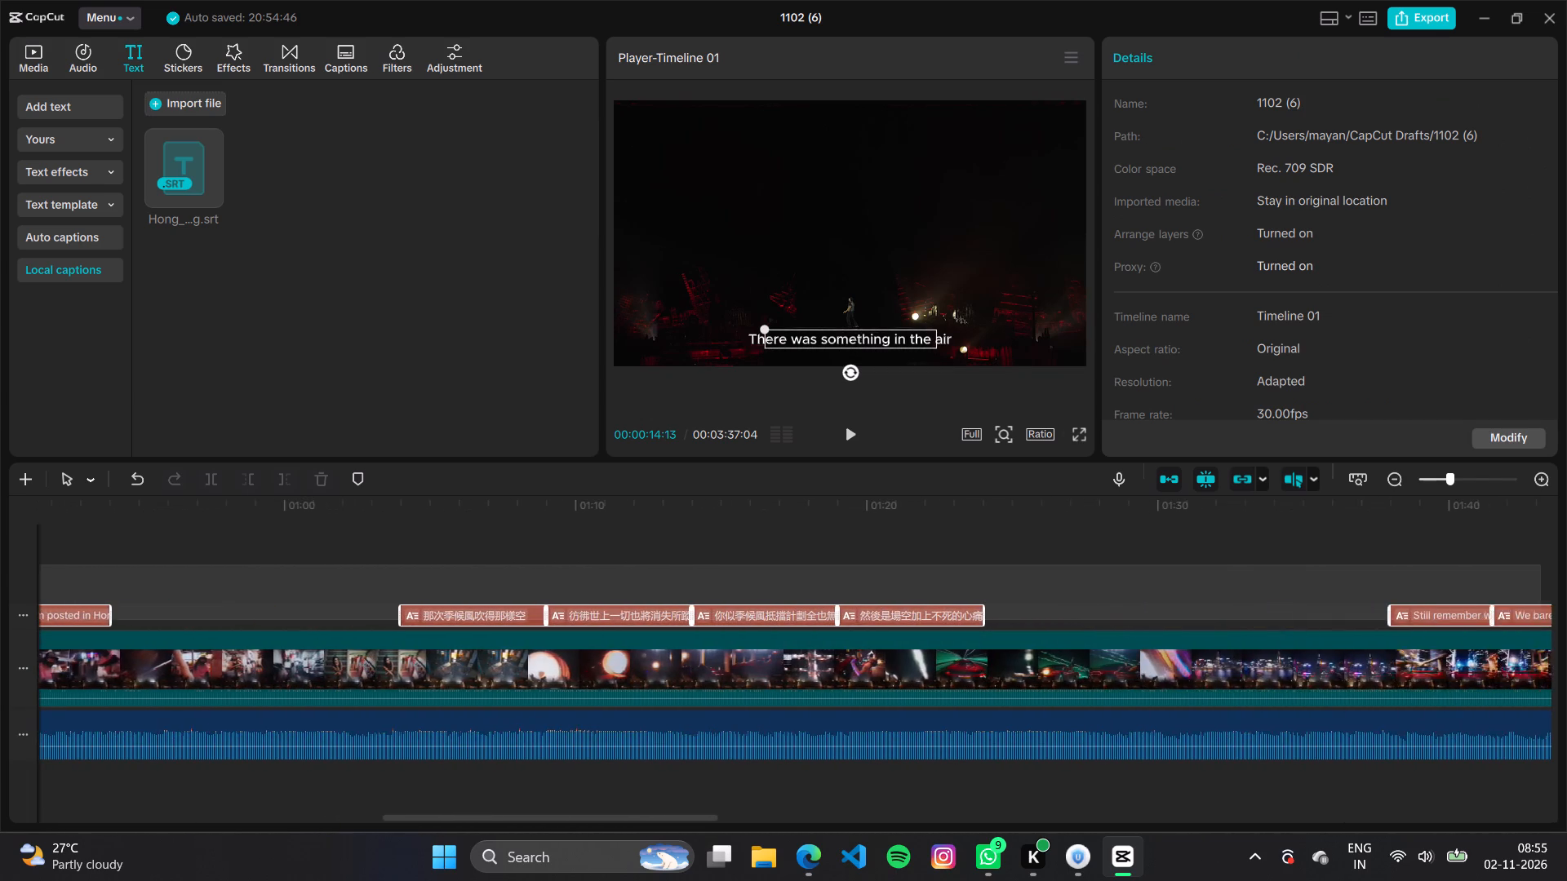
pyautogui.moveTo(1558, 620); pyautogui.dragTo(1477, 626)
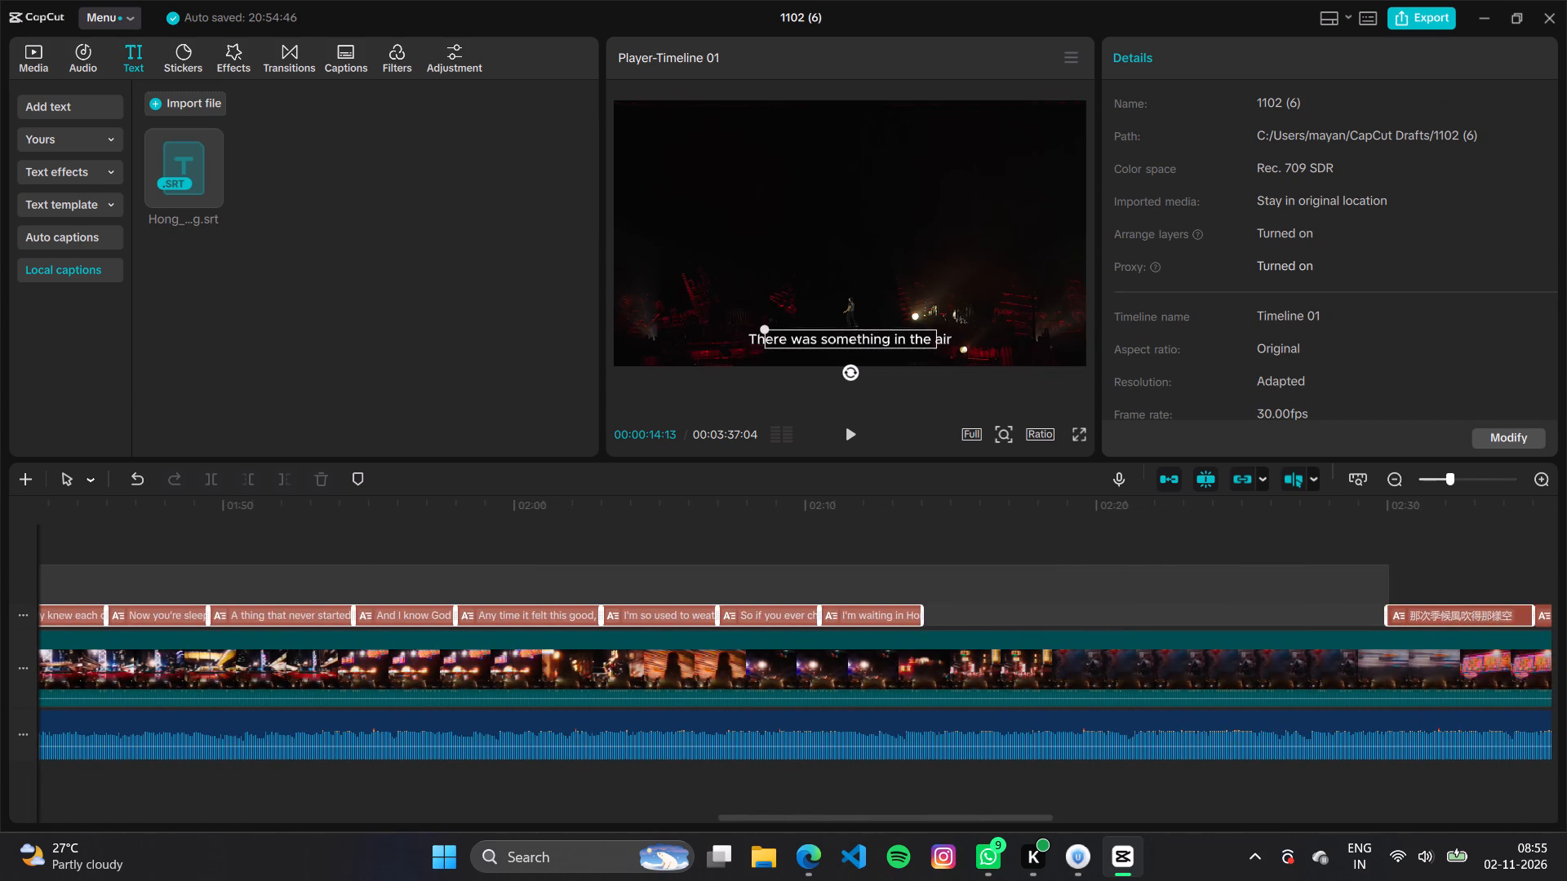
pyautogui.moveTo(1477, 626); pyautogui.dragTo(1565, 617)
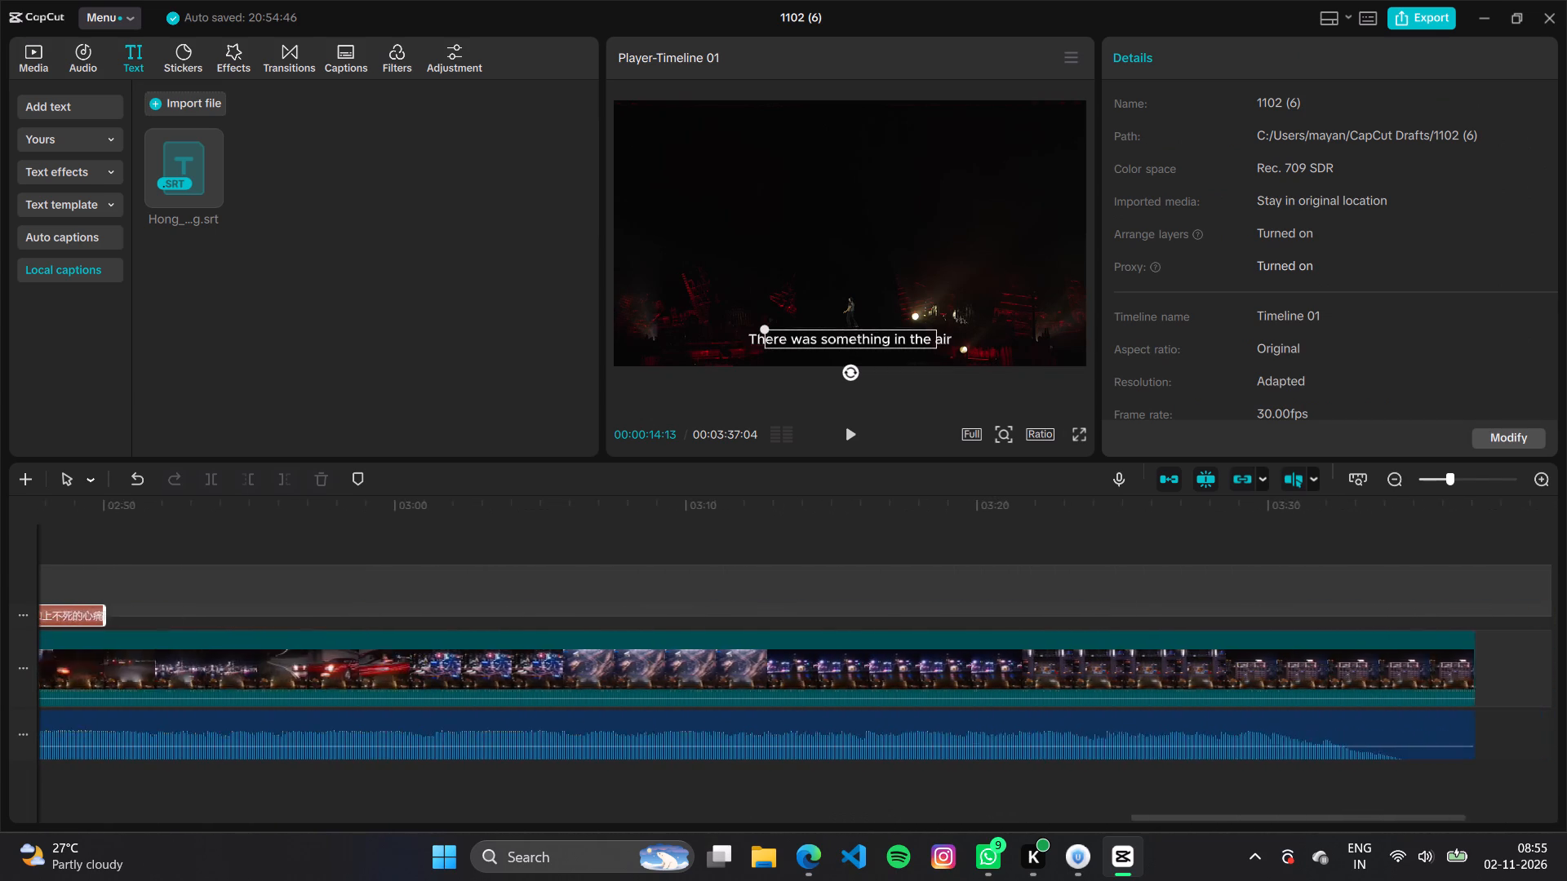
pyautogui.moveTo(1565, 617); pyautogui.dragTo(1001, 622)
pyautogui.click(1272, 63)
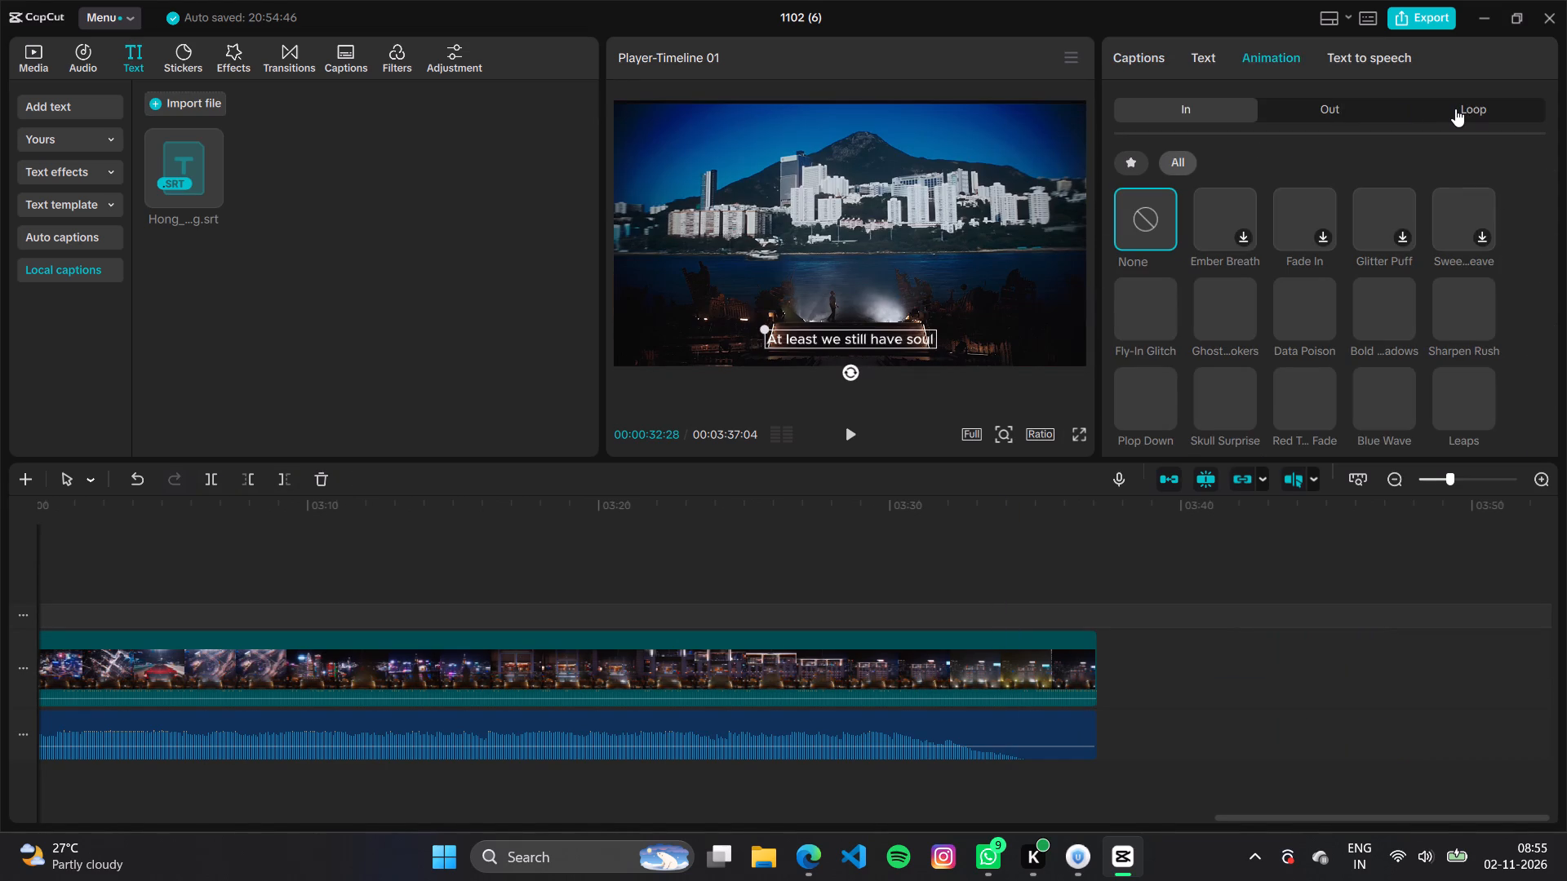
pyautogui.click(1455, 108)
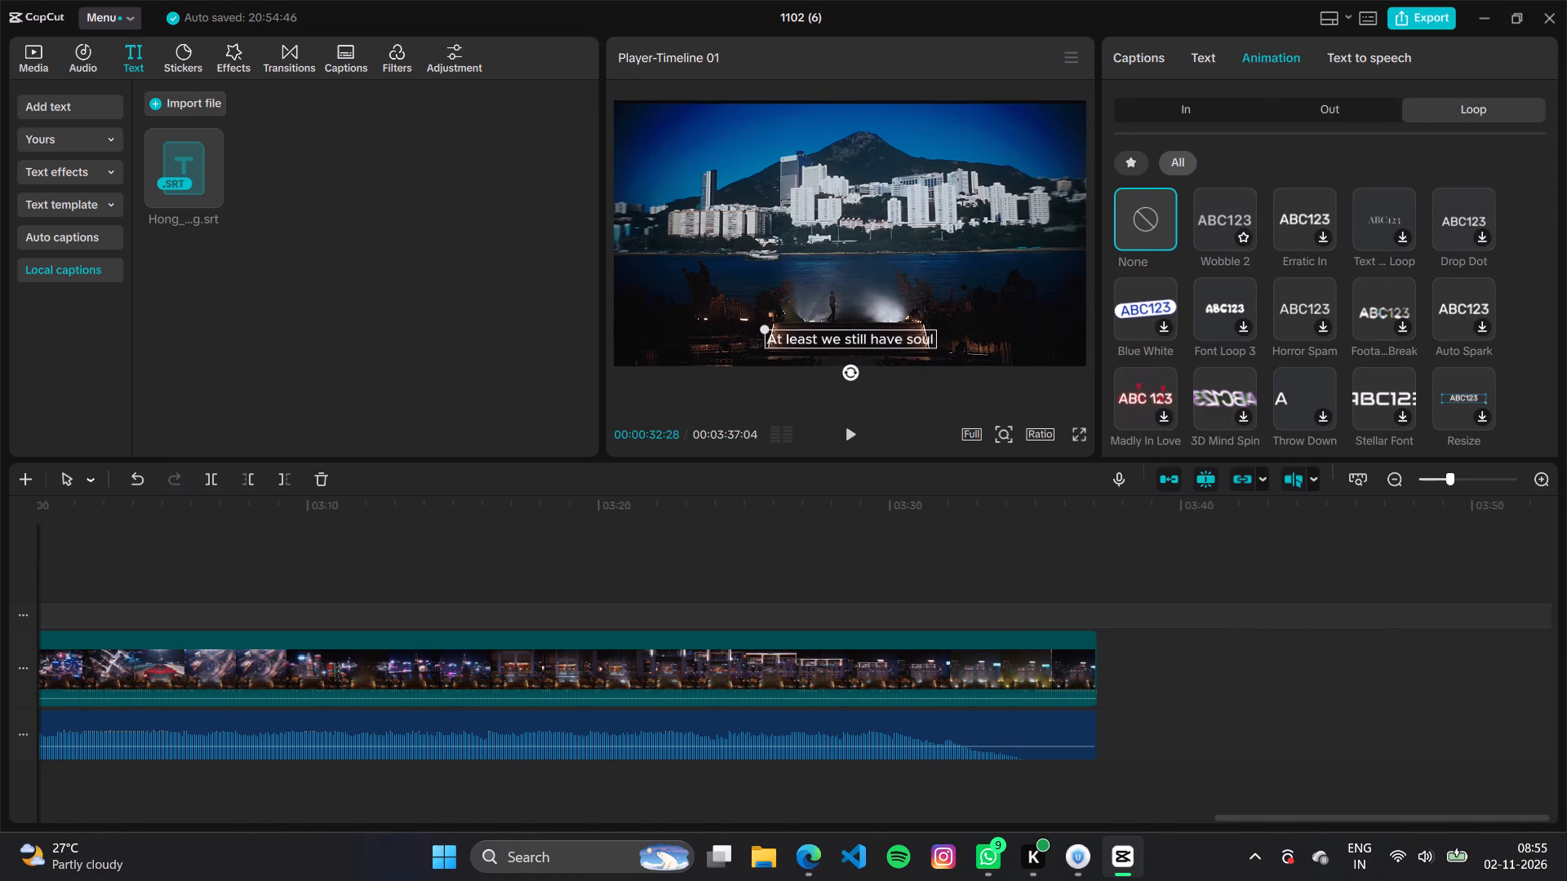
pyautogui.click(1200, 57)
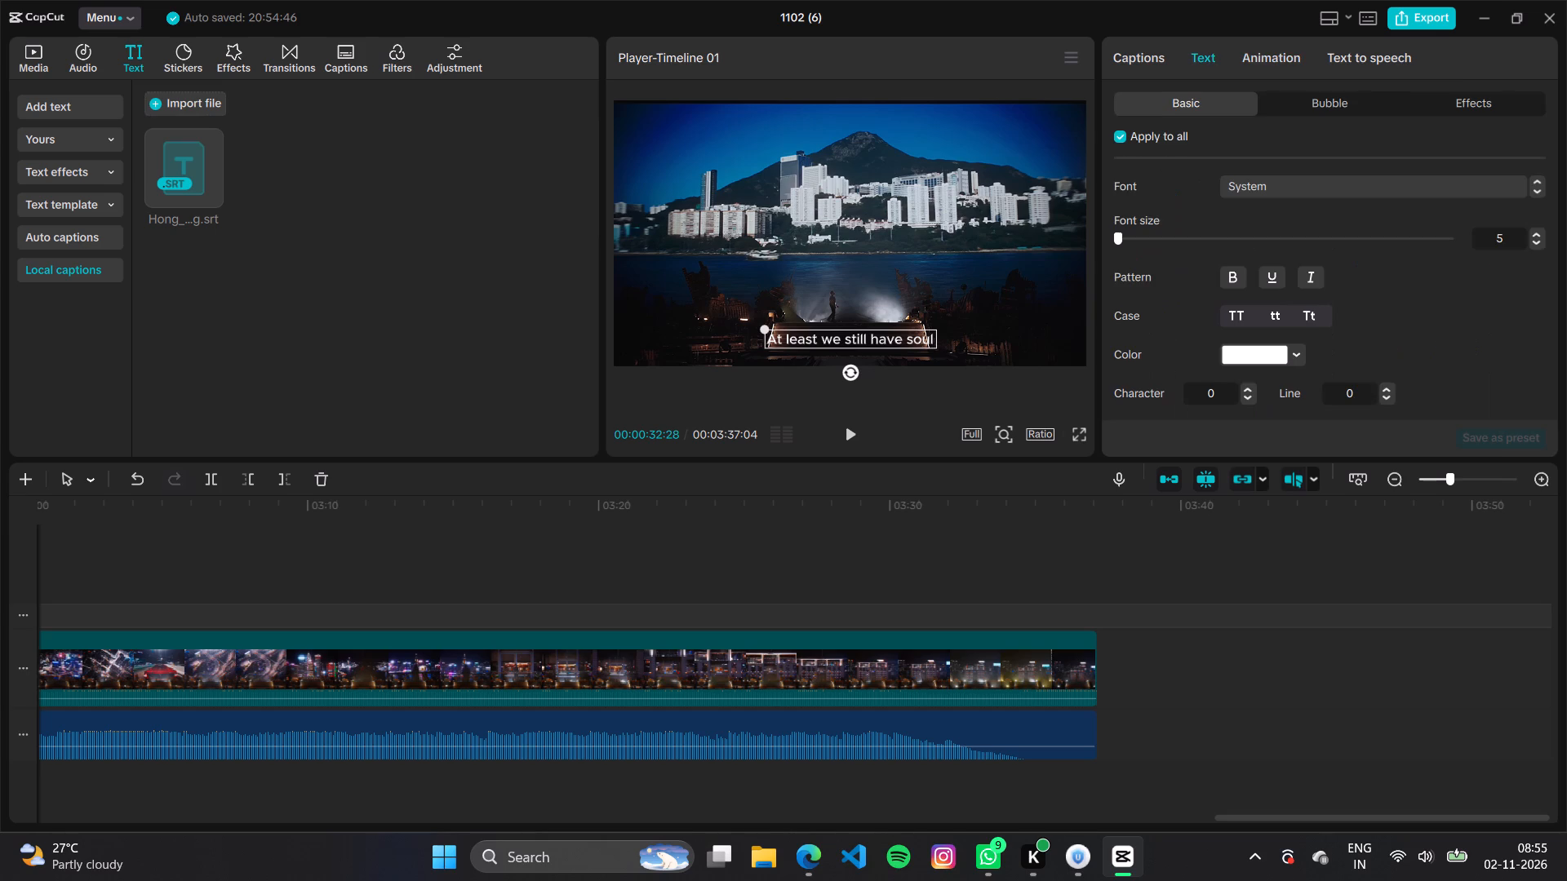
pyautogui.click(1482, 112)
pyautogui.click(1142, 62)
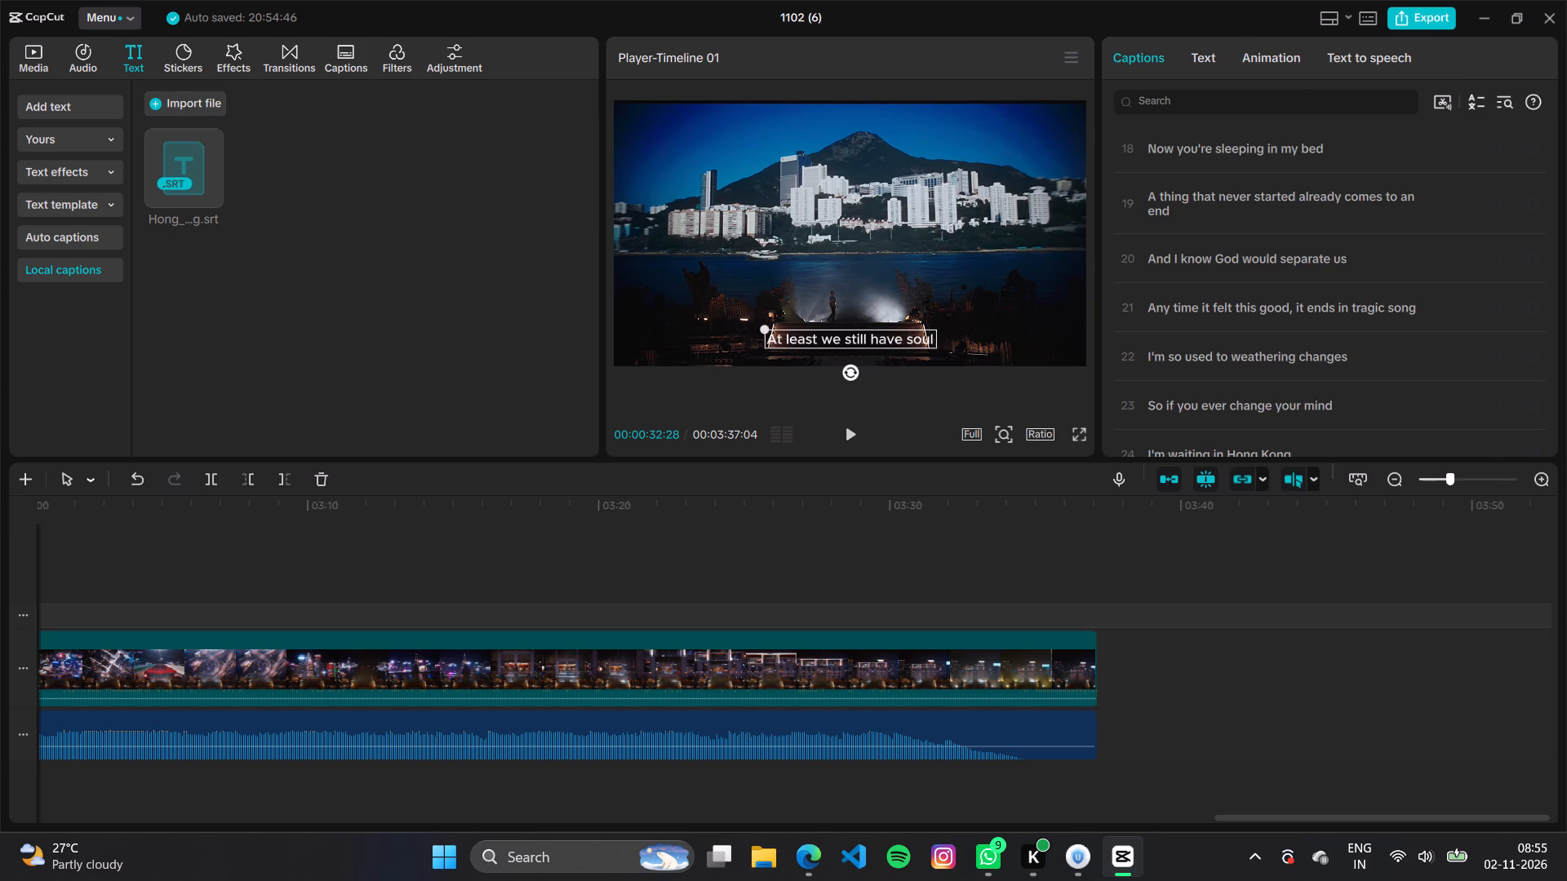
pyautogui.click(1272, 60)
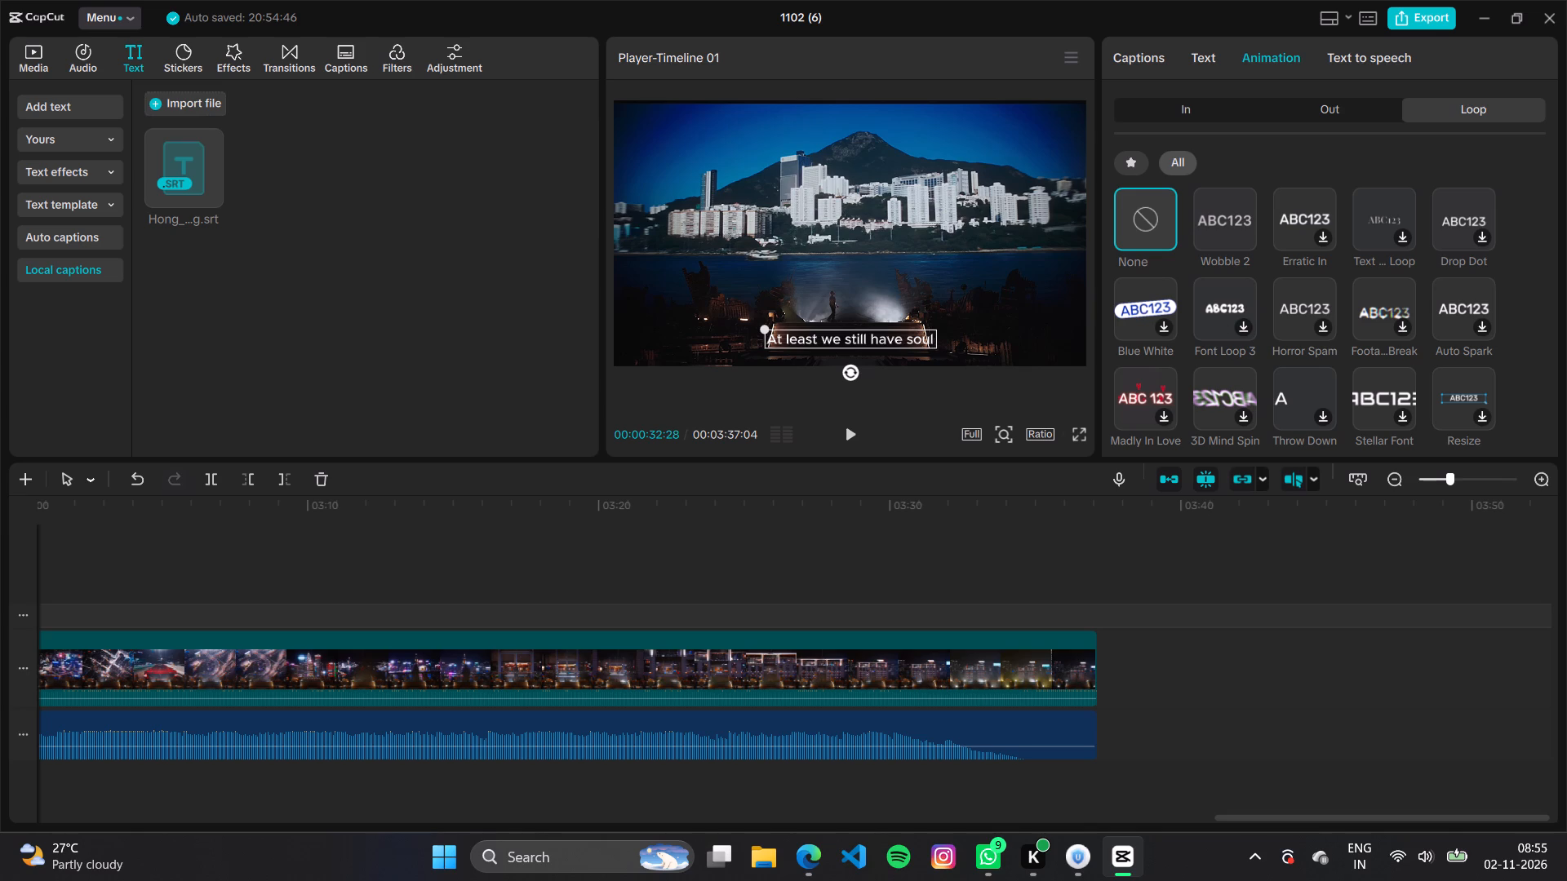
pyautogui.click(1134, 166)
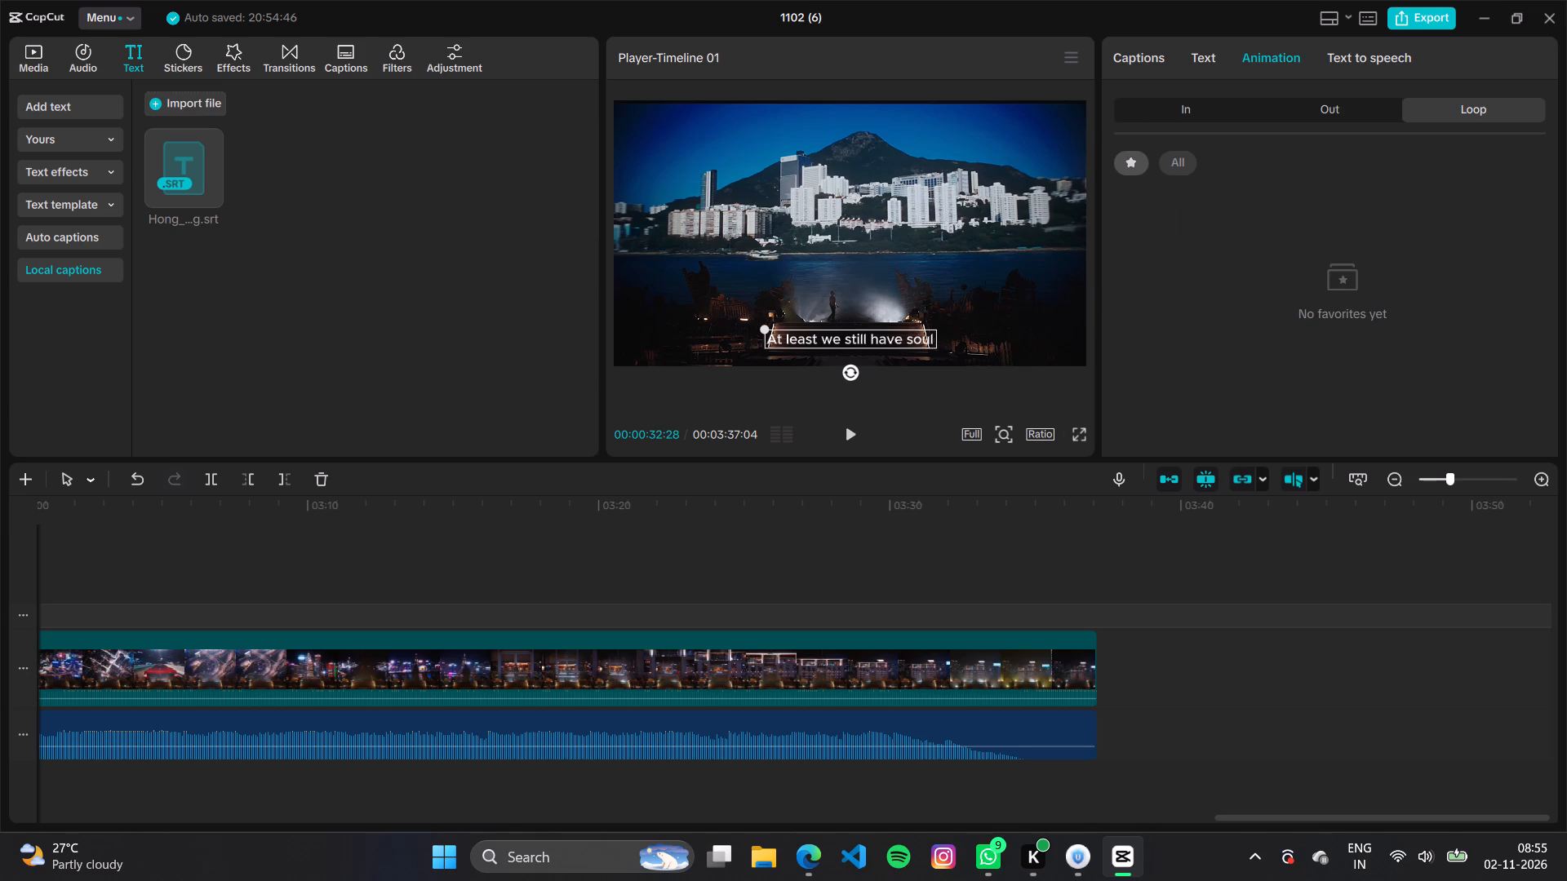
pyautogui.click(1151, 57)
pyautogui.click(1196, 49)
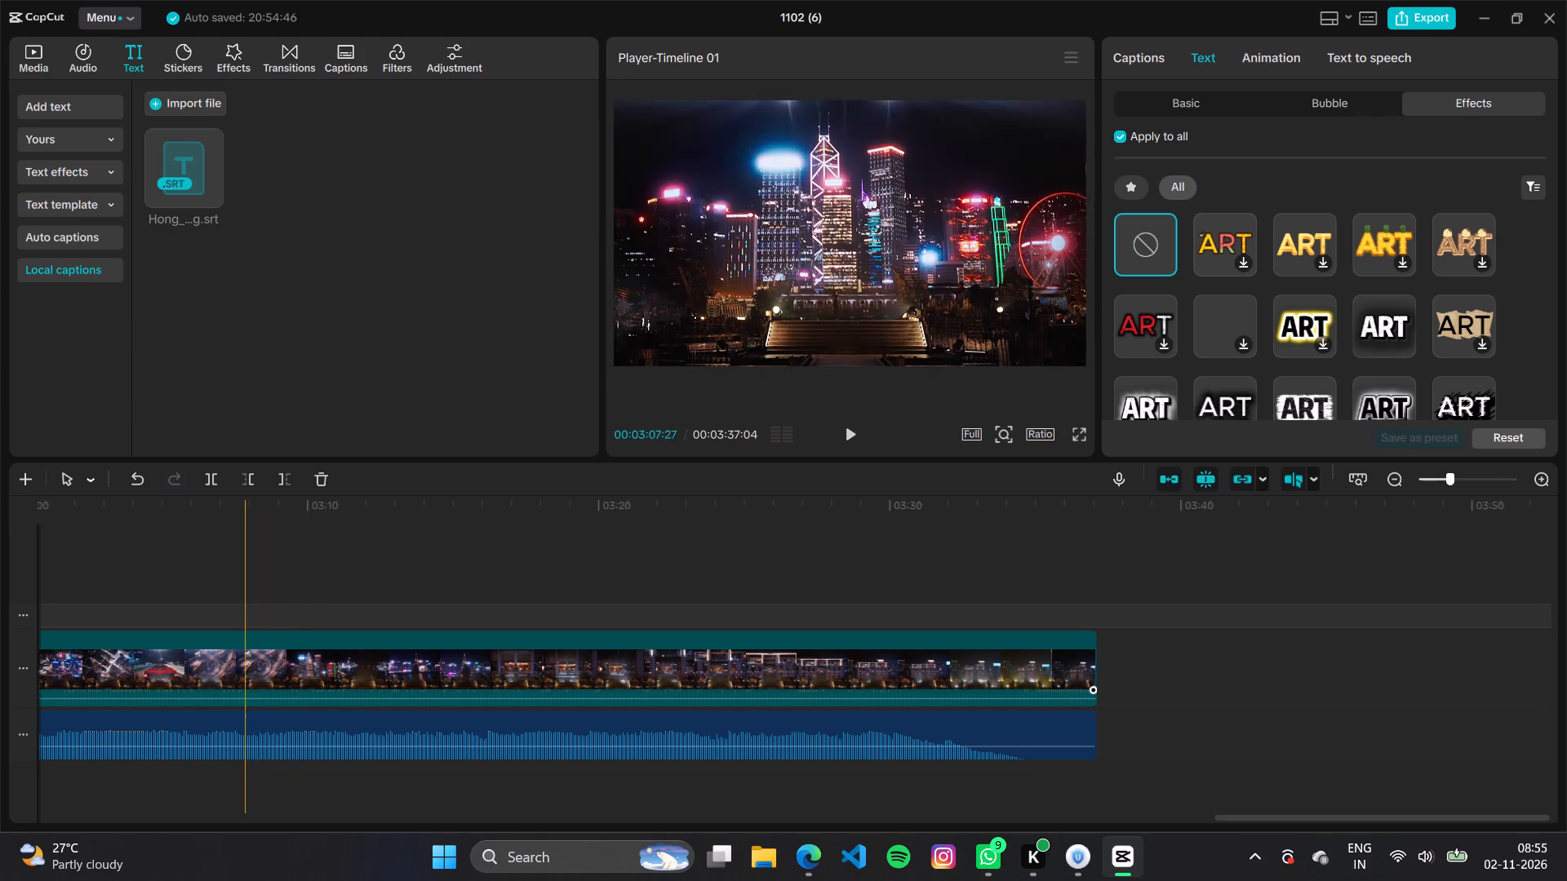
# Check the captions around 00:02:36 against the footage and replay the timeline from its start.
pyautogui.click(322, 582)
pyautogui.moveTo(322, 582); pyautogui.dragTo(260, 583)
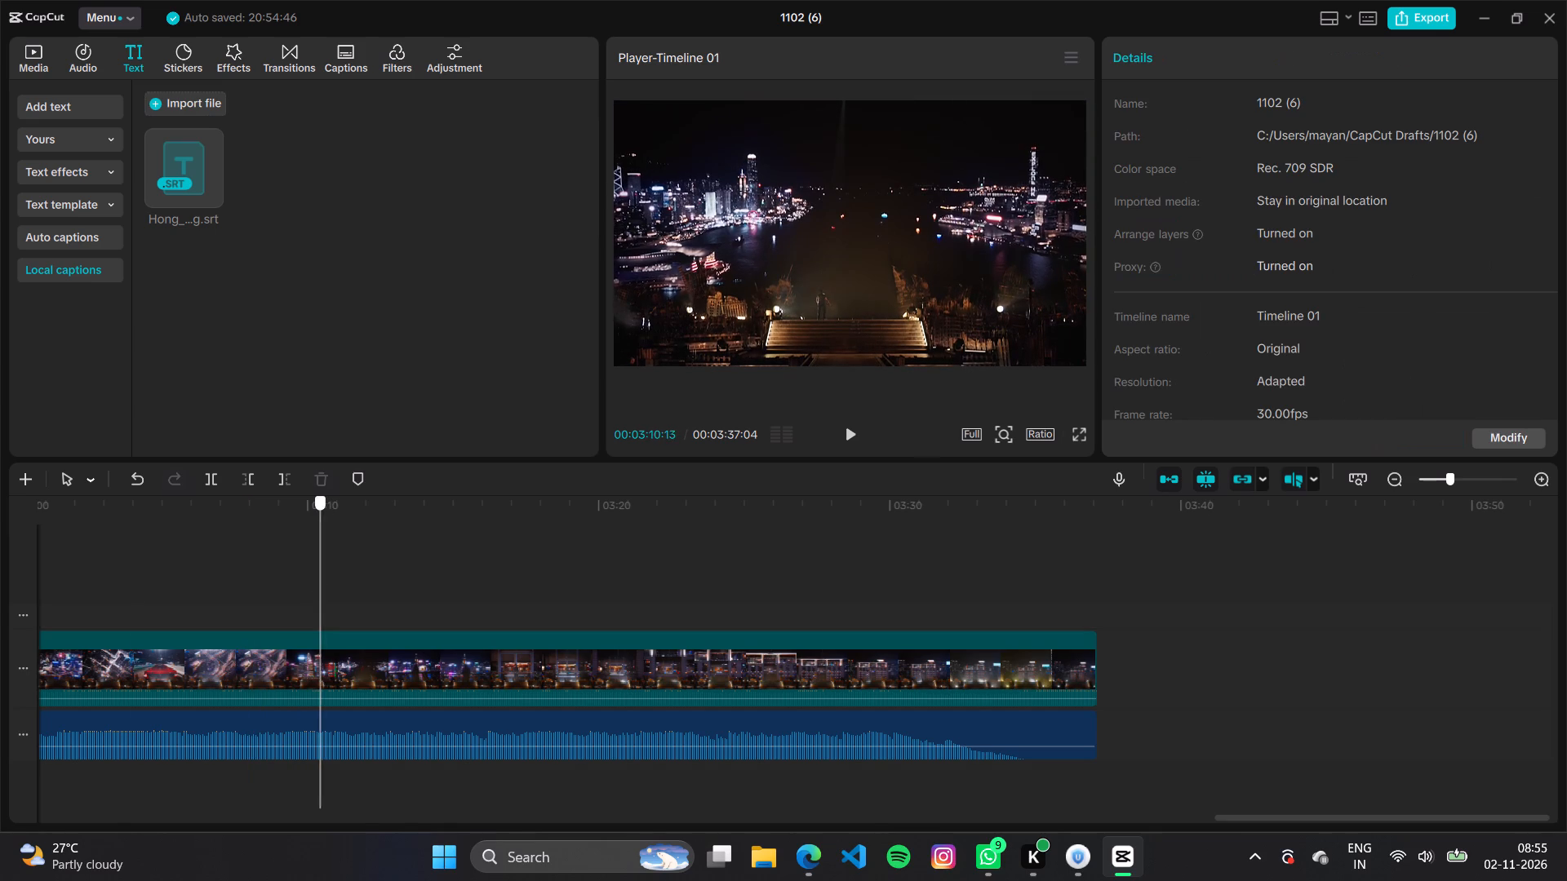
pyautogui.moveTo(260, 583); pyautogui.dragTo(657, 648)
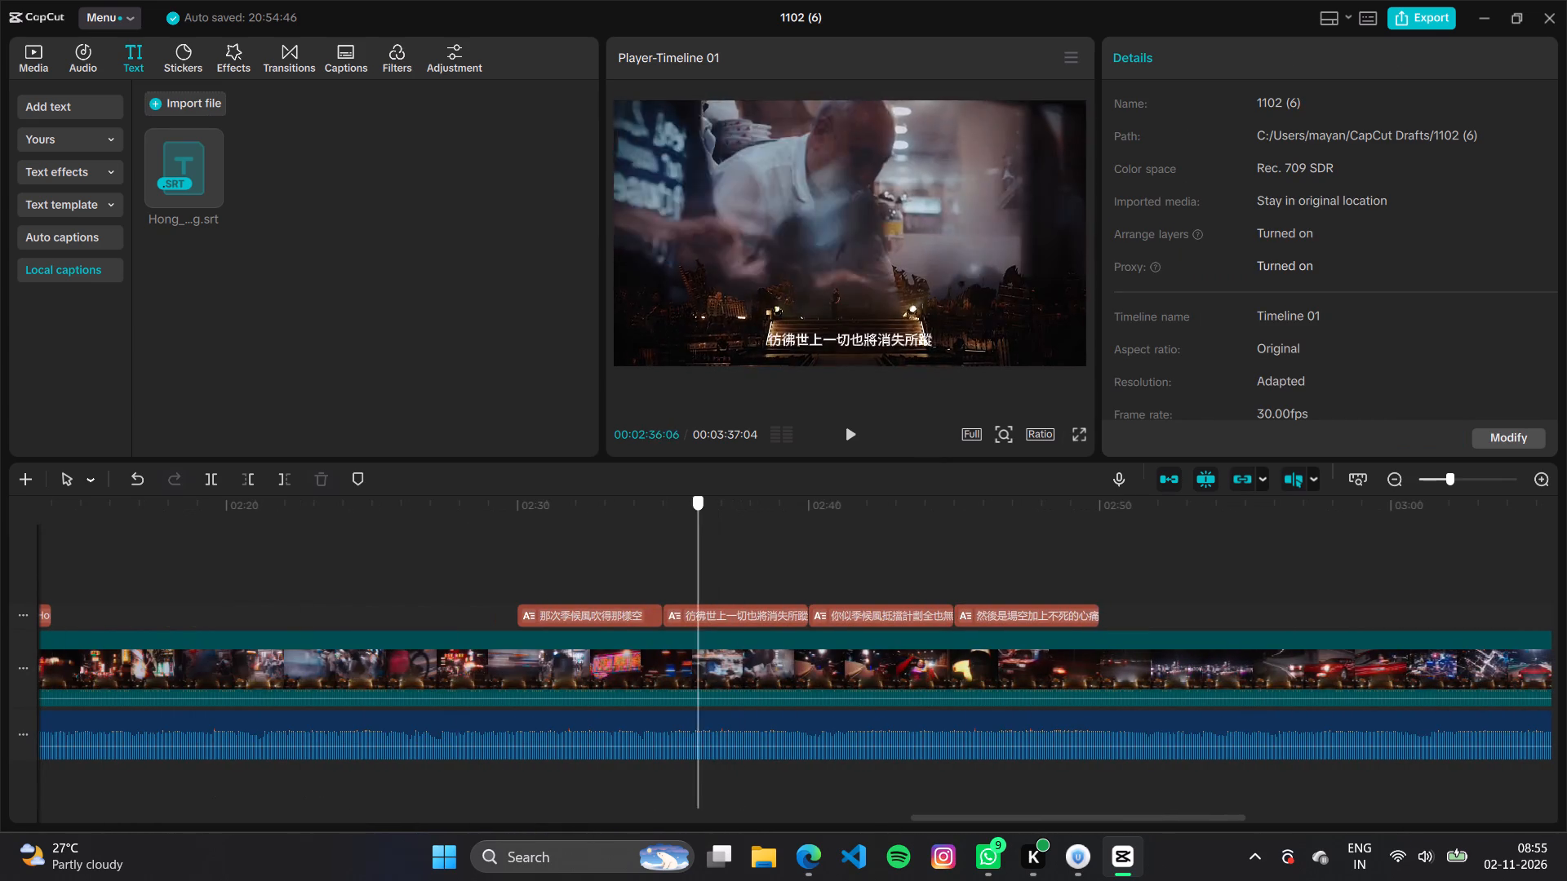
pyautogui.moveTo(657, 648); pyautogui.dragTo(505, 653)
pyautogui.press('space')
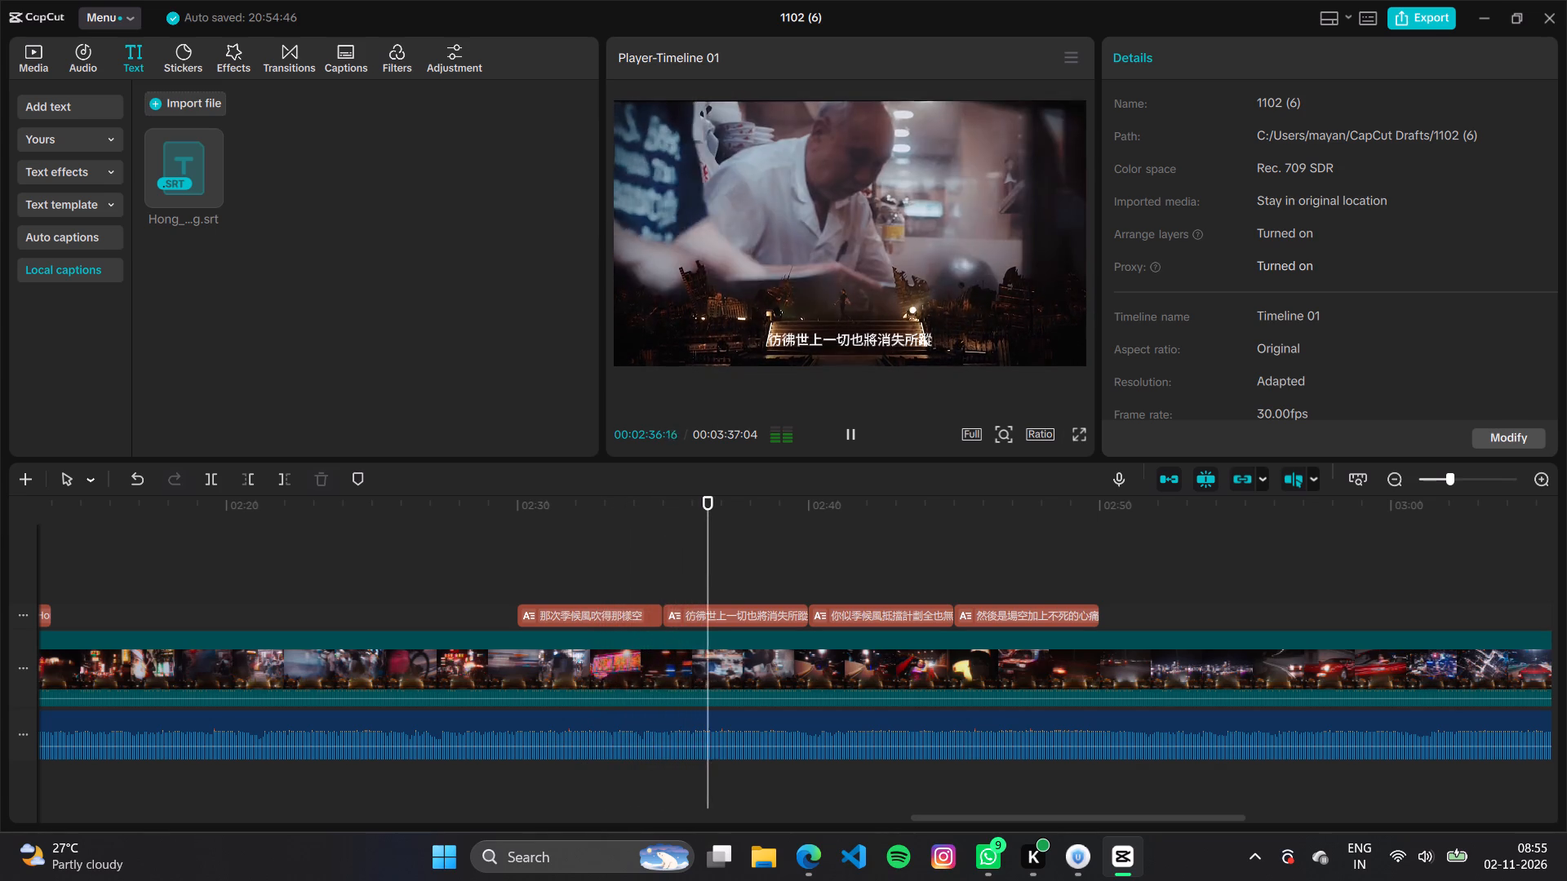
pyautogui.moveTo(718, 573); pyautogui.dragTo(0, 684)
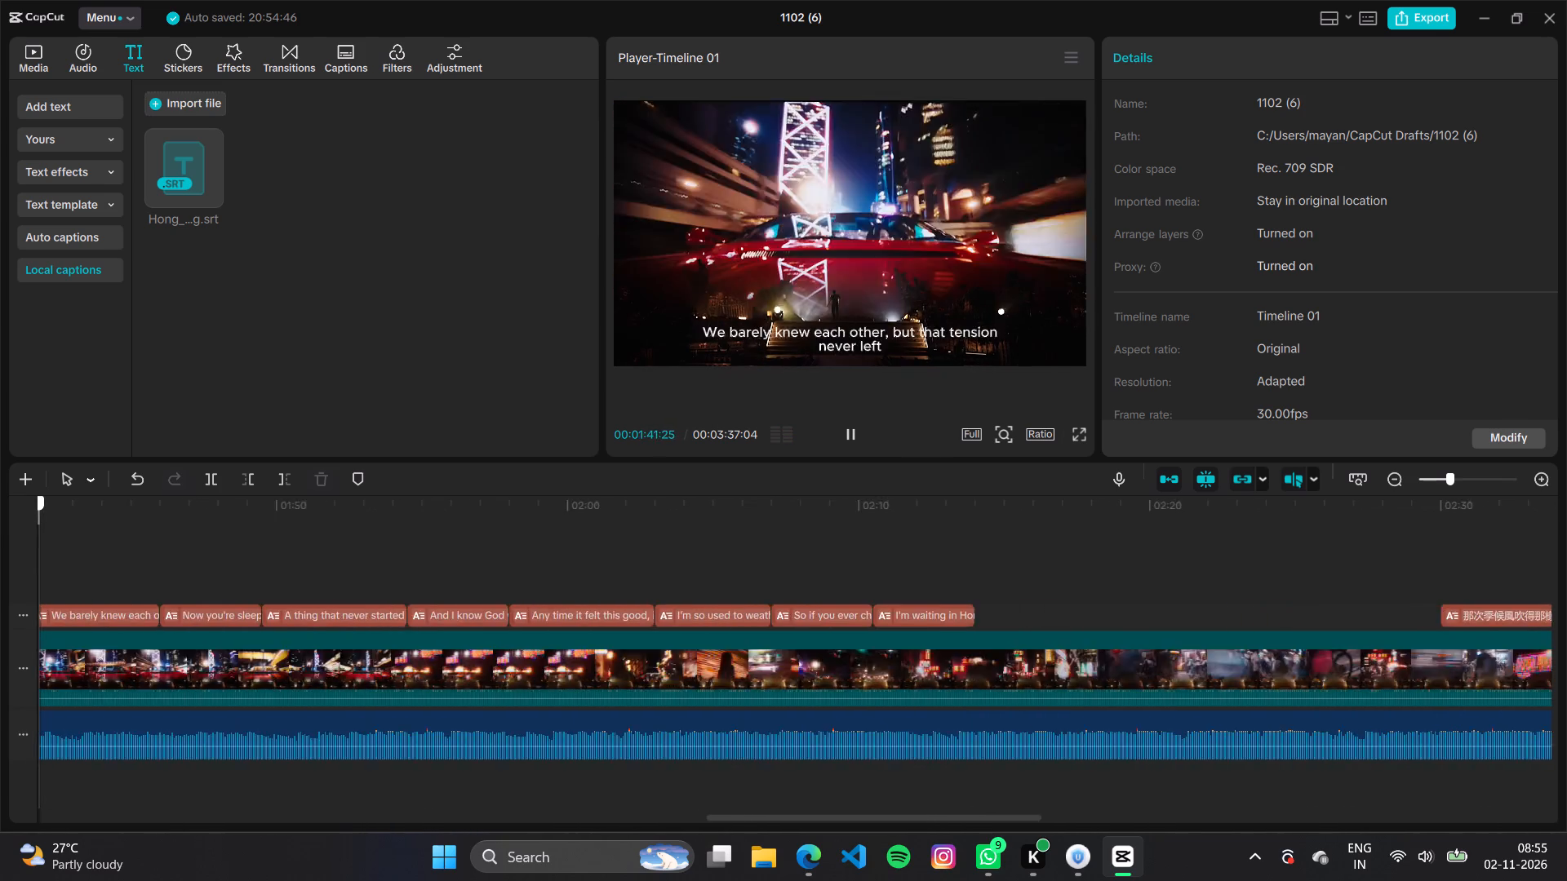
pyautogui.moveTo(0, 684); pyautogui.dragTo(24, 683)
pyautogui.press('space')
pyautogui.press('space')
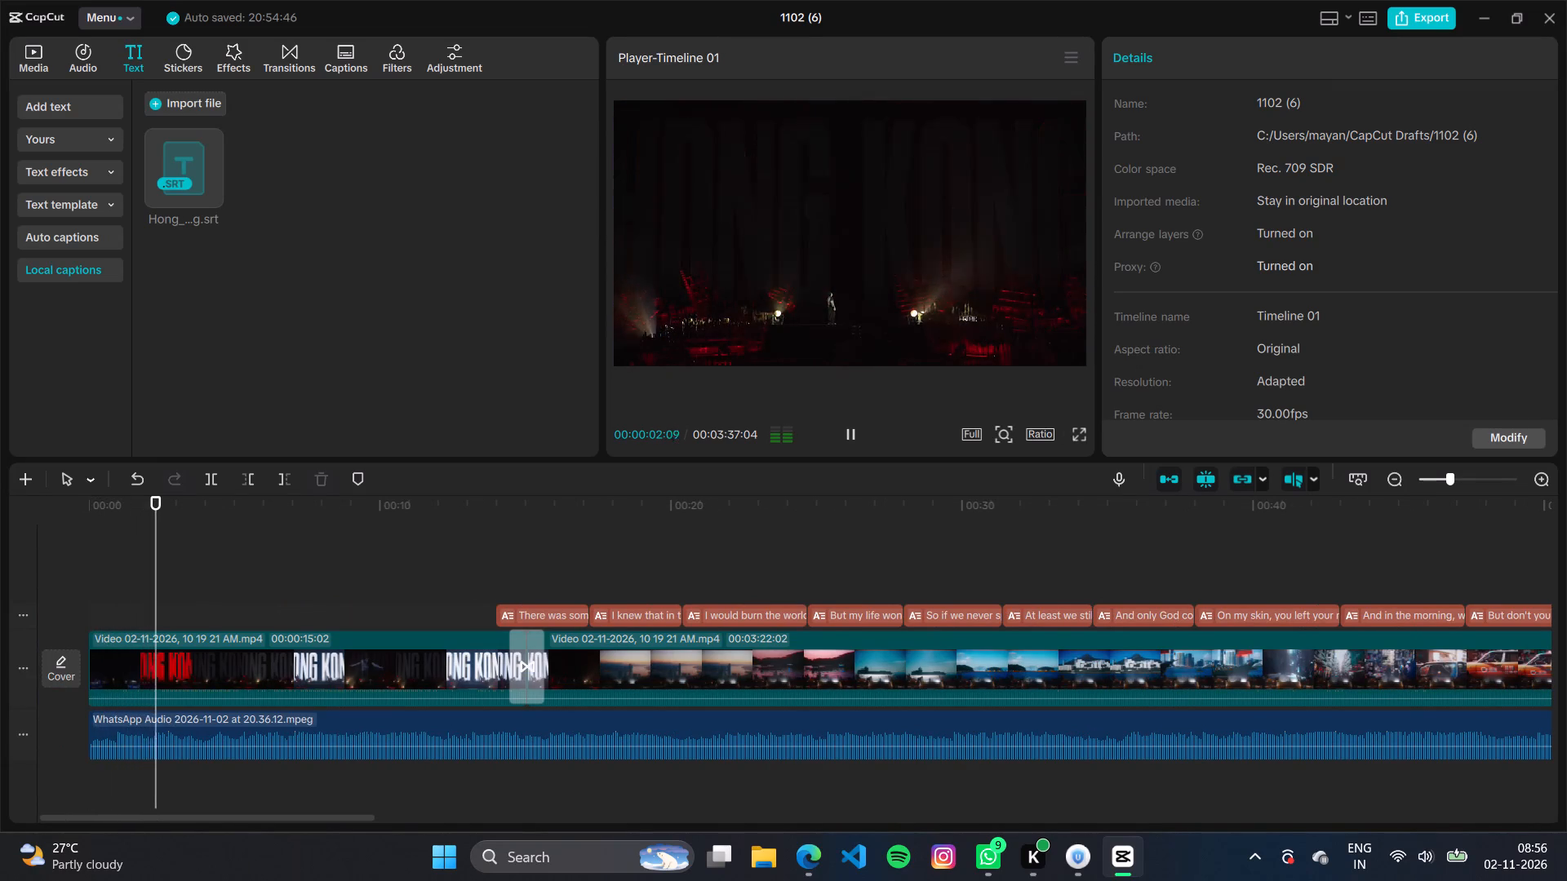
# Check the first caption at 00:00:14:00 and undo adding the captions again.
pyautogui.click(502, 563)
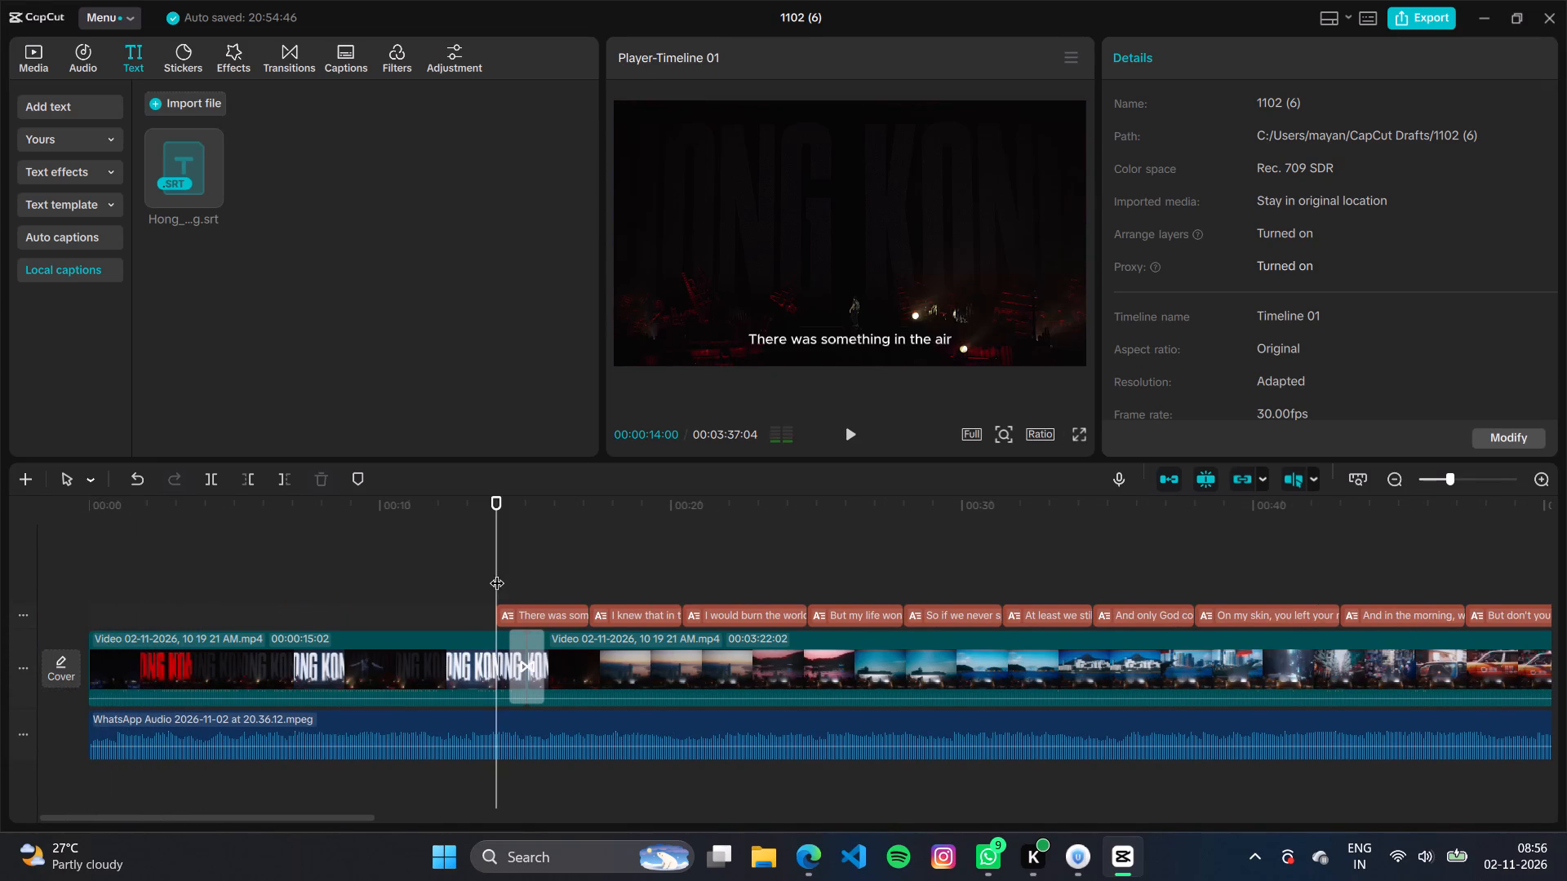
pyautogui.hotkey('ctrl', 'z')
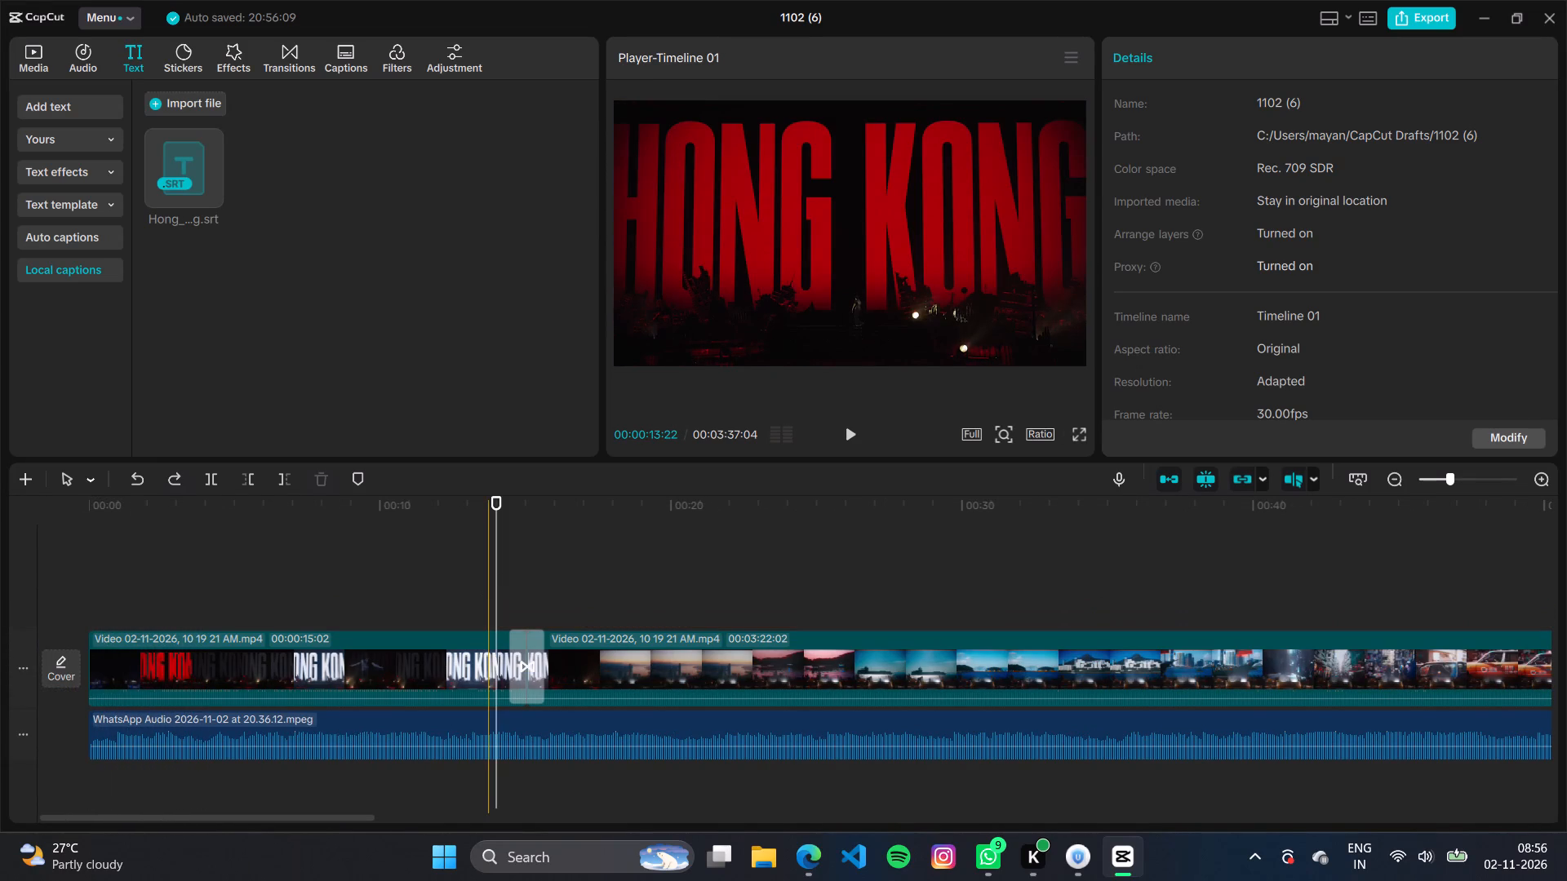
# Play back the footage without captions from just before the split through to about 00:00:35.
pyautogui.click(511, 573)
pyautogui.press('space')
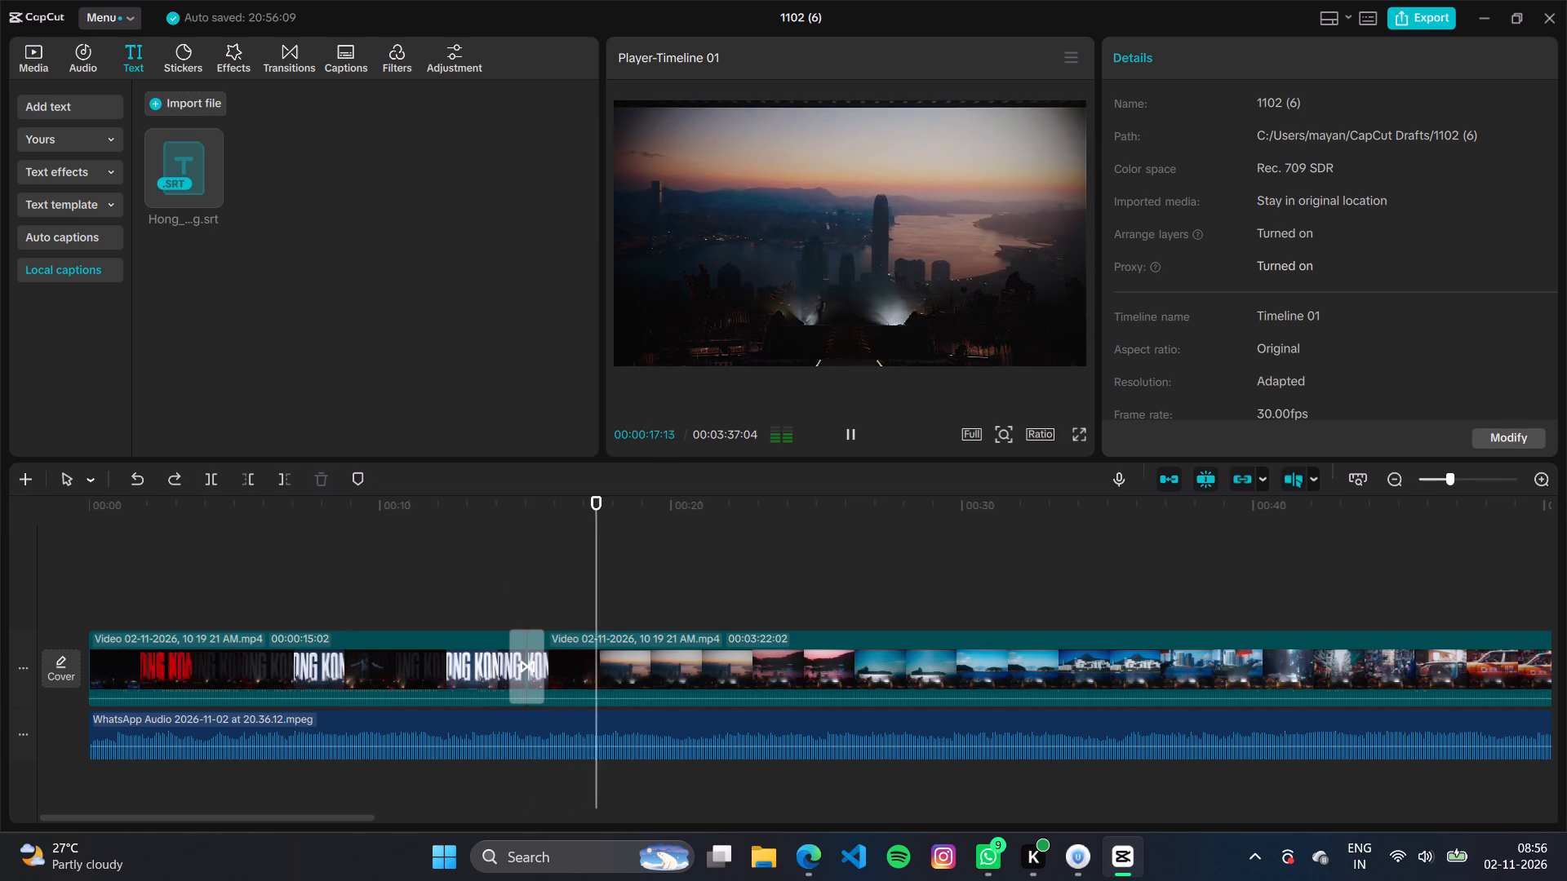
pyautogui.click(20, 675)
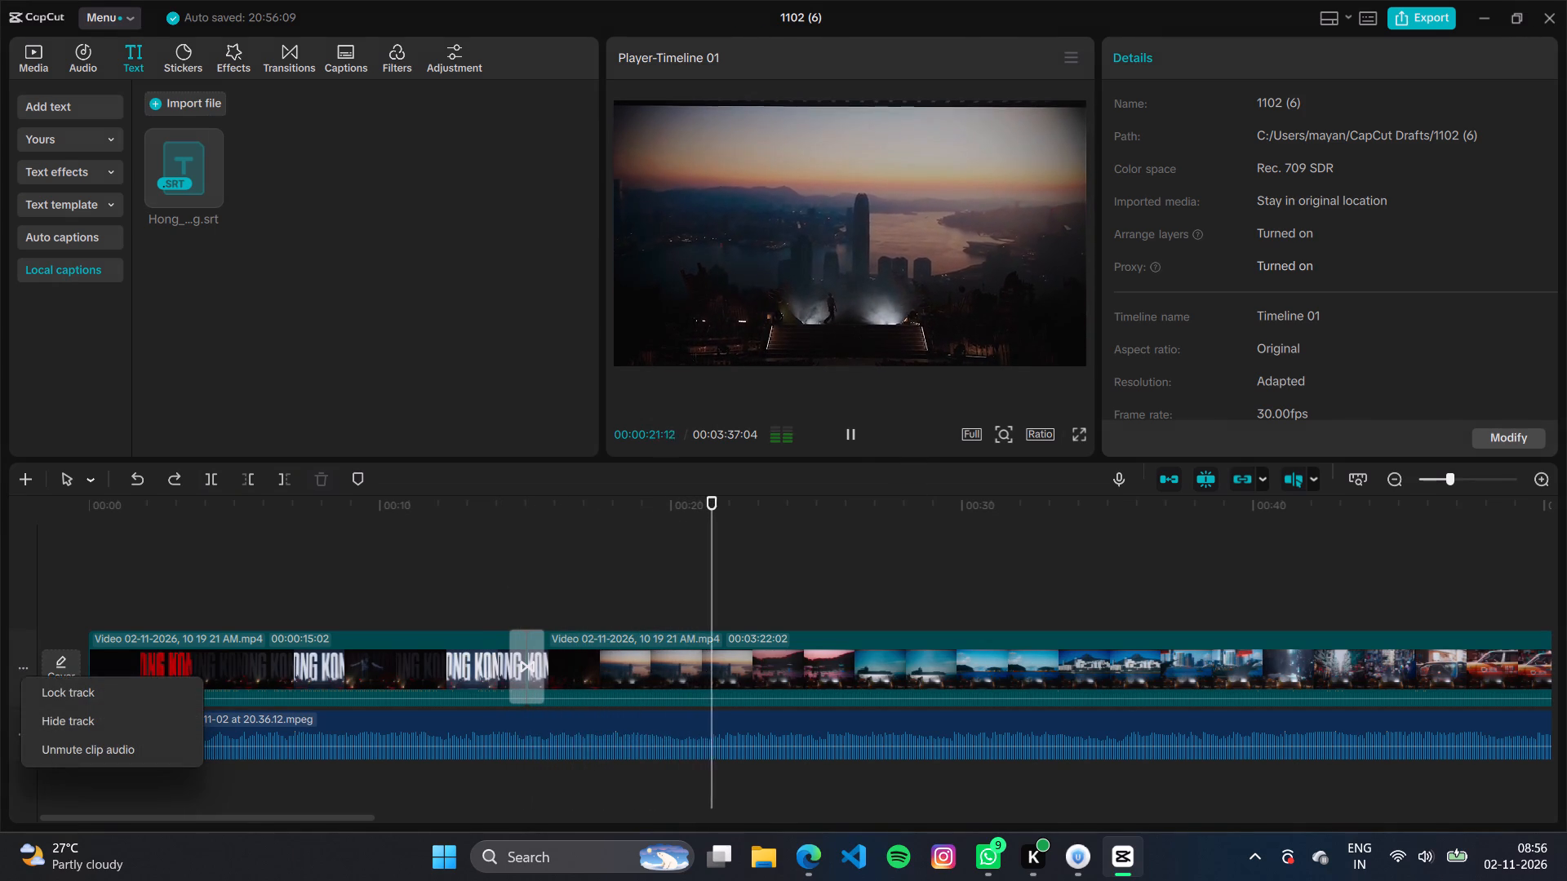
pyautogui.click(359, 574)
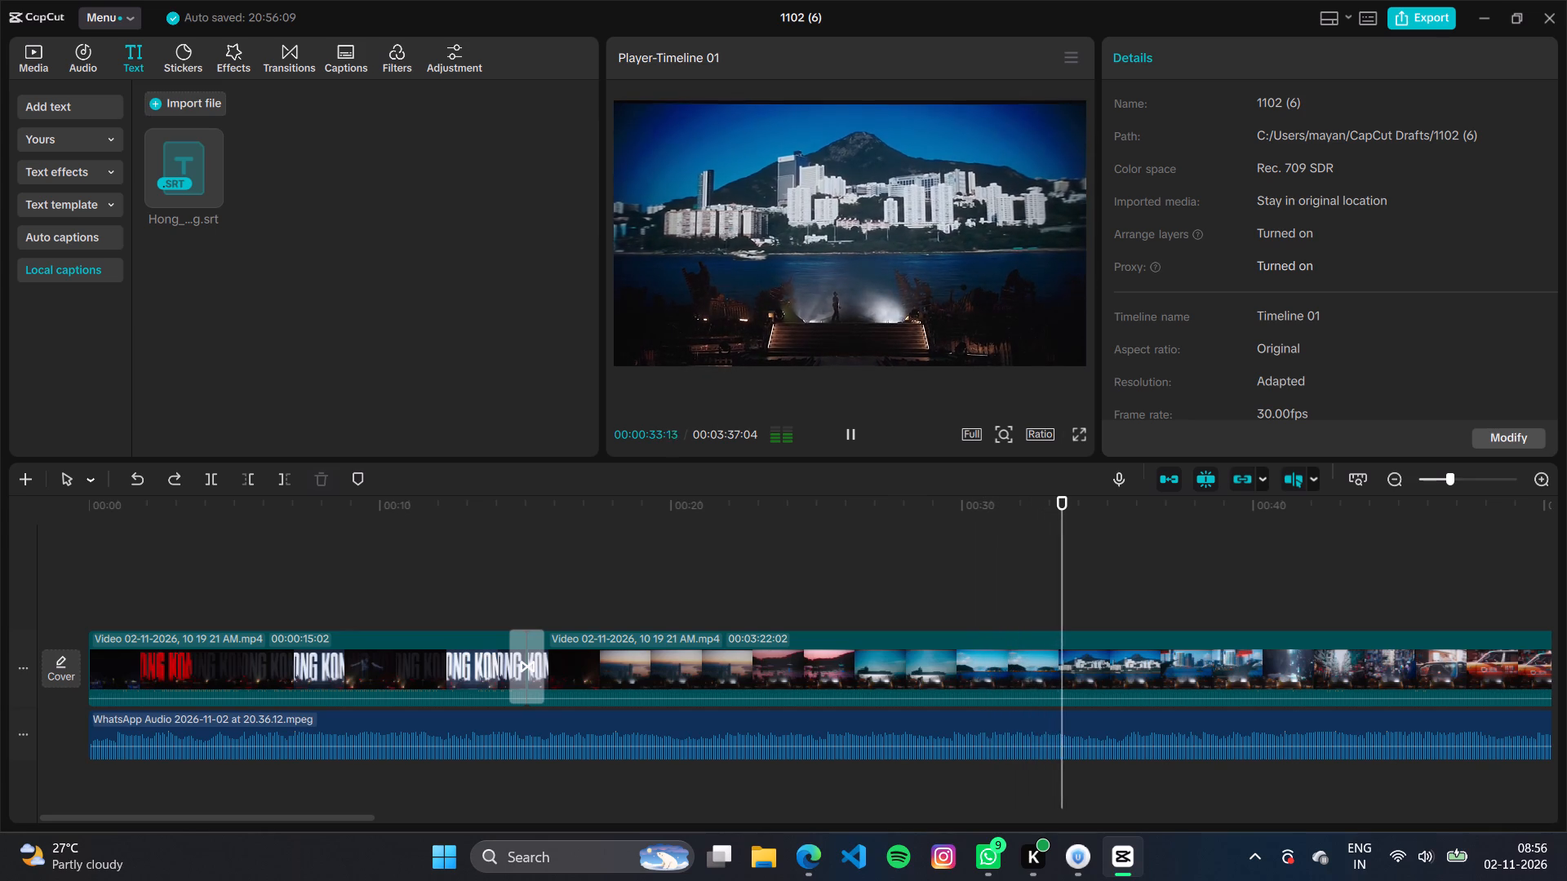
pyautogui.press('space')
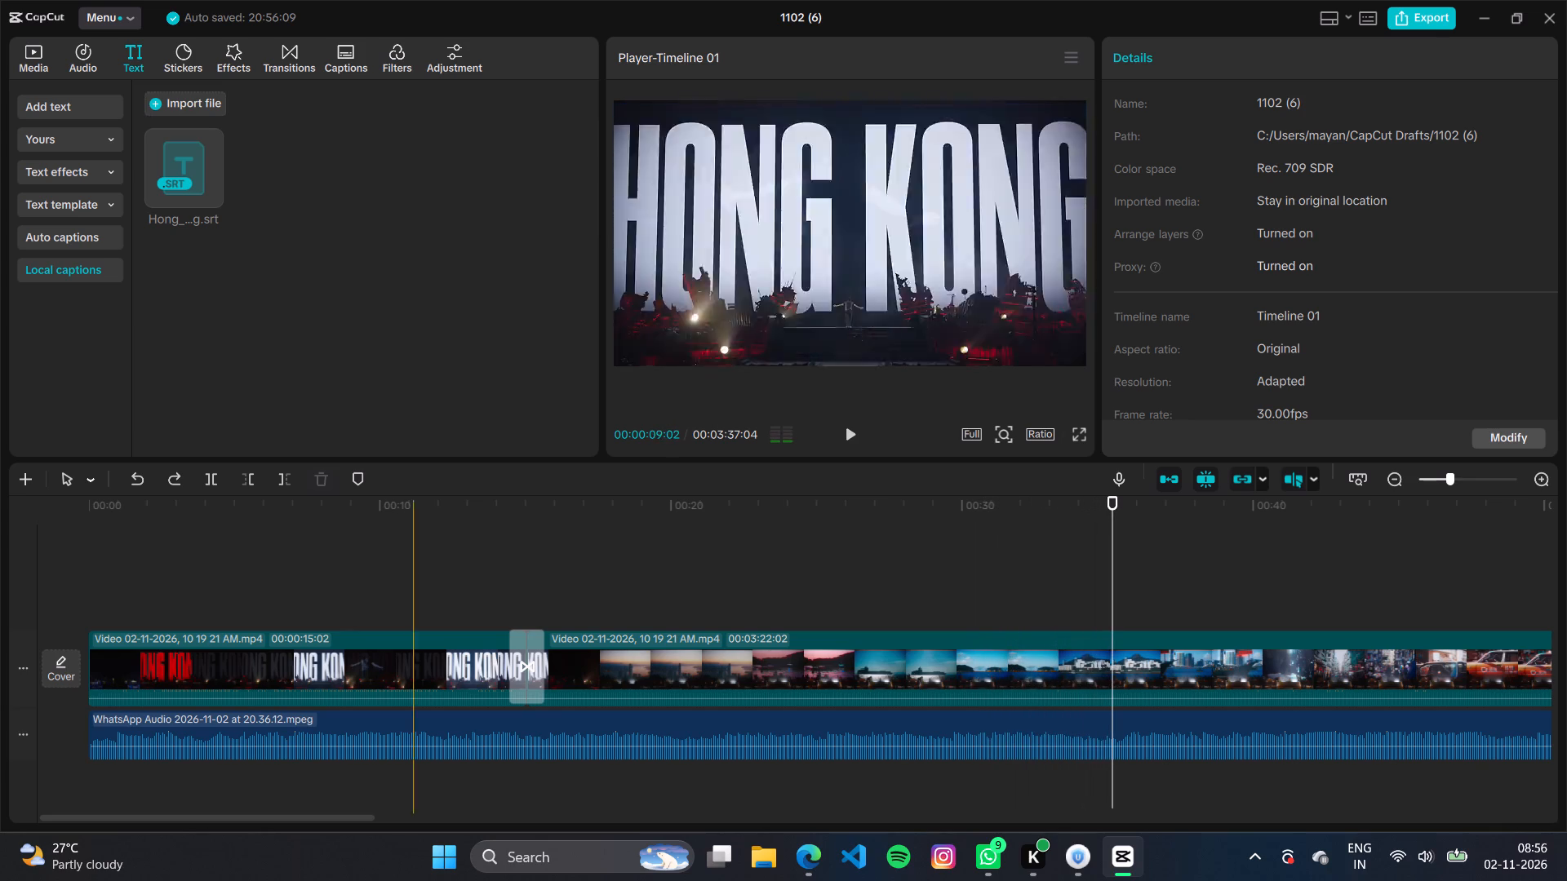
# Close the 1102 (6) project.
pyautogui.click(1548, 24)
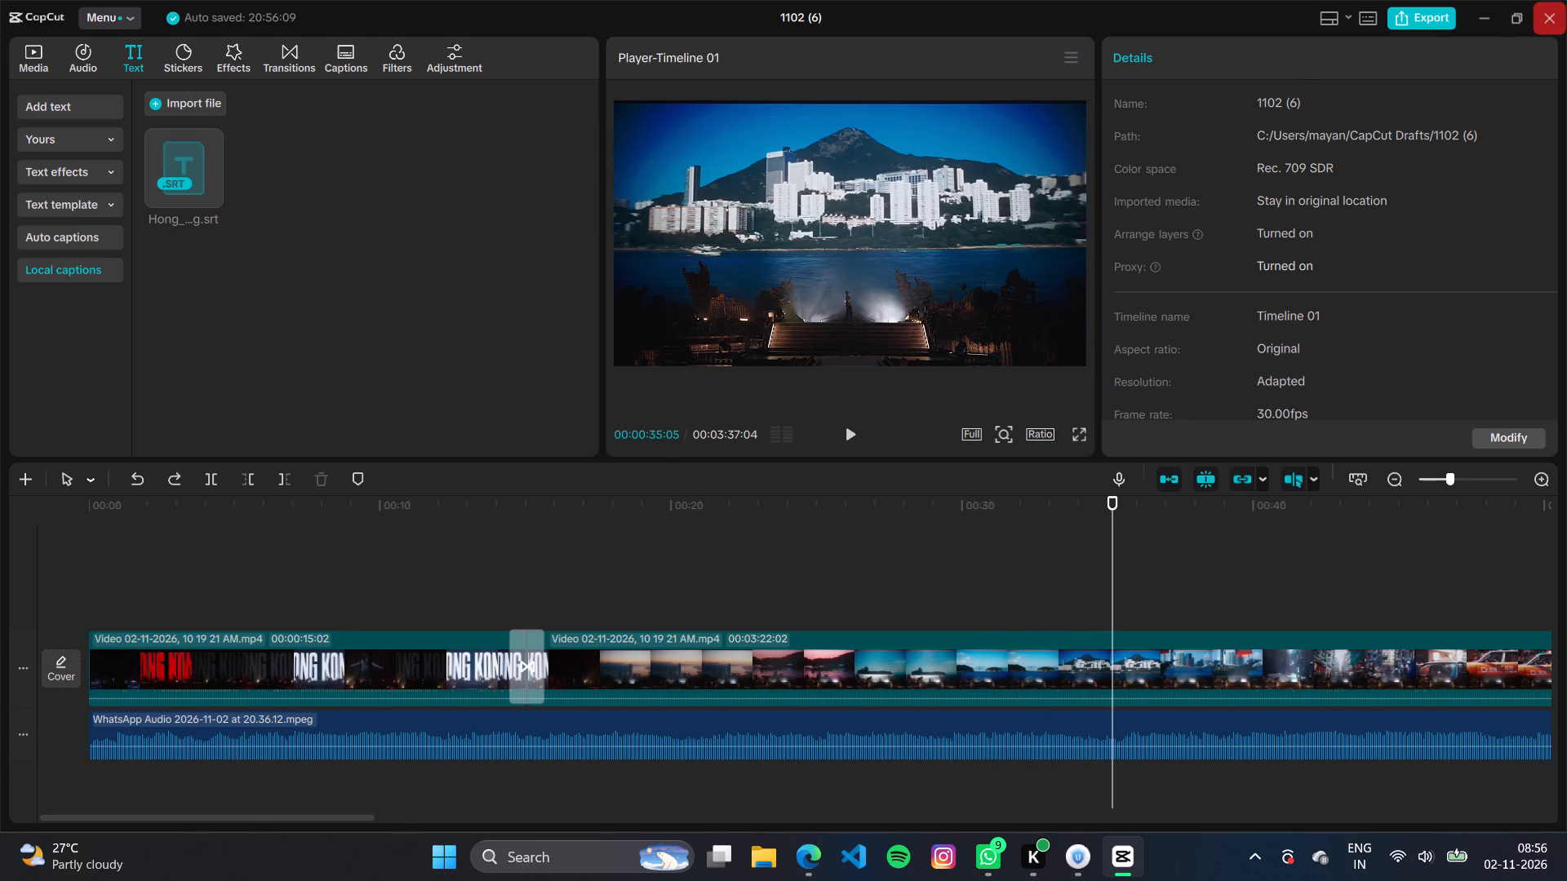